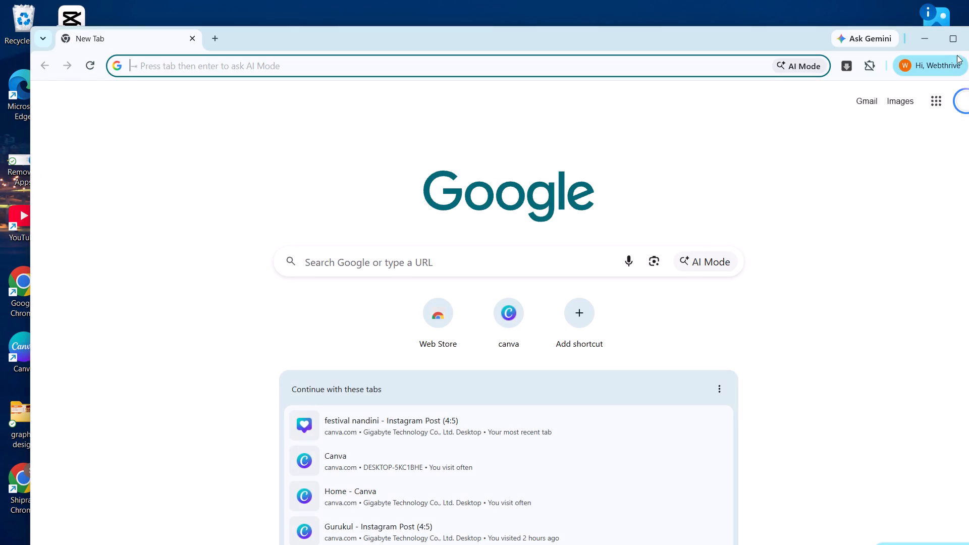
left_click(956, 47)
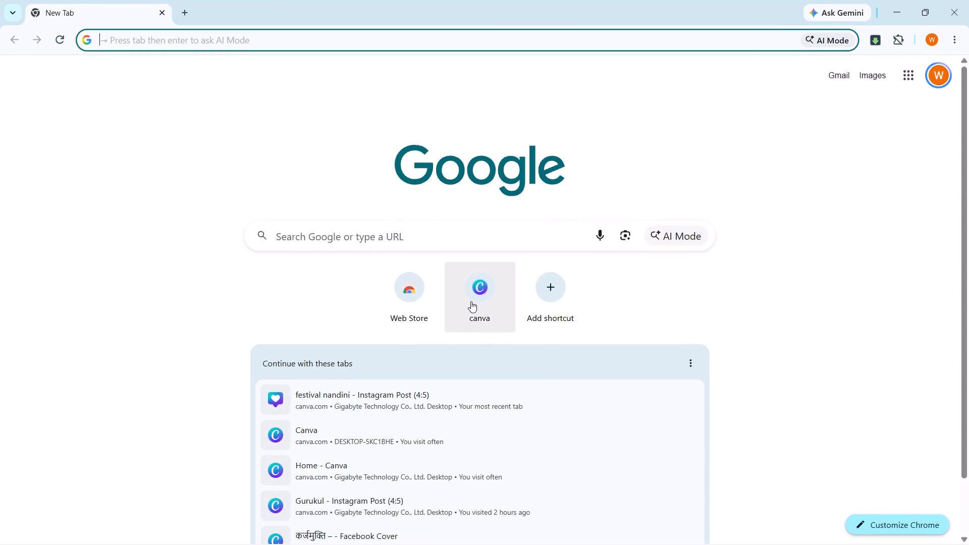
double_click(471, 301)
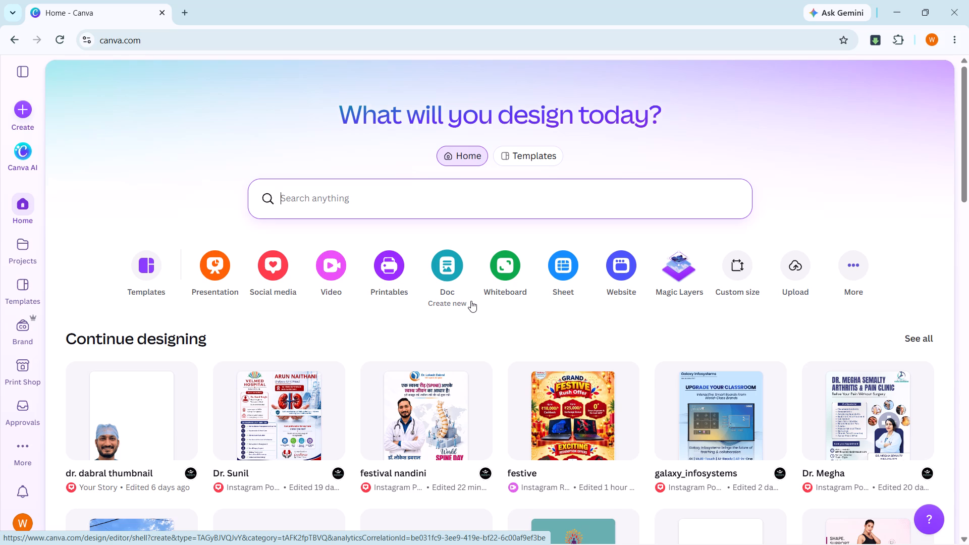
Upload the image diwalifestMBA.png_cf1ce7b8 from the Downloads folder to Canva.
scroll(382, 376, "down", 1)
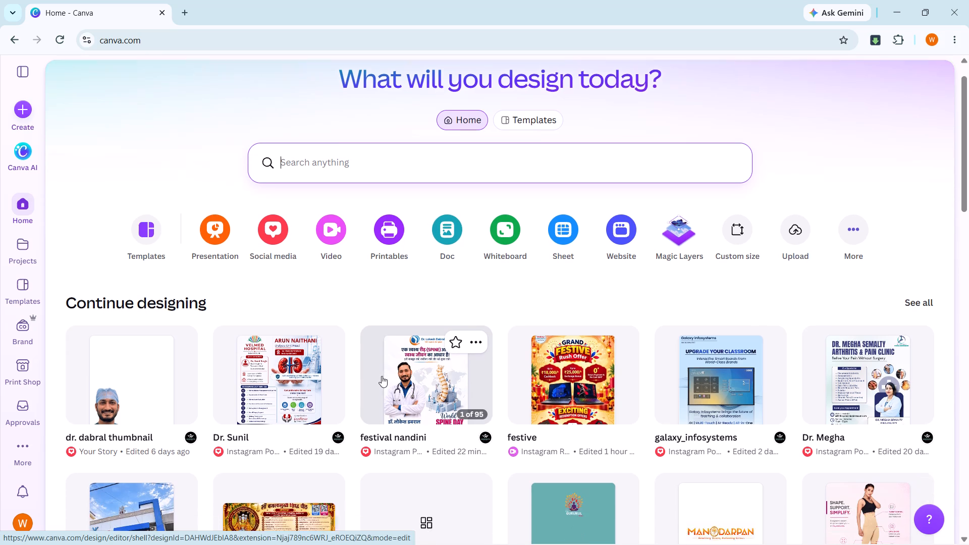
scroll(382, 376, "down", 1)
left_click(26, 111)
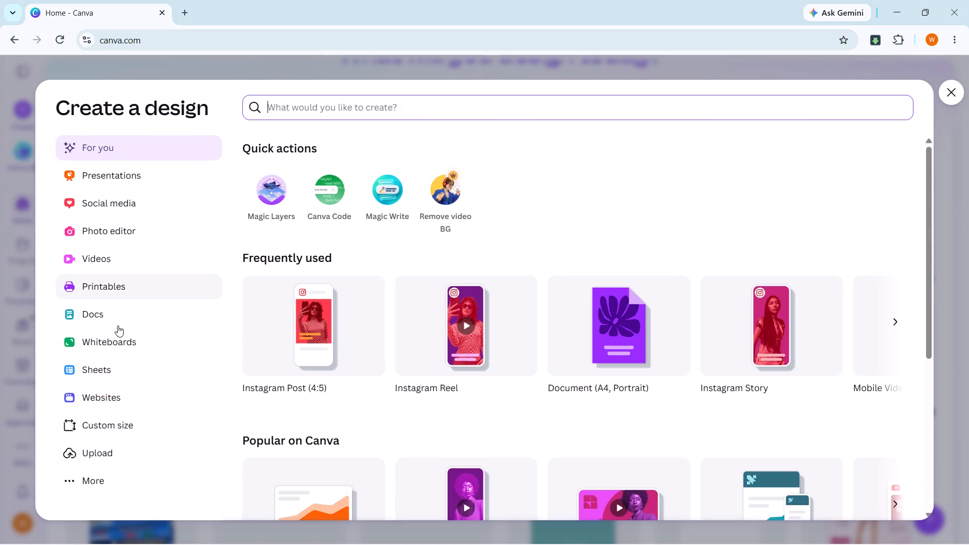
left_click(98, 454)
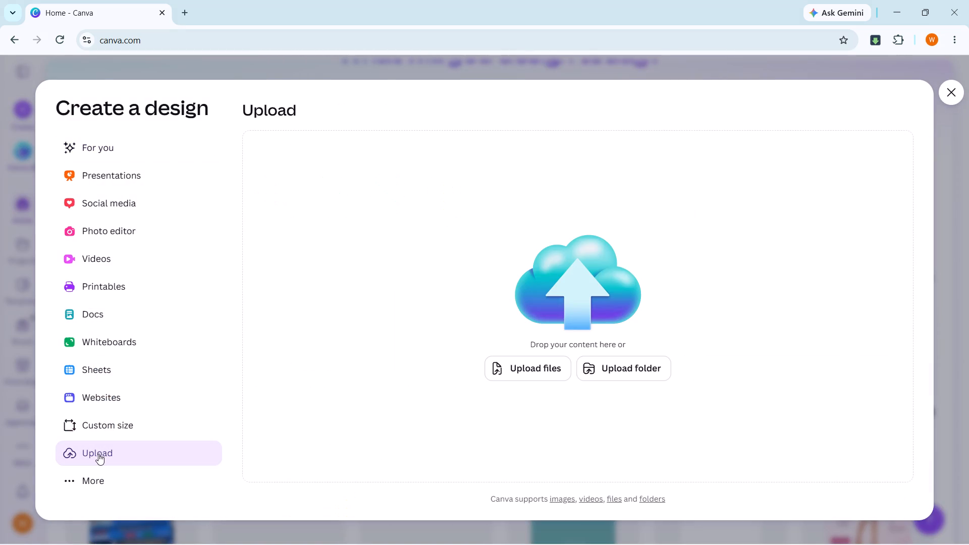
left_click(537, 370)
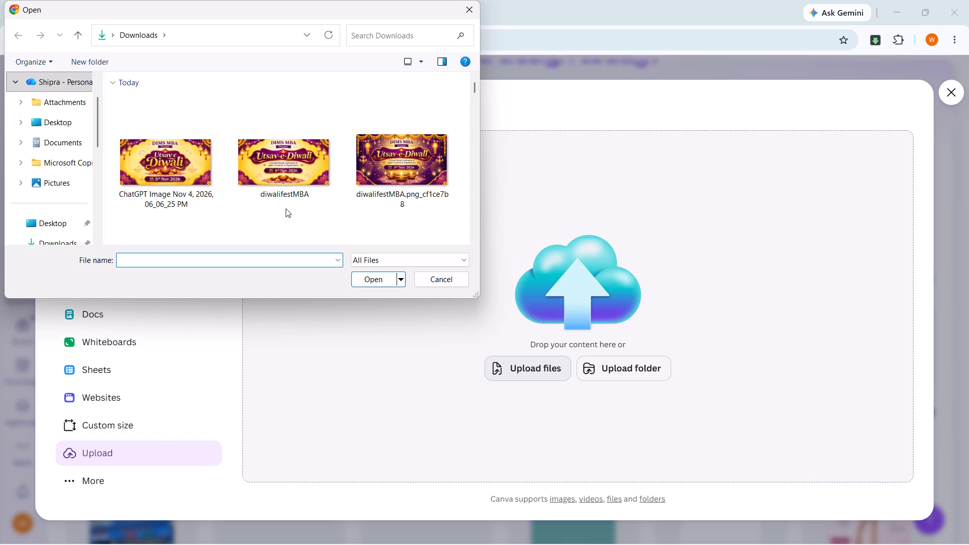
left_click(76, 236)
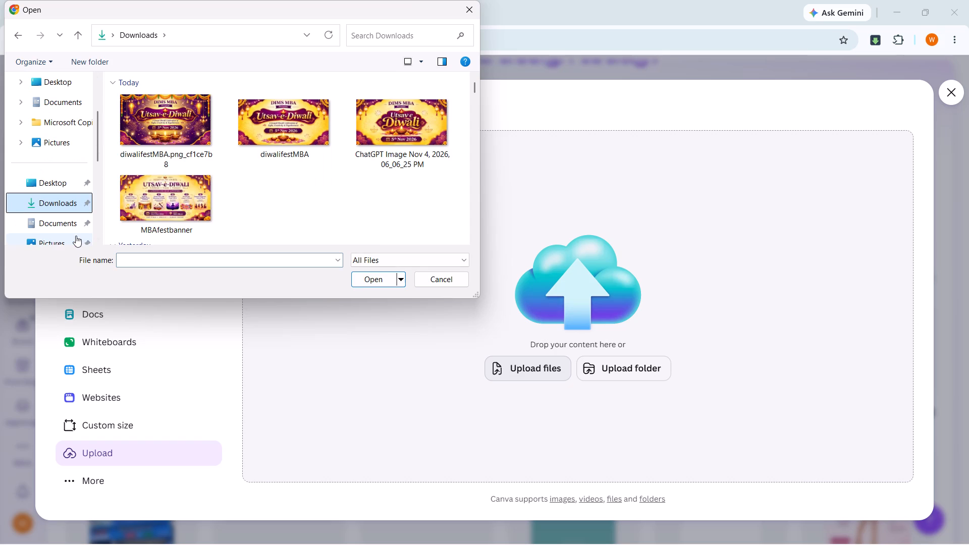
double_click(185, 117)
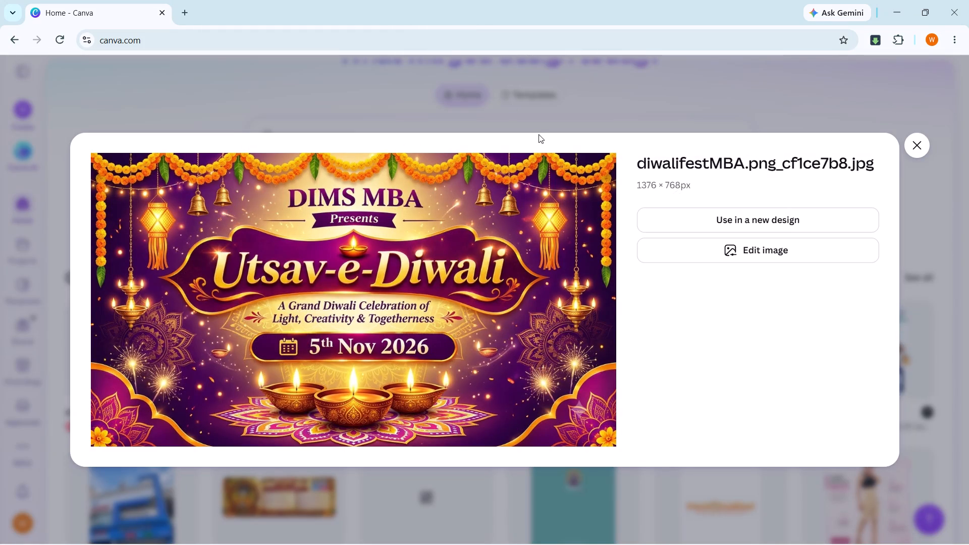
Create a new custom-size design of 1376 × 768 px from the uploaded Utsav-e-Diwali image.
left_click(759, 226)
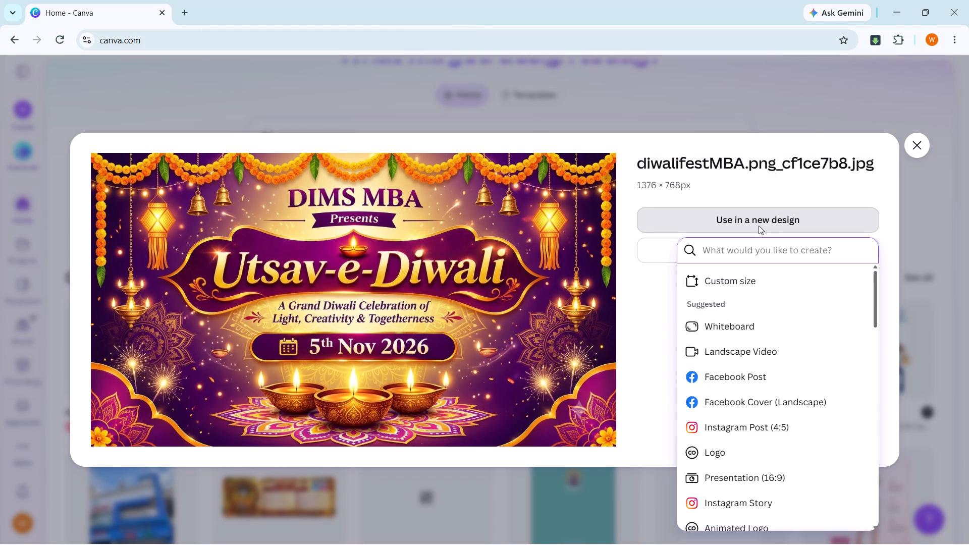
left_click(803, 277)
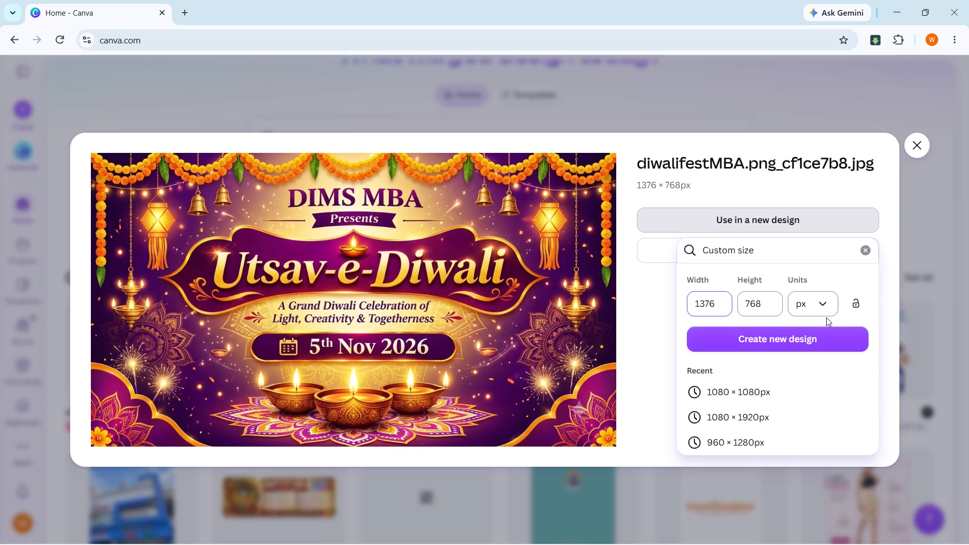
left_click(803, 335)
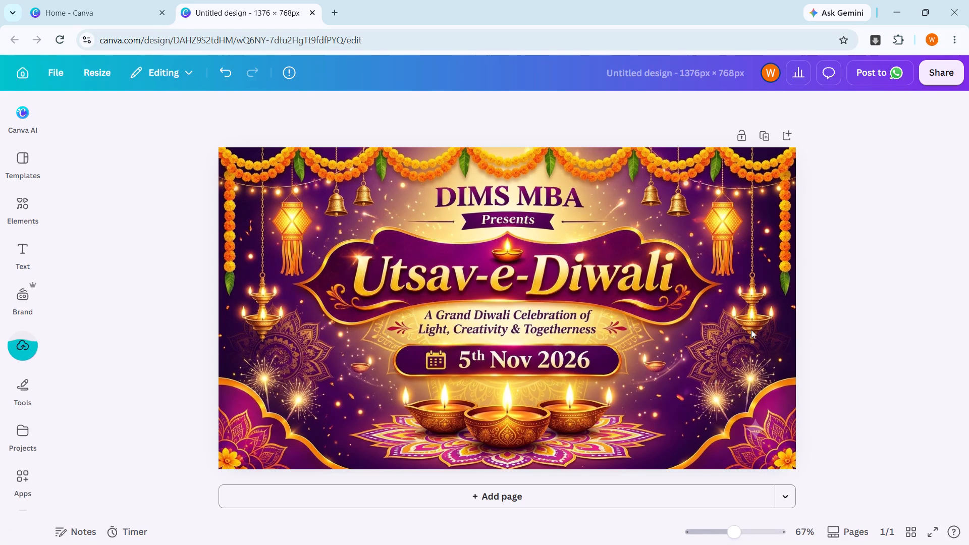
Split the Utsav-e-Diwali poster image into separate editable elements with Magic Layers and dismiss the generation-limit notice.
left_click(455, 257)
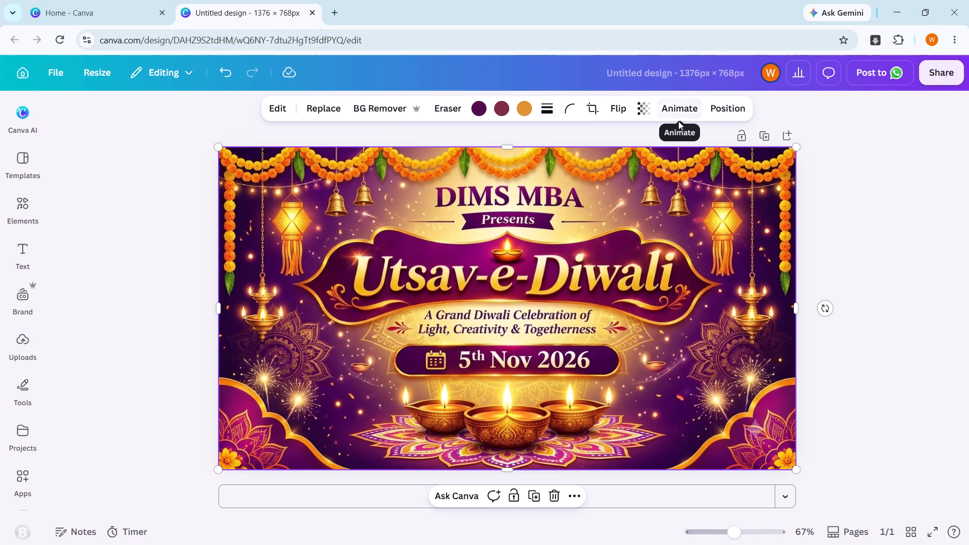
left_click(279, 107)
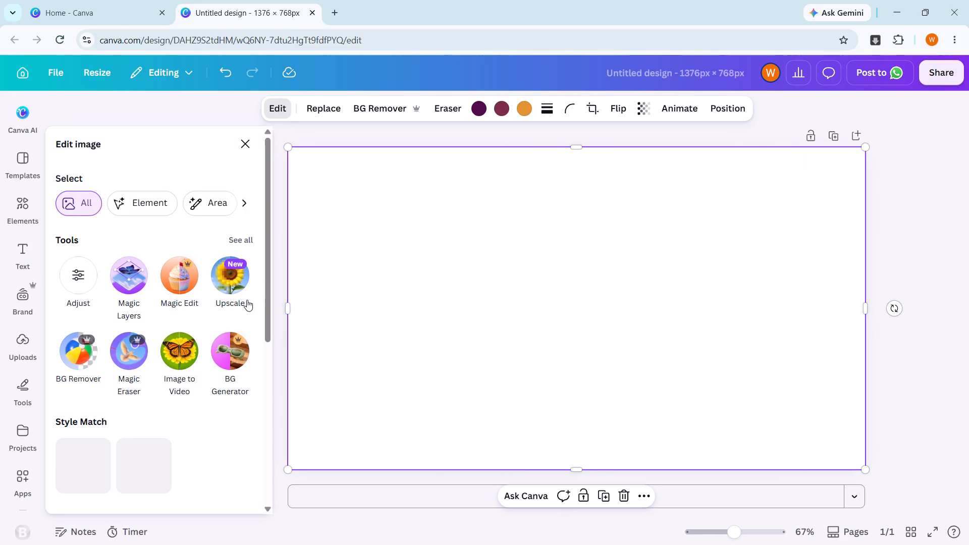
left_click(131, 275)
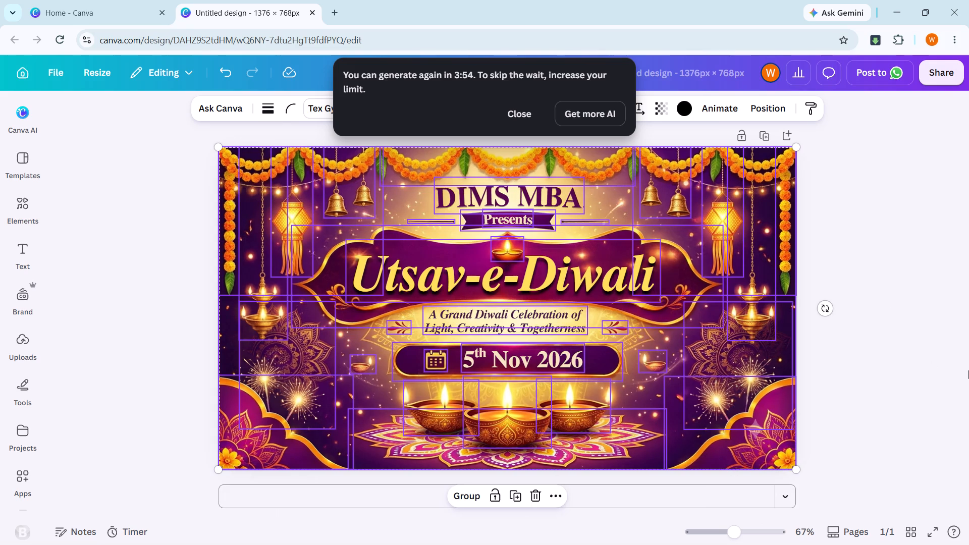
left_click(906, 318)
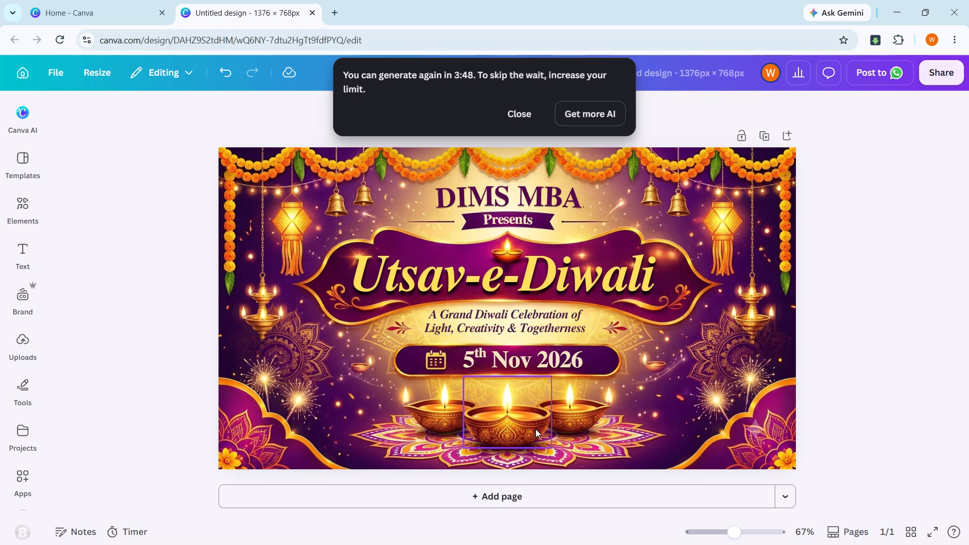
left_click(497, 460)
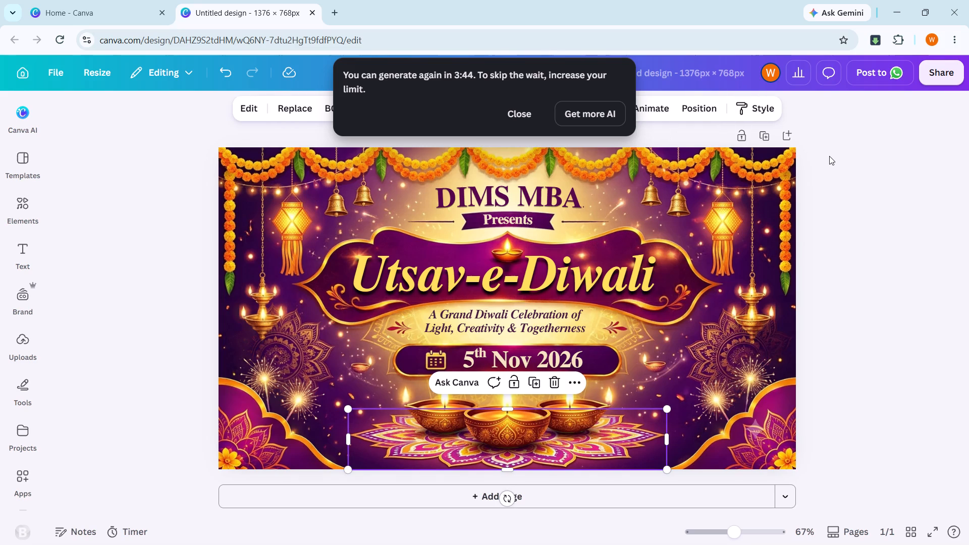
left_click(829, 156)
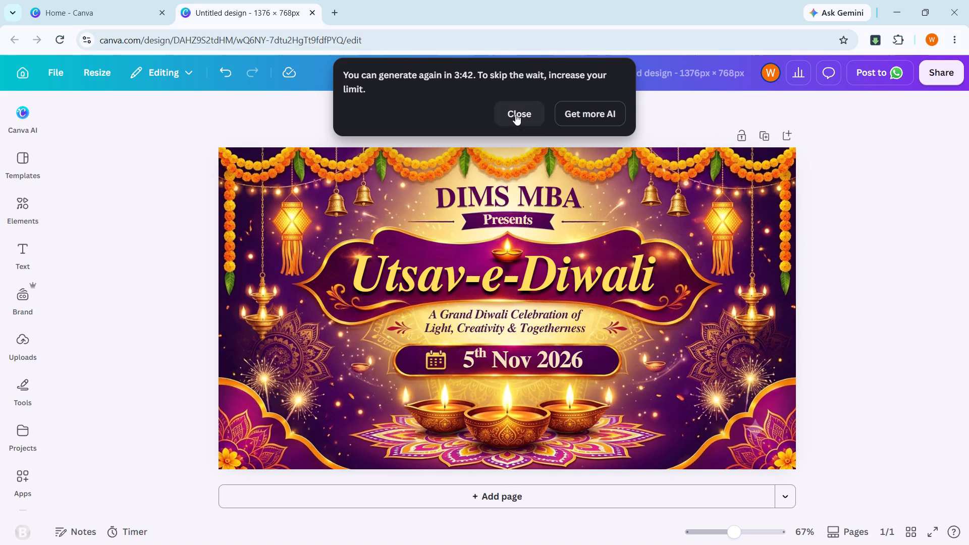
left_click(515, 114)
Apply the Rise animation to the rangoli element at the bottom centre of the poster.
left_click(530, 466)
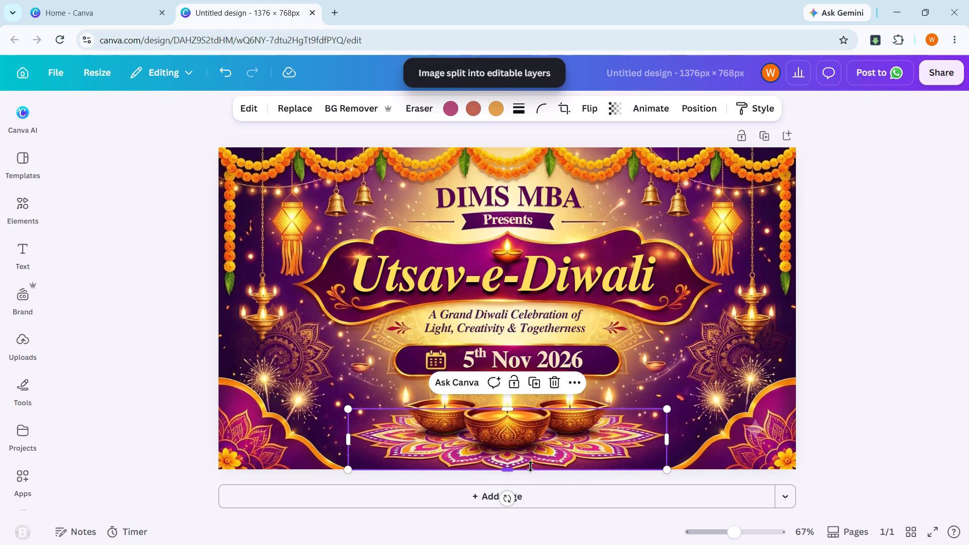
left_click(660, 117)
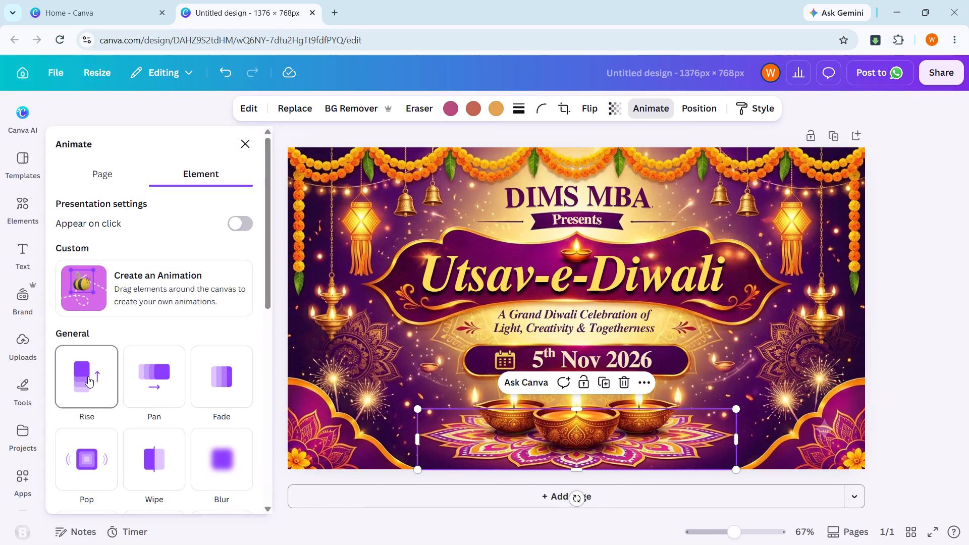
left_click(88, 376)
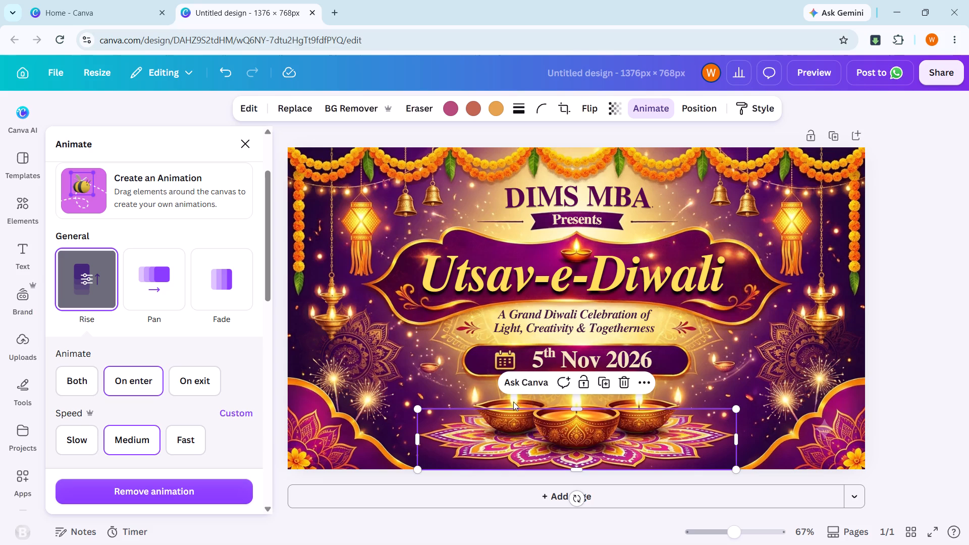
left_click(933, 400)
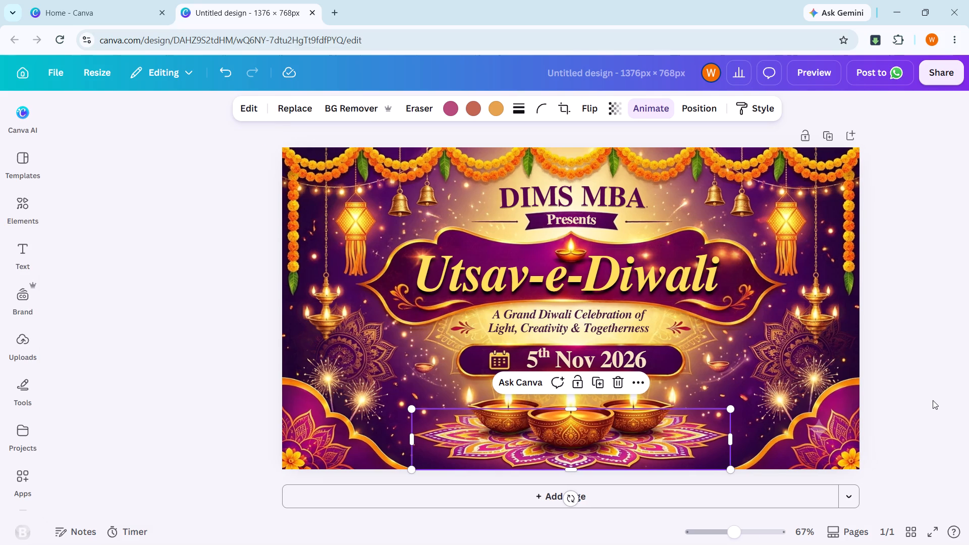
double_click(902, 387)
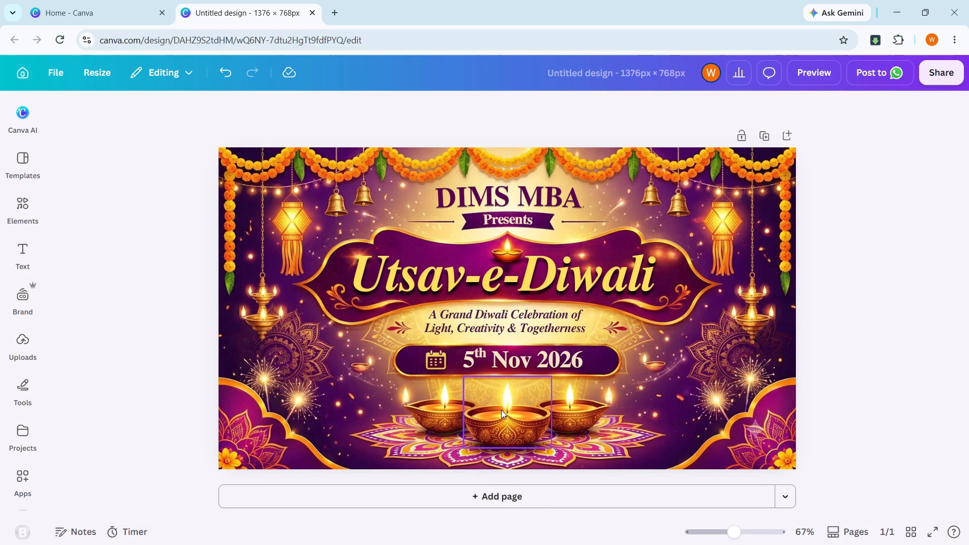
Group the three lit diyas above the rangoli into one object.
left_click(441, 408, "shift")
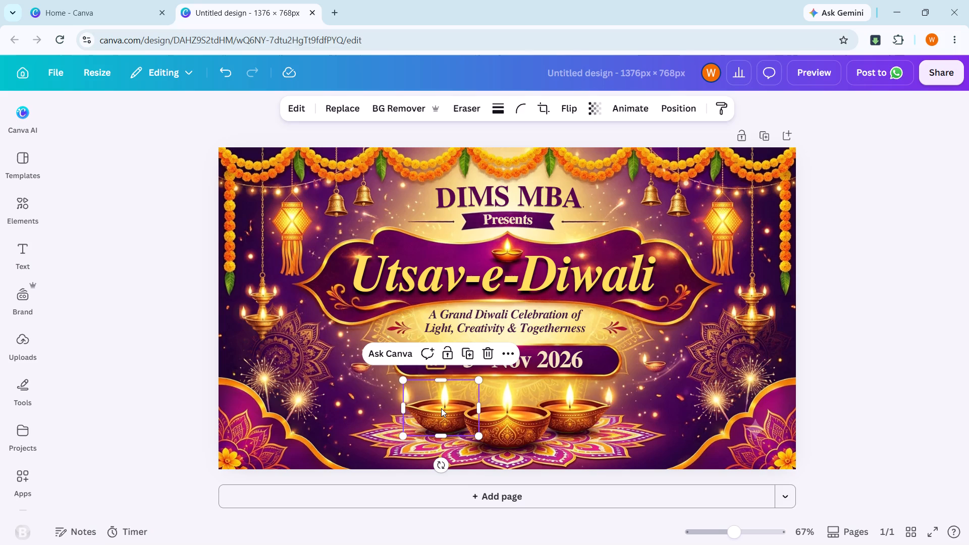
left_click(503, 427, "shift")
left_click(566, 427, "shift")
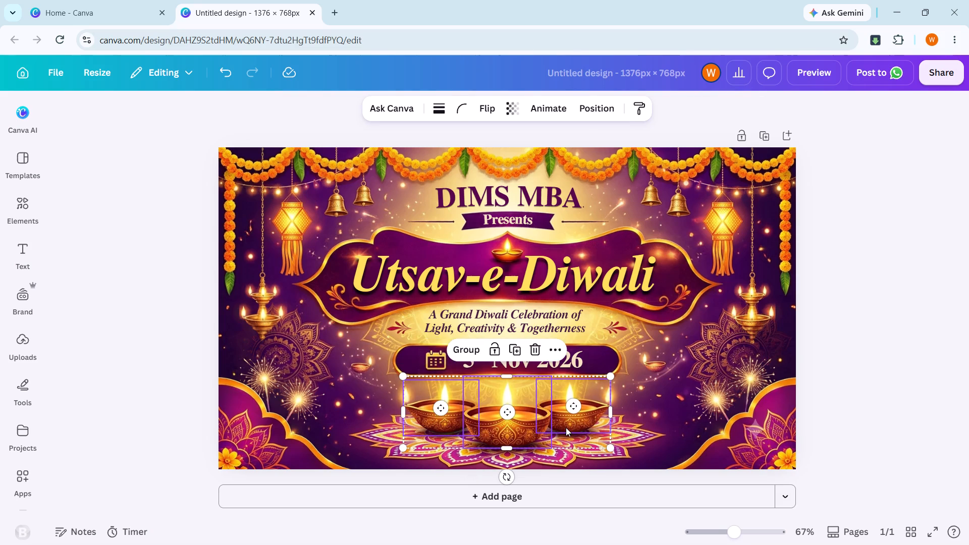
left_click(461, 350)
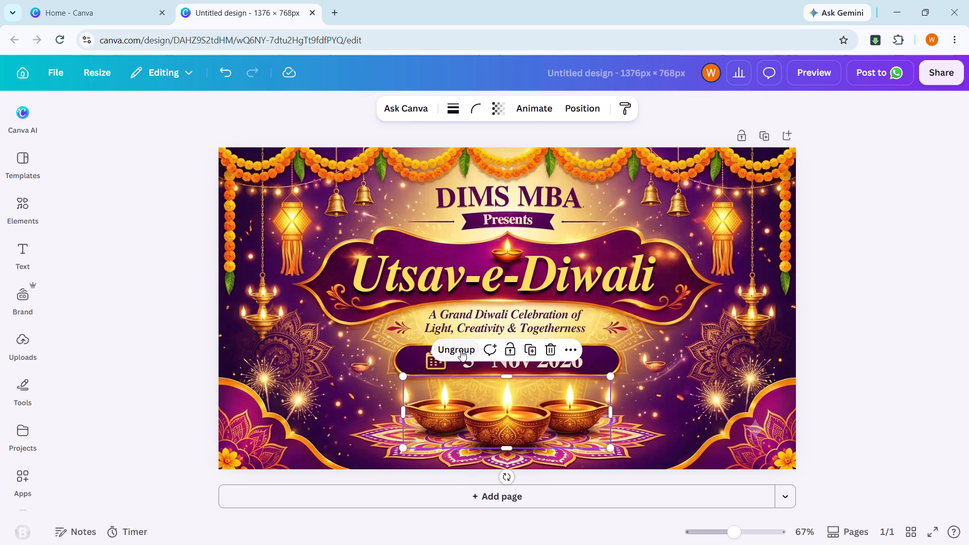
Apply the Baseline animation to the group of three diyas.
left_click(546, 104)
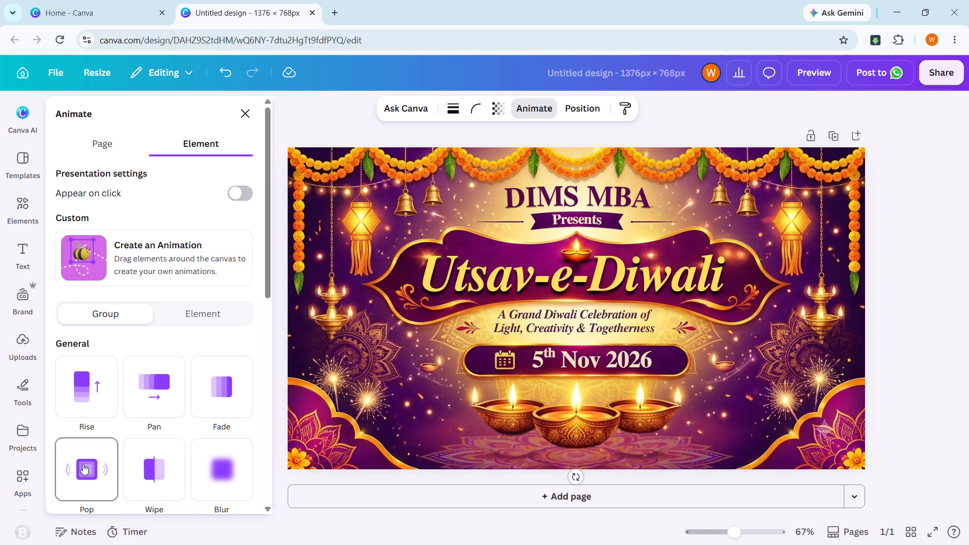
scroll(143, 463, "down", 1)
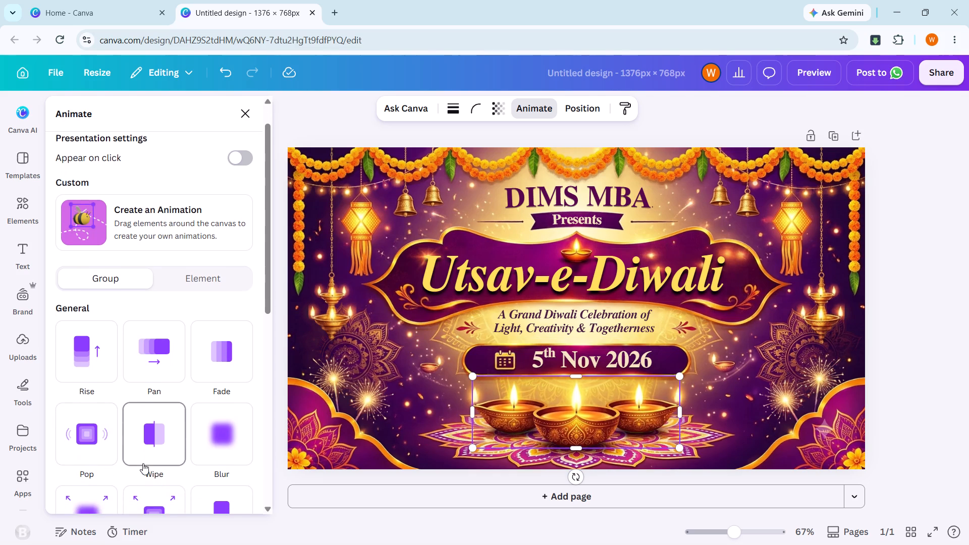
scroll(143, 463, "down", 1)
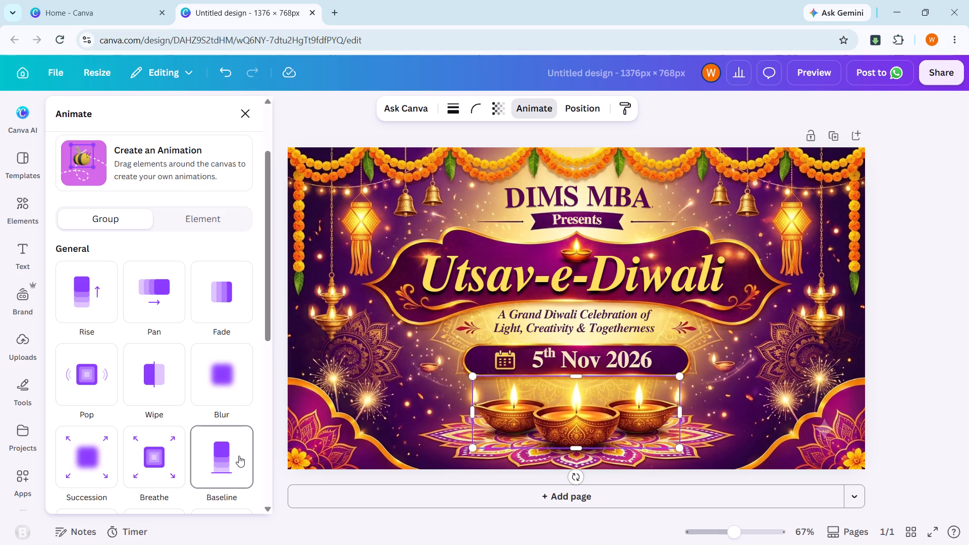
scroll(239, 456, "down", 1)
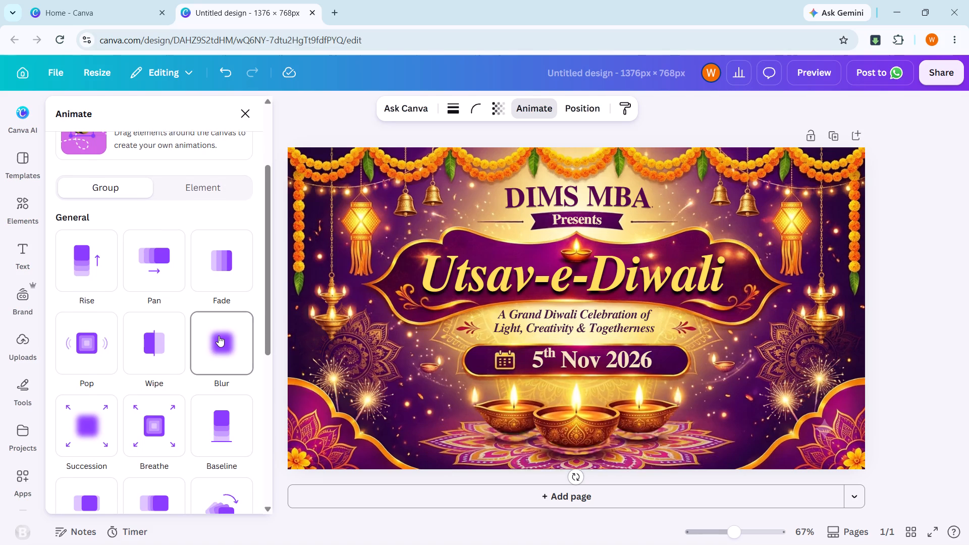
left_click(219, 413)
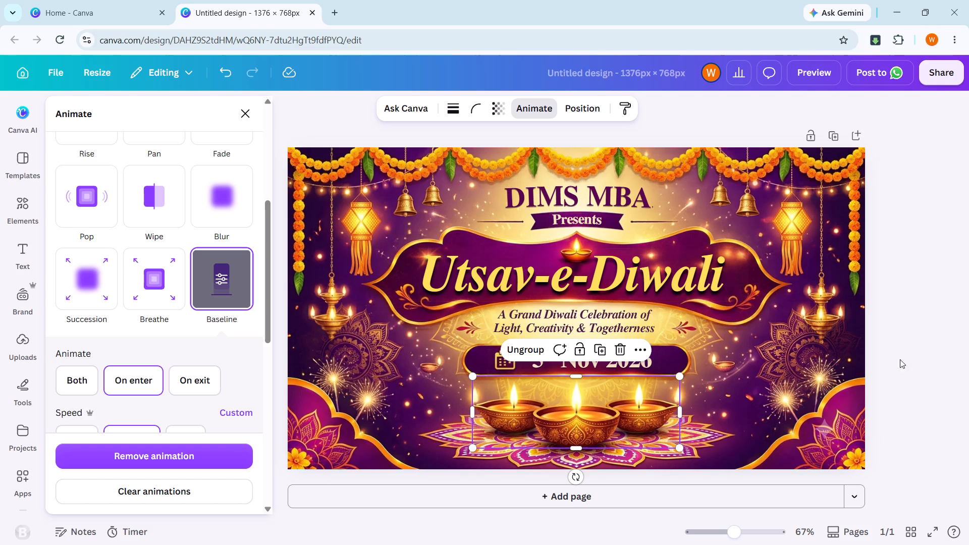
left_click(897, 347)
left_click(892, 388)
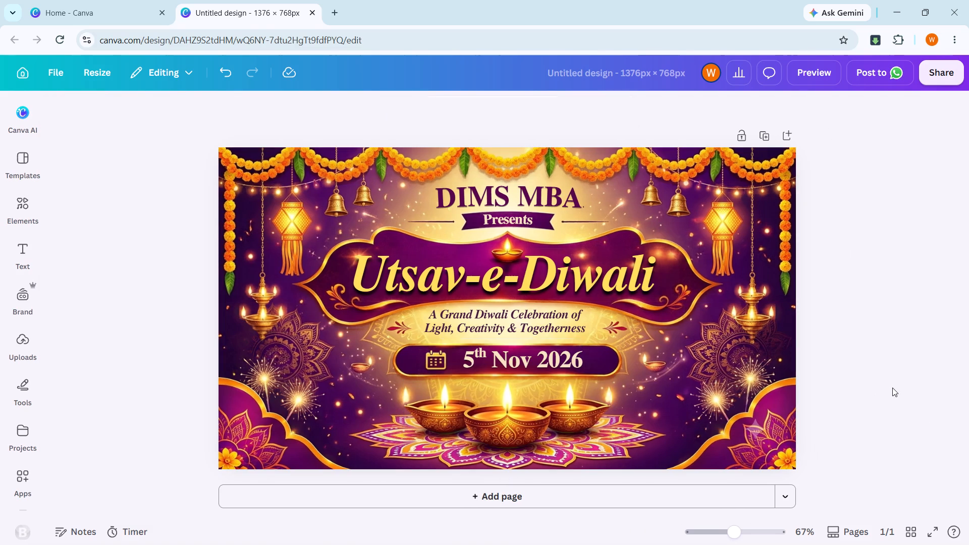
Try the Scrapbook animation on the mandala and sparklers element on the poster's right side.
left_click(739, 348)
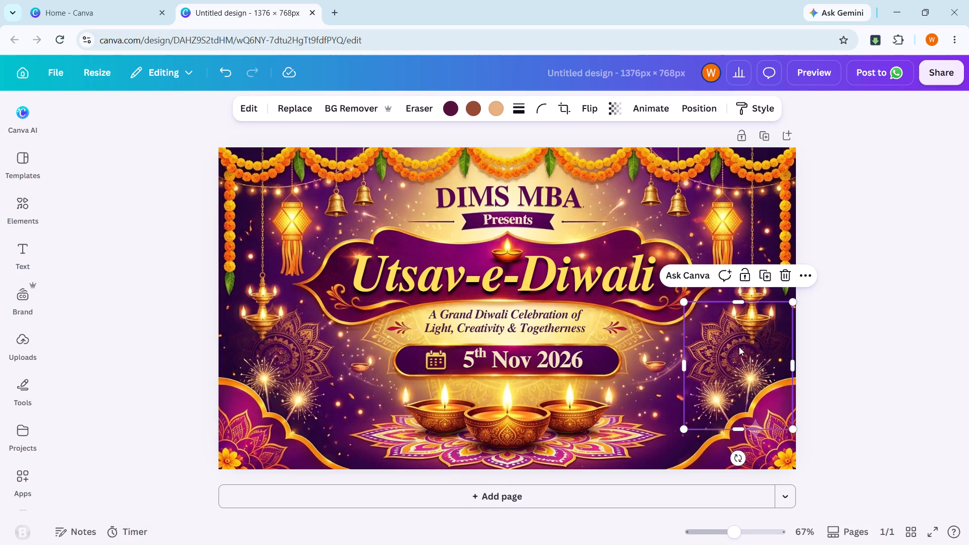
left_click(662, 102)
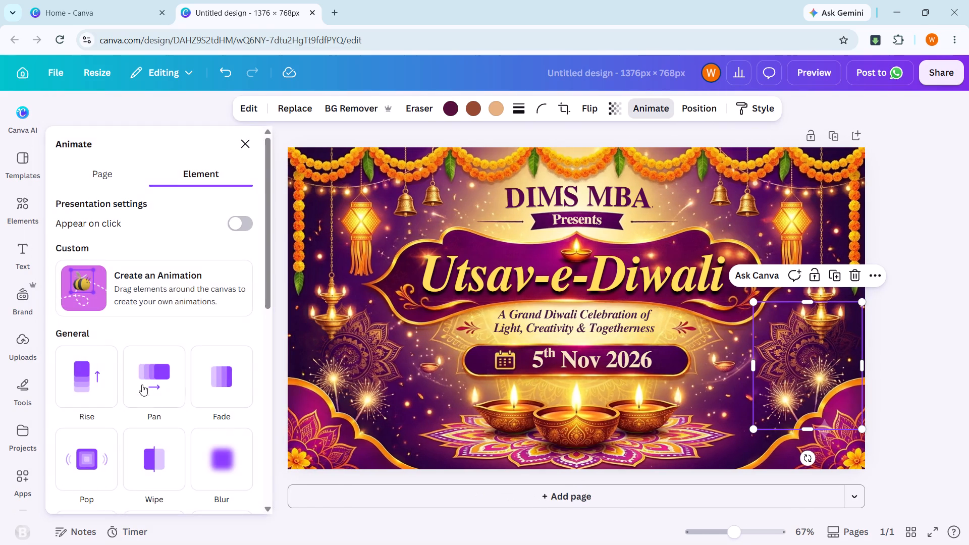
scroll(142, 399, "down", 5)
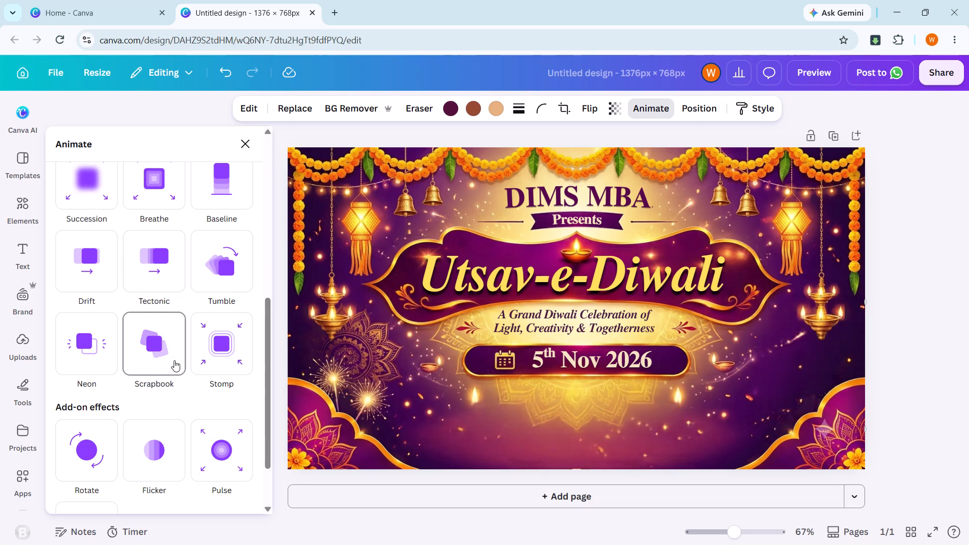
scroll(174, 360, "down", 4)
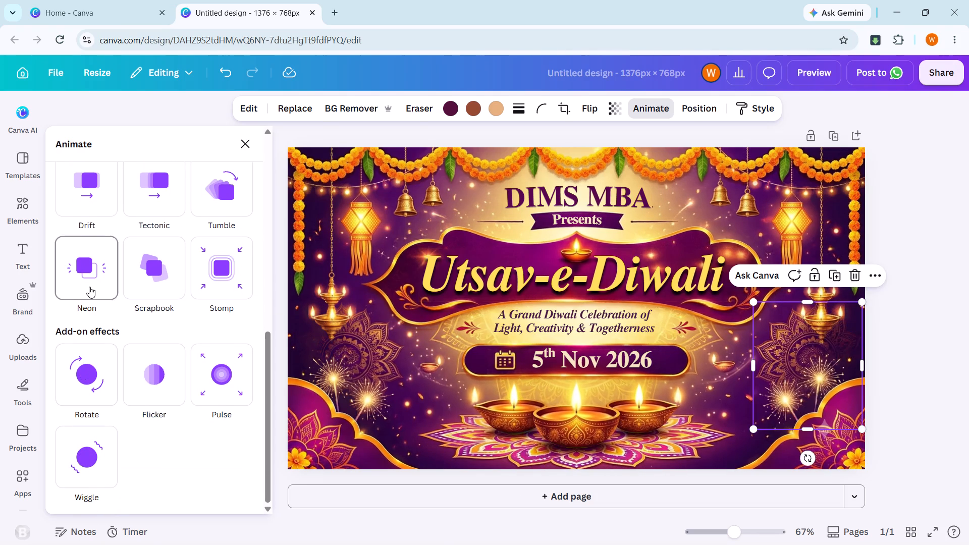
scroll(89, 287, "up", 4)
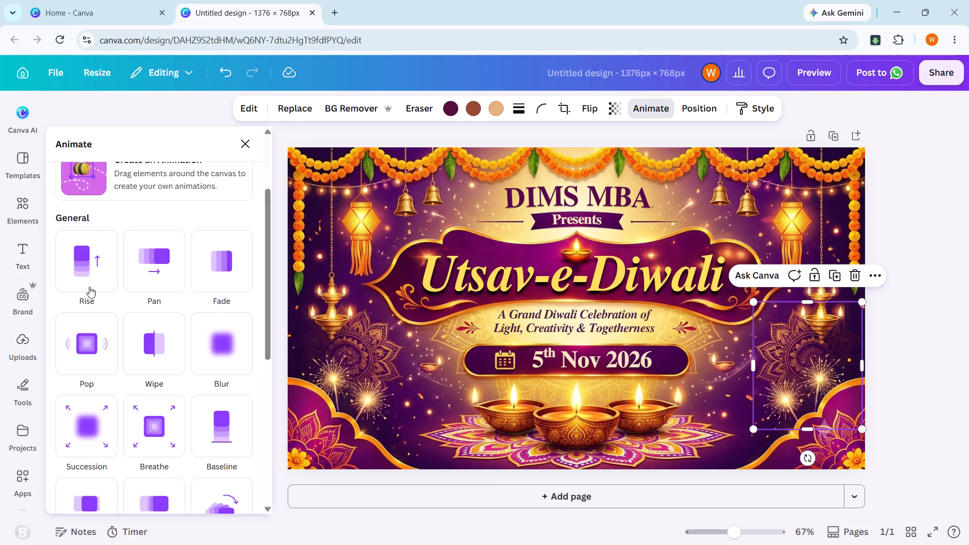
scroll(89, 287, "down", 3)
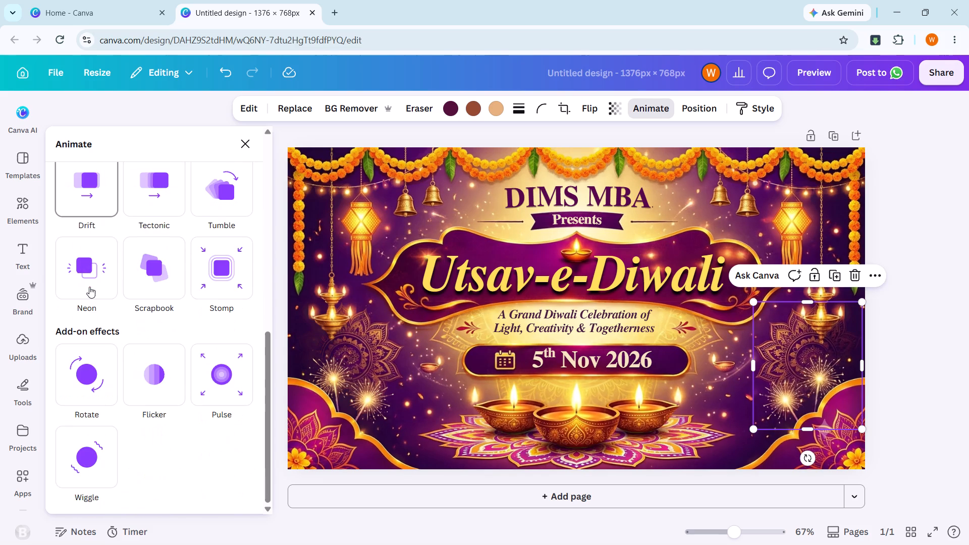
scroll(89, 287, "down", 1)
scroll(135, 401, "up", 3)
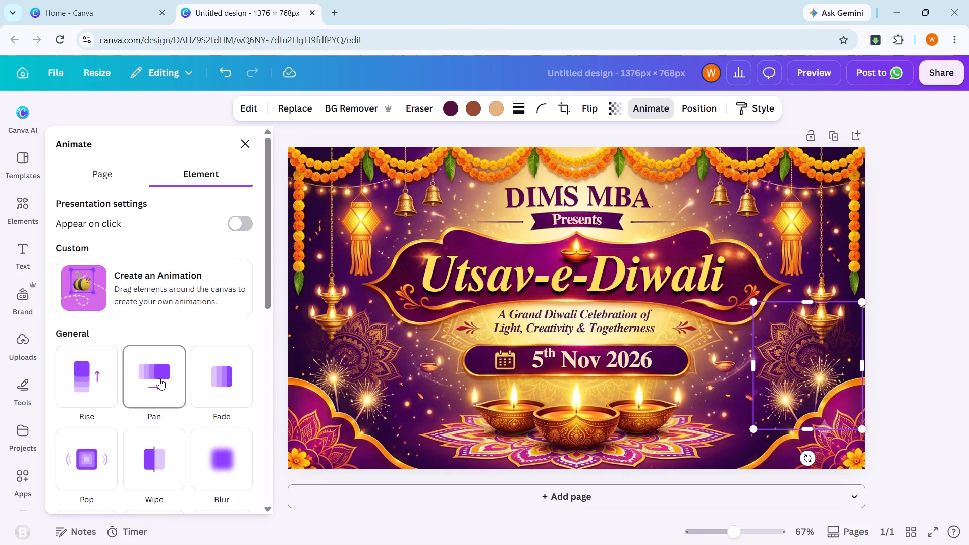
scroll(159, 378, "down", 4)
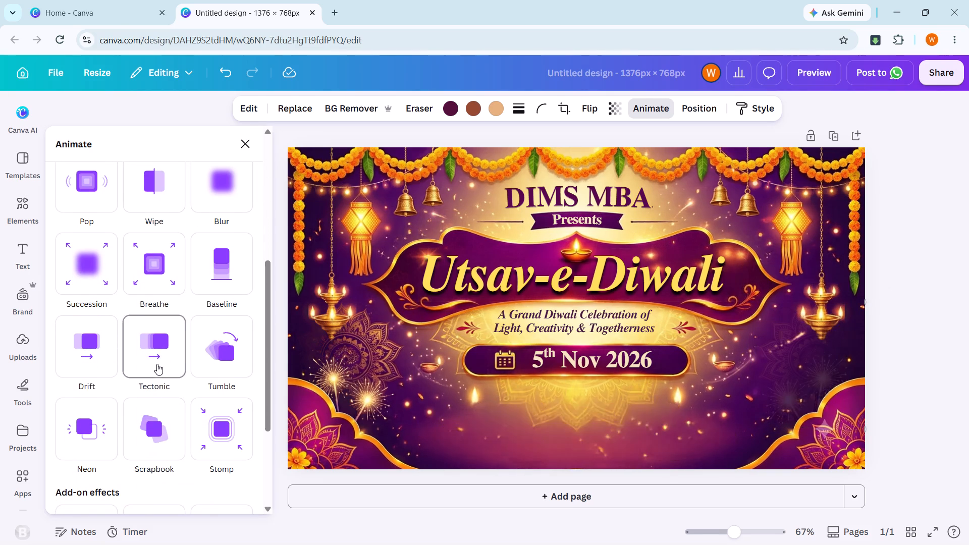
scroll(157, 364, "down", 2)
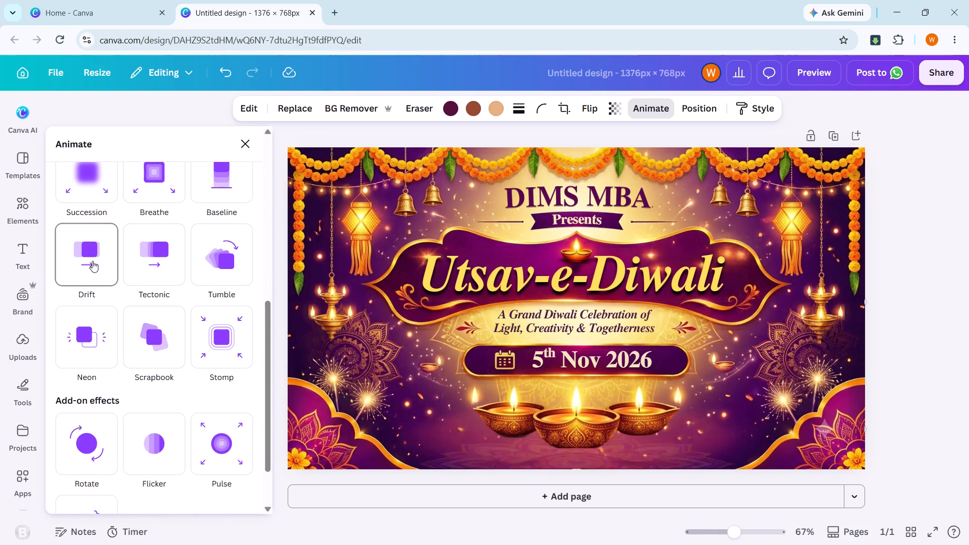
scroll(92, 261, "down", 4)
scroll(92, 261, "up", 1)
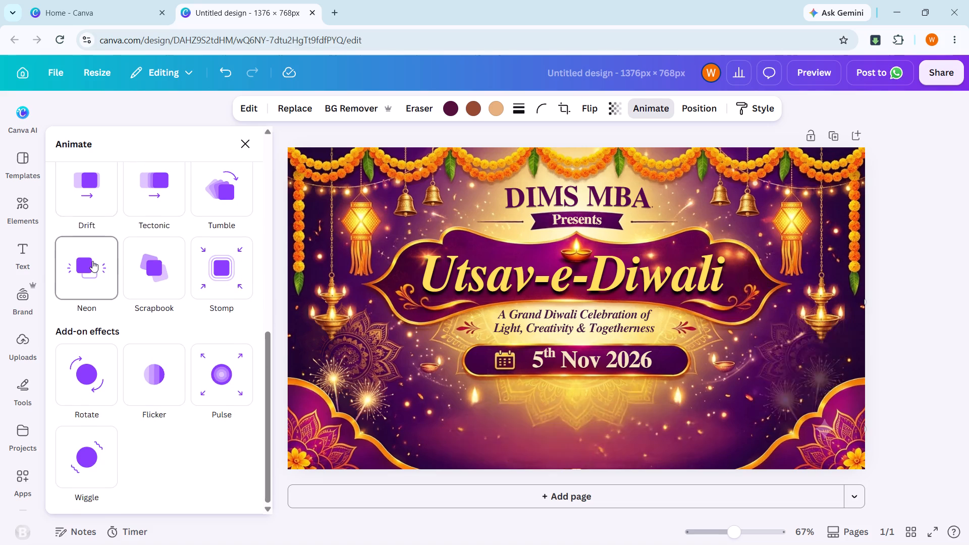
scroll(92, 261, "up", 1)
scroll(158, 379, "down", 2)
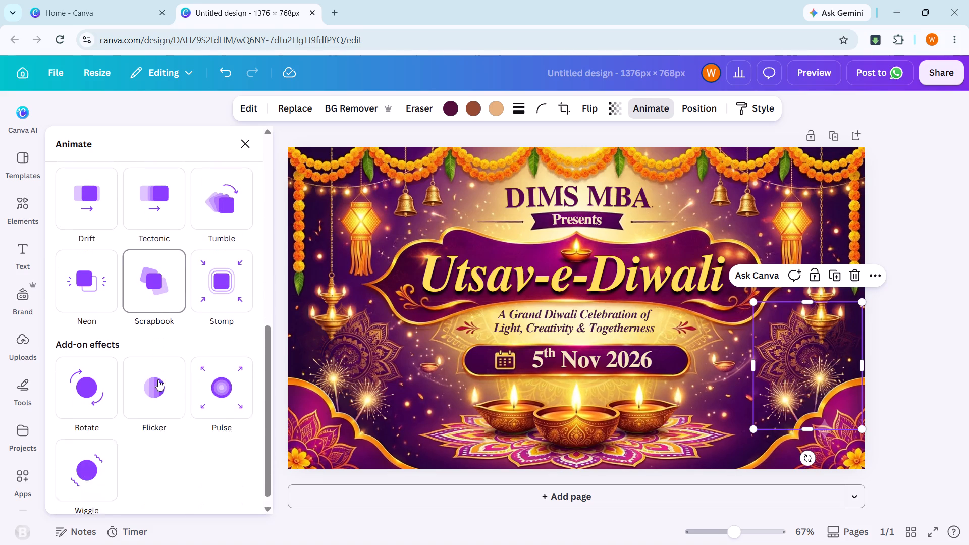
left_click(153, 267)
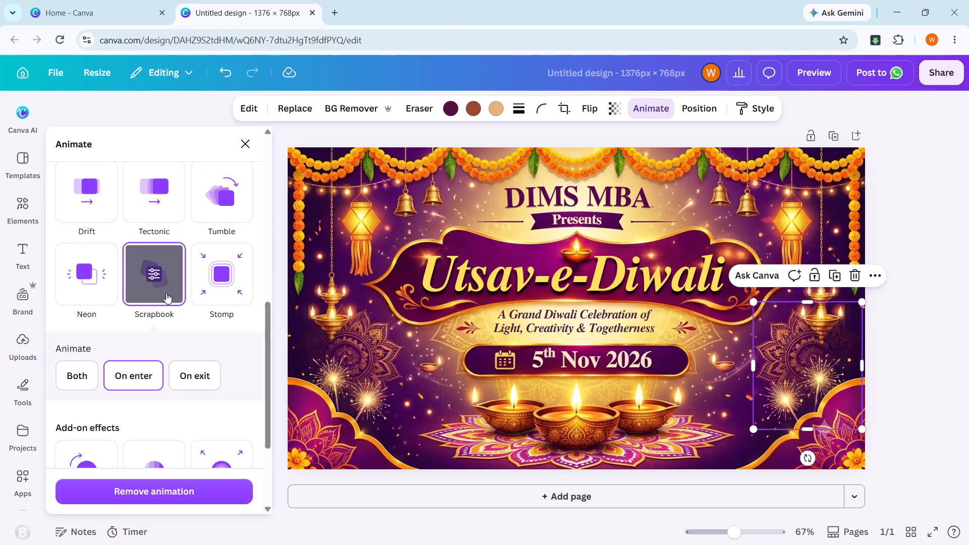
Apply the Wipe animation on enter to the right mandala and sparklers element, with its direction set to left.
scroll(162, 340, "down", 2)
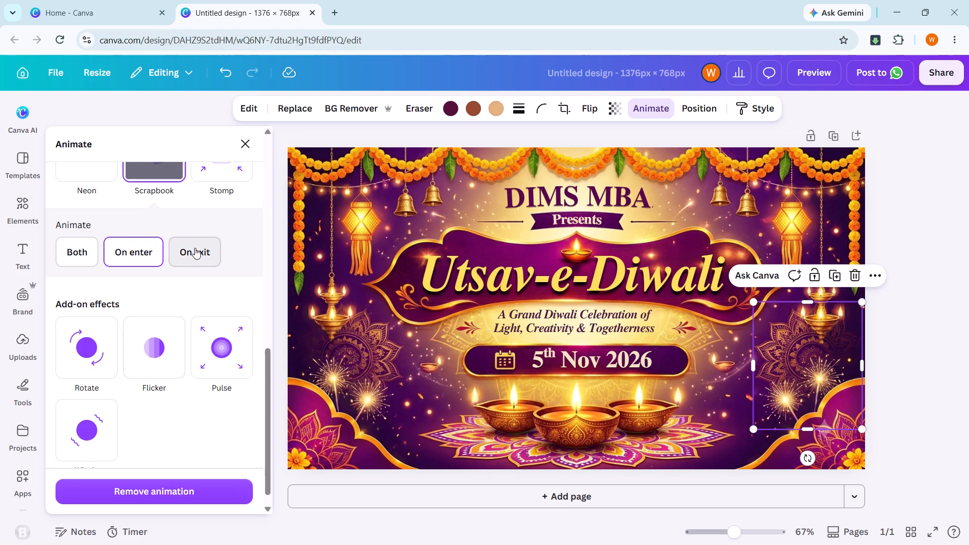
scroll(202, 265, "up", 2)
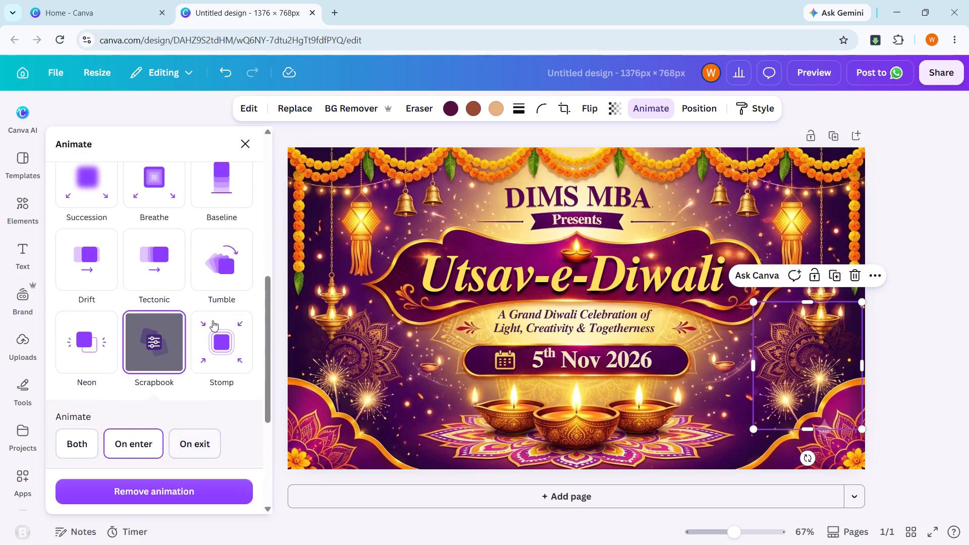
scroll(164, 330, "up", 1)
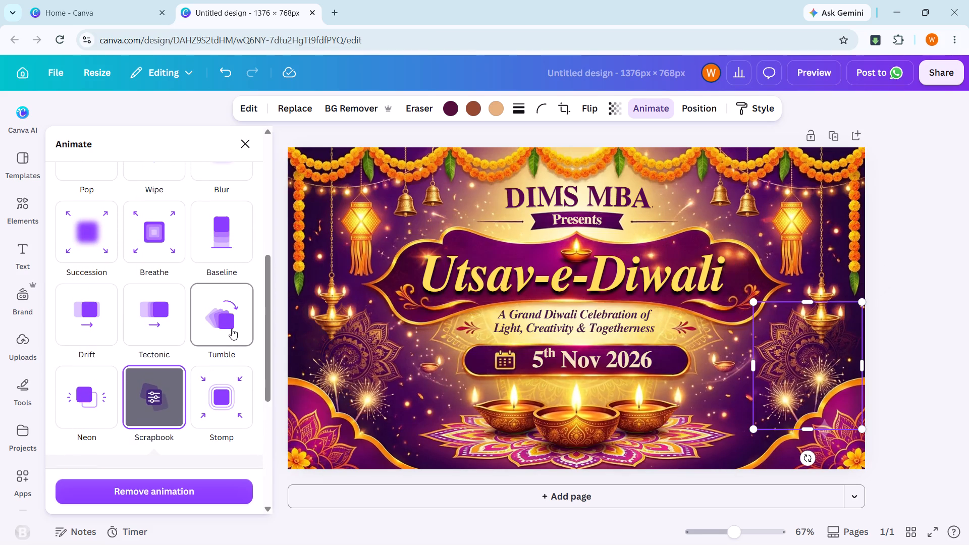
scroll(212, 221, "up", 1)
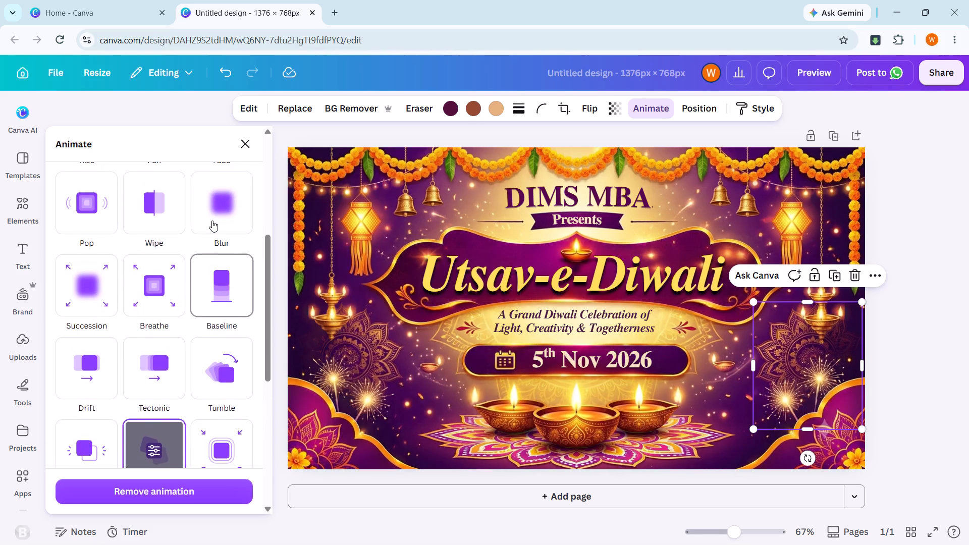
scroll(212, 221, "up", 1)
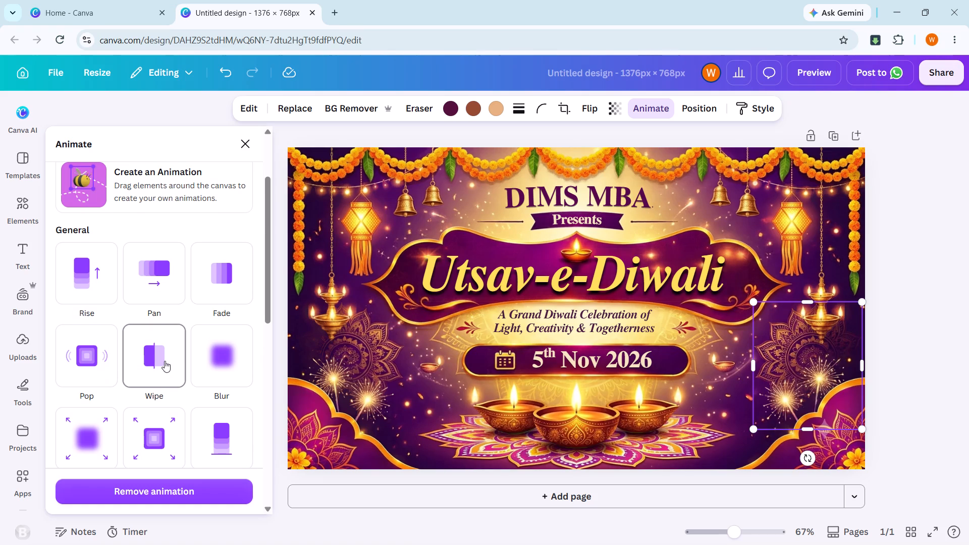
left_click(165, 361)
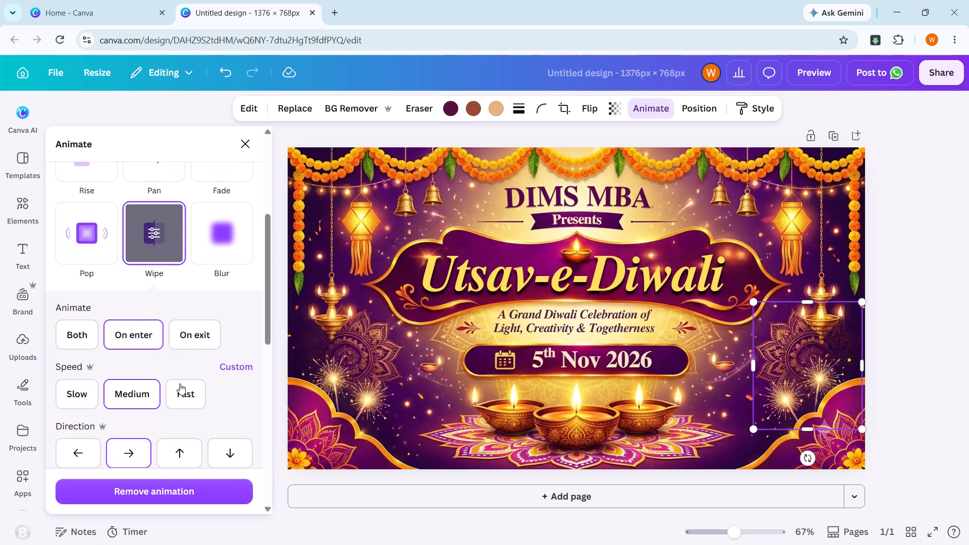
left_click(85, 448)
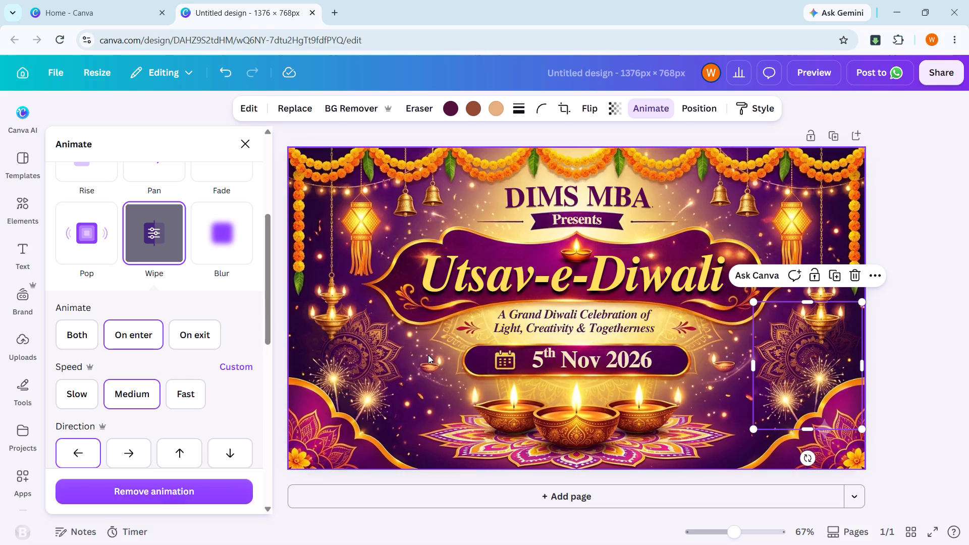
Apply the Wipe animation to the matching mandala and sparklers element on the poster's left side.
left_click(342, 350)
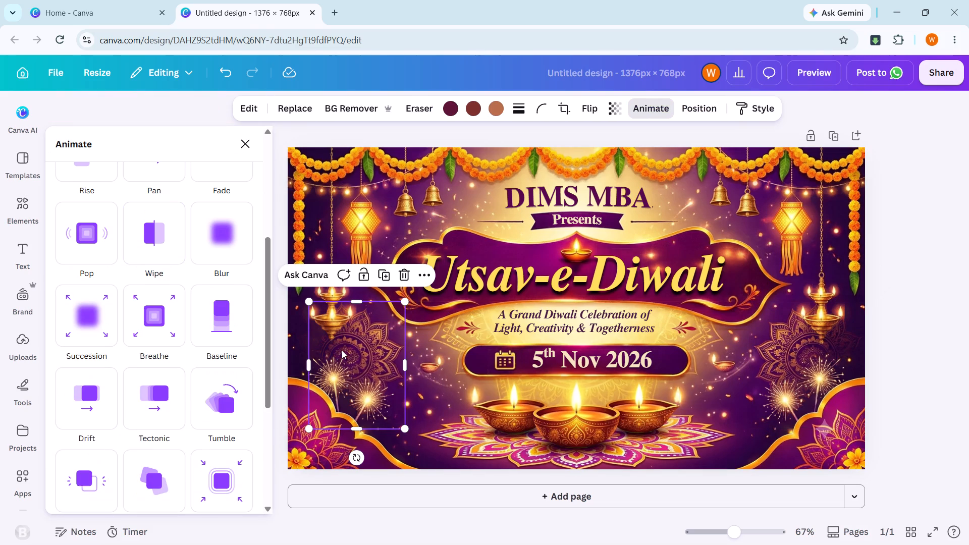
left_click(155, 248)
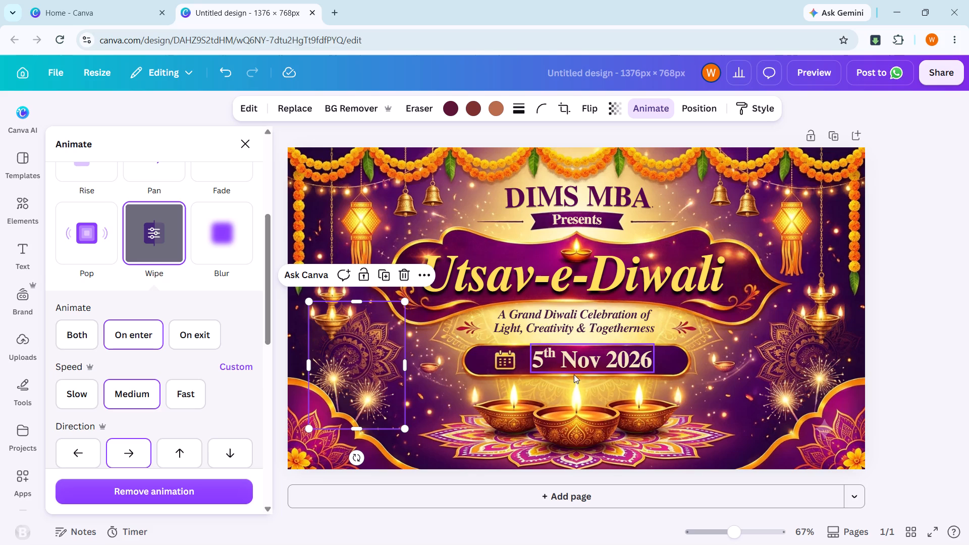
left_click(965, 350)
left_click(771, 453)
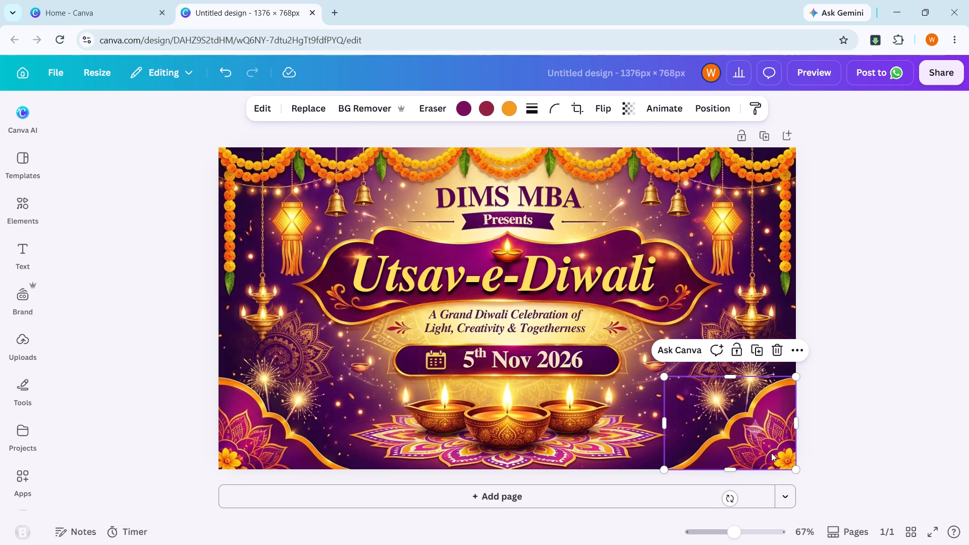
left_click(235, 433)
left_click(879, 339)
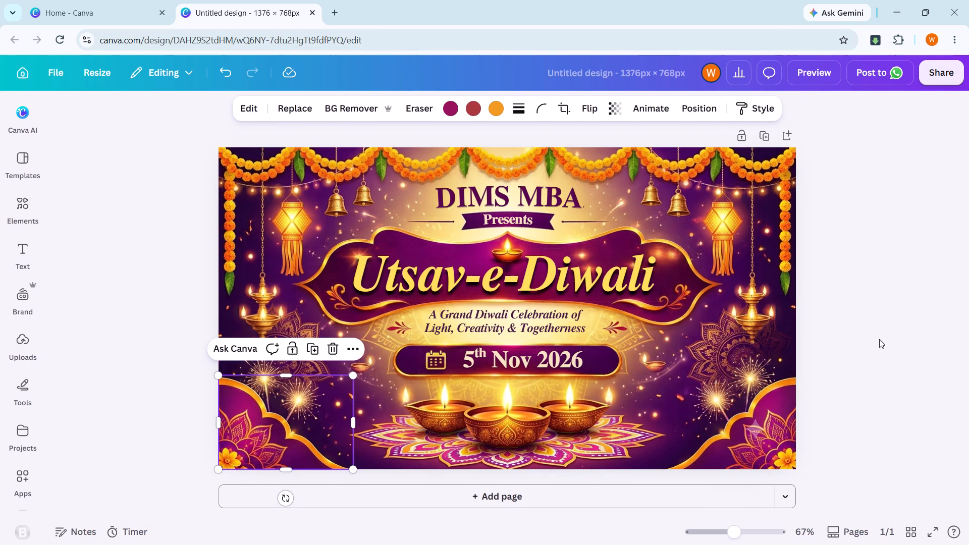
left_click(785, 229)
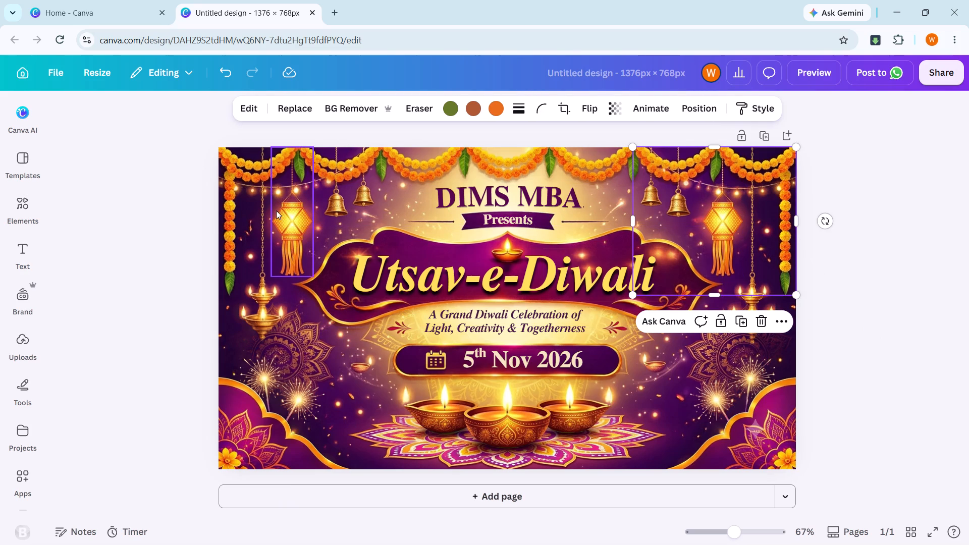
Apply the Wiggle add-on effect to the hanging lantern on the poster's left side and lower its intensity to about one-sixth.
left_click(297, 220)
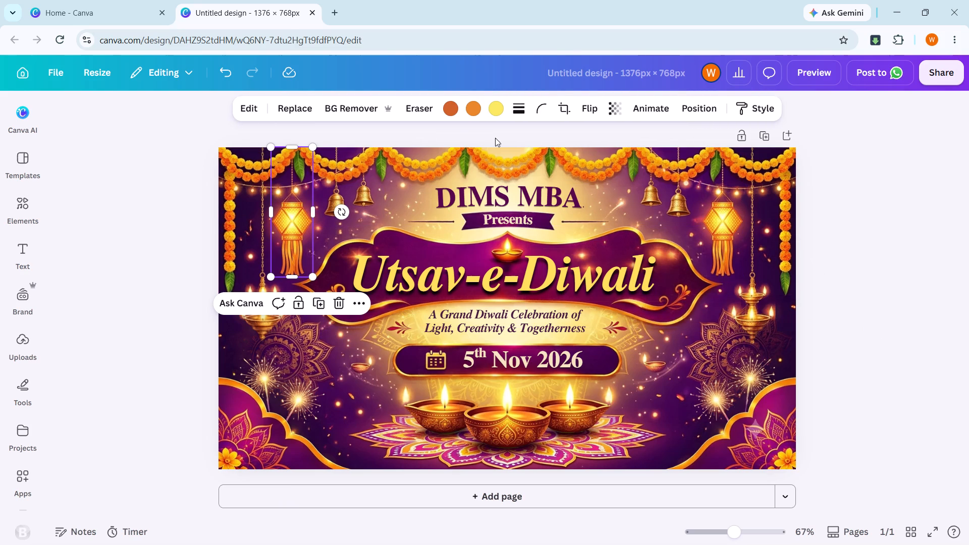
left_click(658, 108)
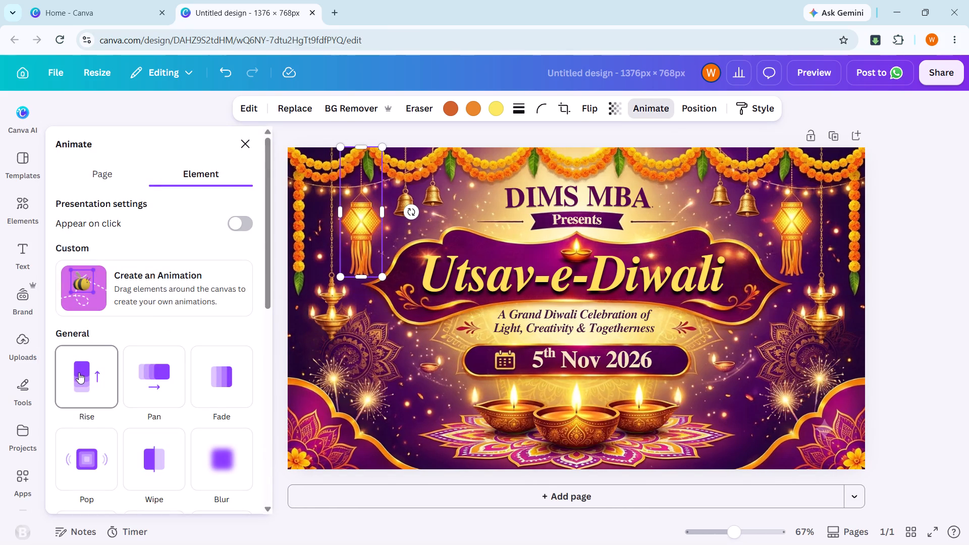
scroll(152, 432, "down", 4)
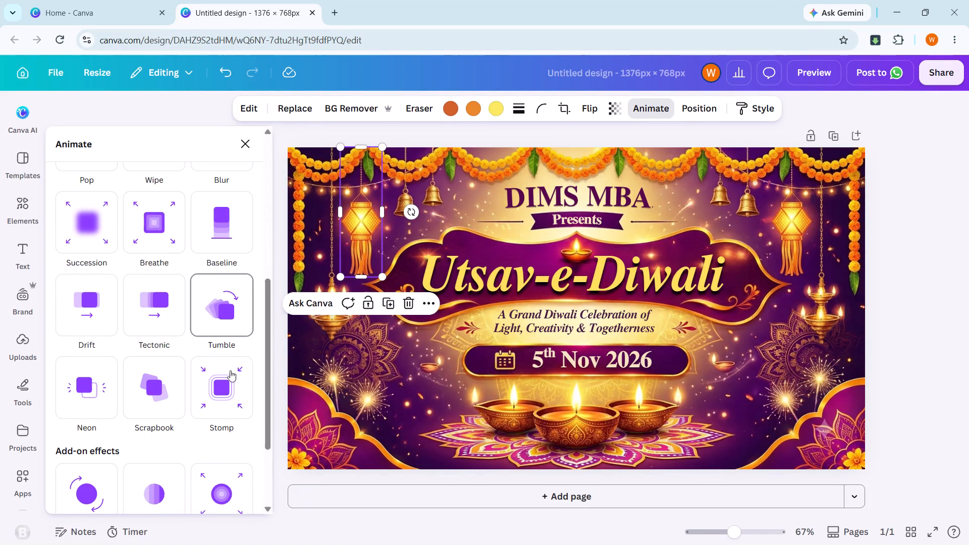
scroll(228, 392, "down", 2)
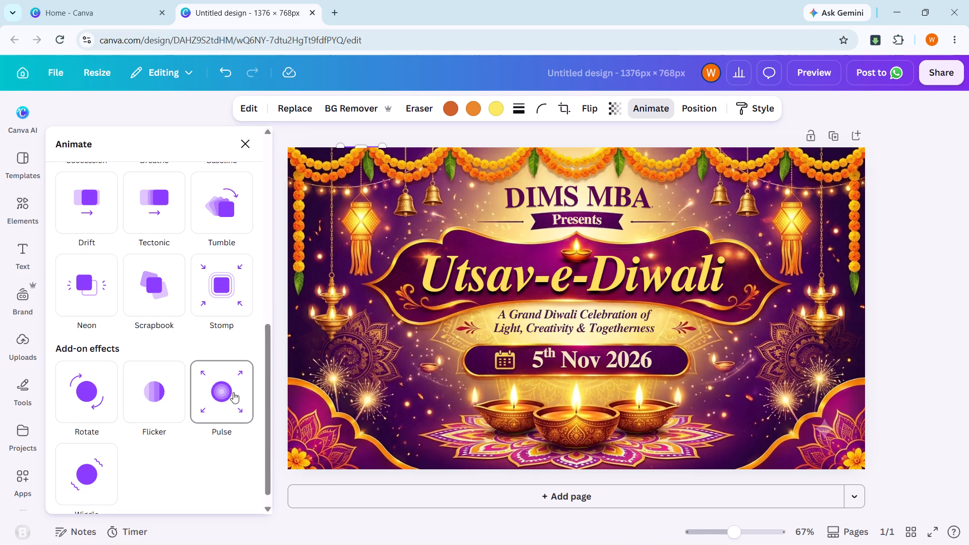
scroll(233, 392, "down", 1)
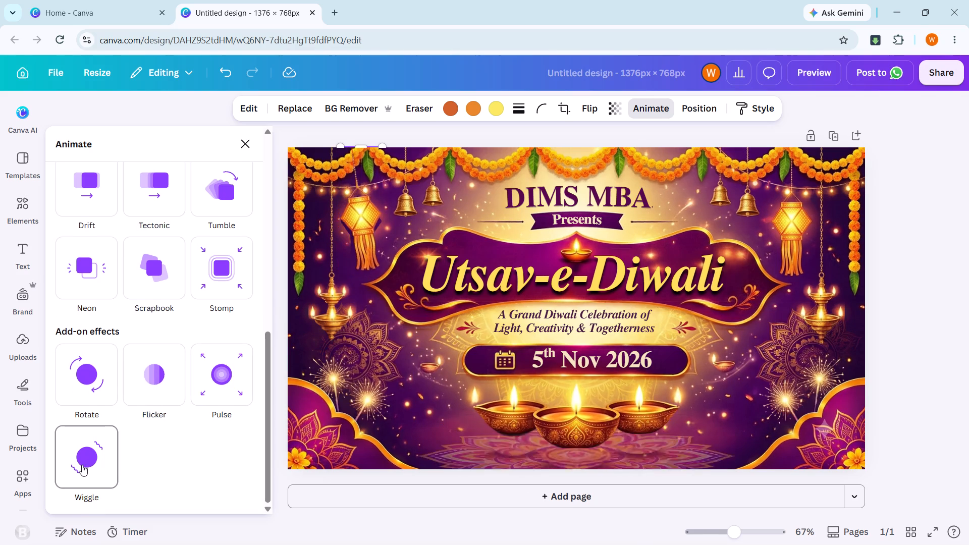
left_click(82, 465)
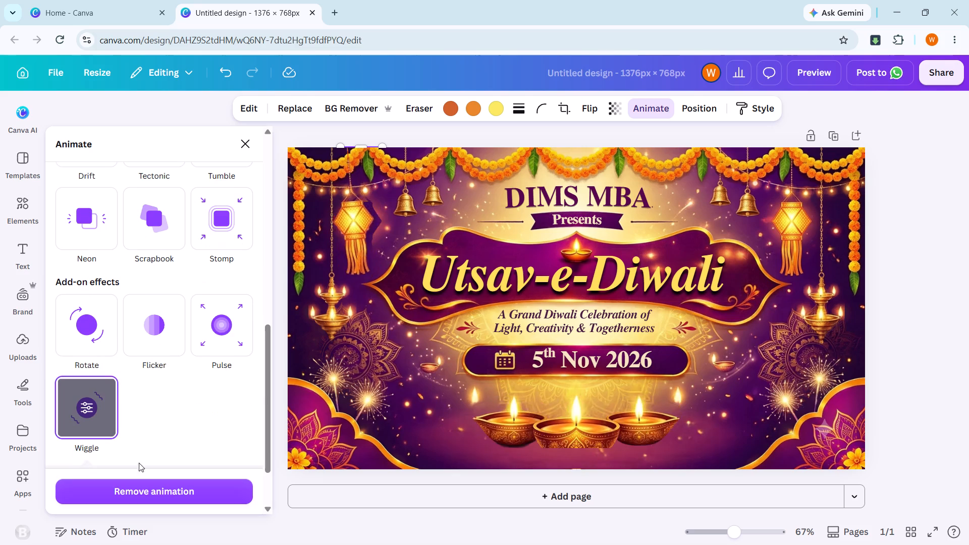
scroll(185, 423, "down", 1)
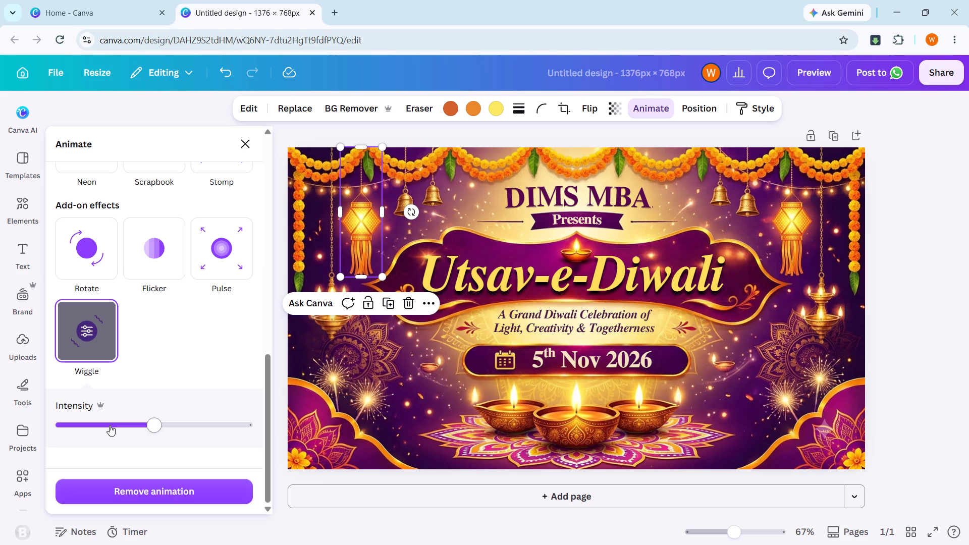
left_click(110, 425)
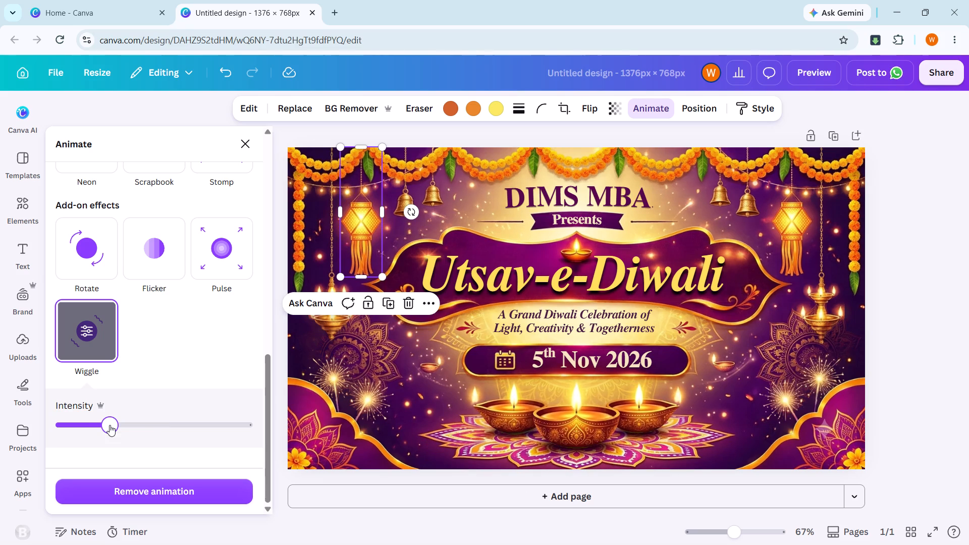
left_click(87, 425)
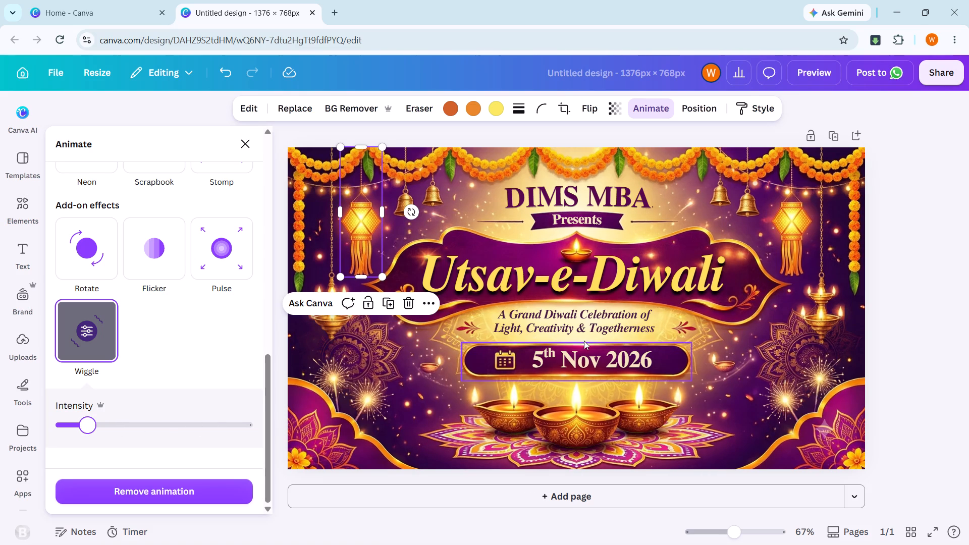
Apply the Wiggle add-on effect to the hanging lantern on the poster's right side.
left_click(788, 221)
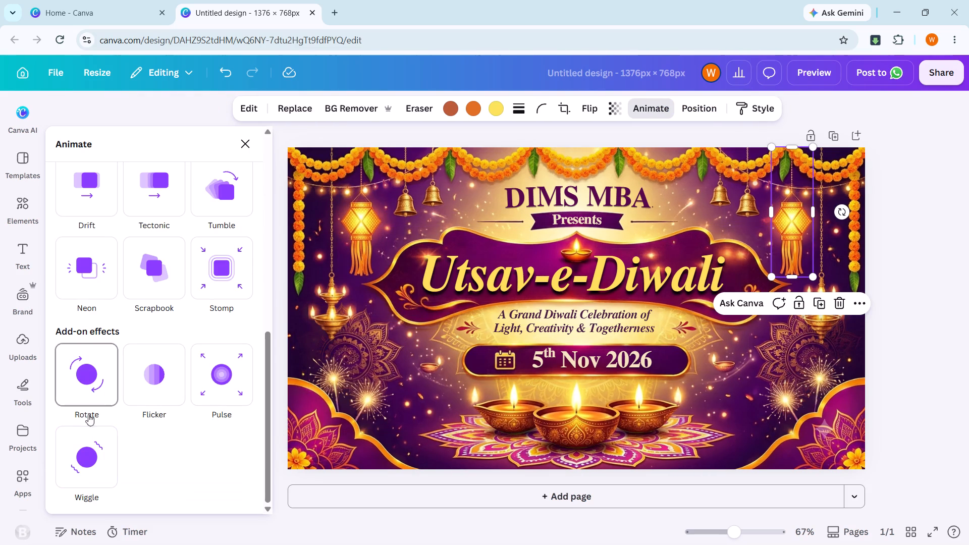
left_click(76, 468)
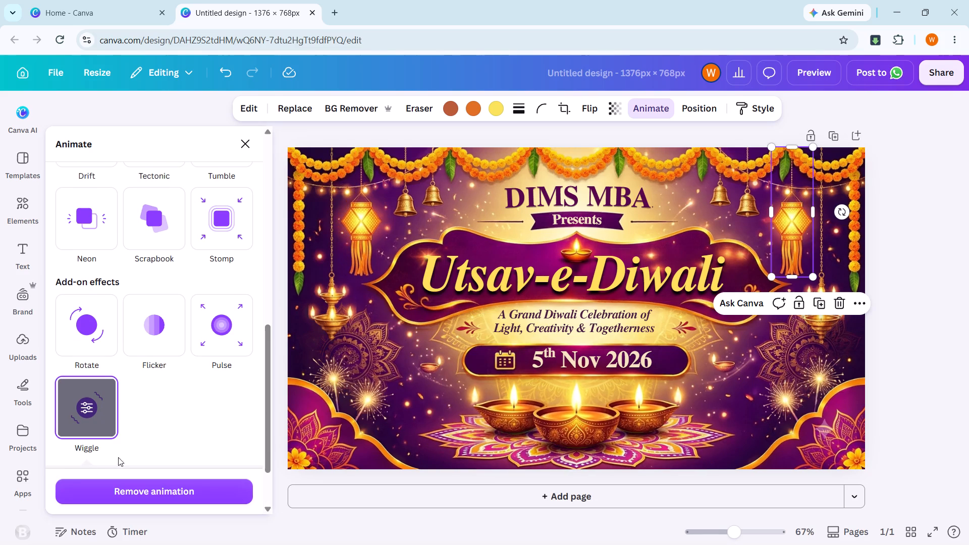
Lower the Wiggle intensity of the hanging lantern on the poster's right side to about one-quarter.
scroll(138, 412, "down", 1)
left_click(100, 430)
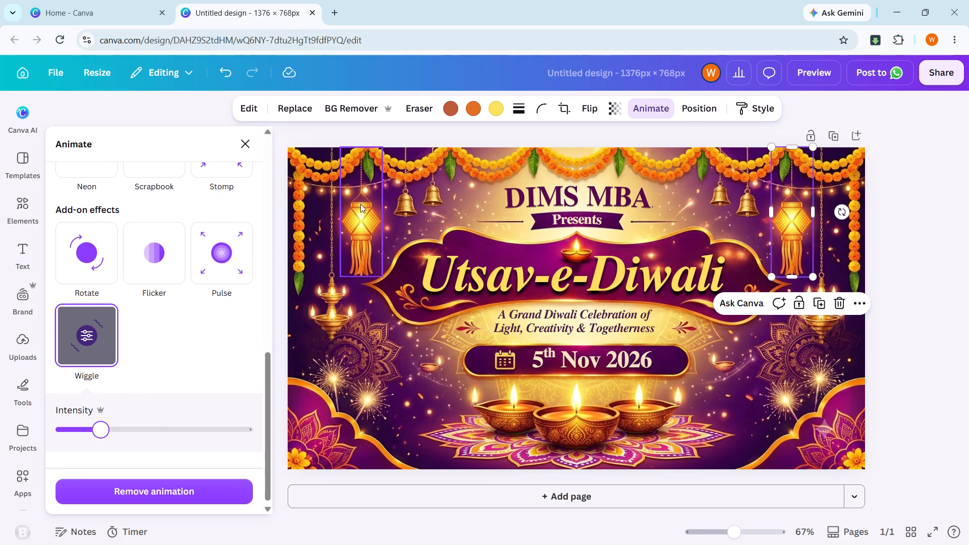
Apply the Wiggle add-on effect to the pair of bells on the poster's left side, with intensity at about one-quarter.
left_click(418, 185)
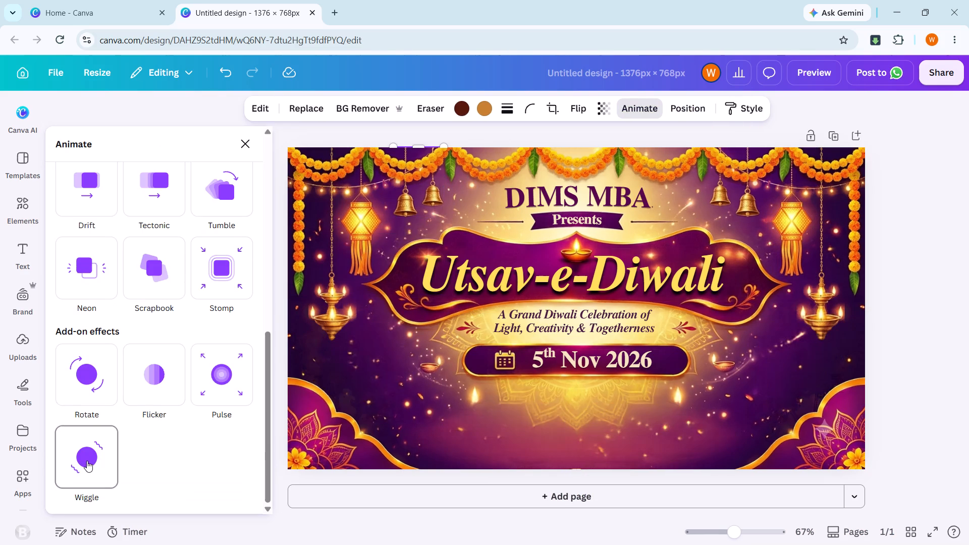
left_click(87, 461)
scroll(169, 440, "down", 1)
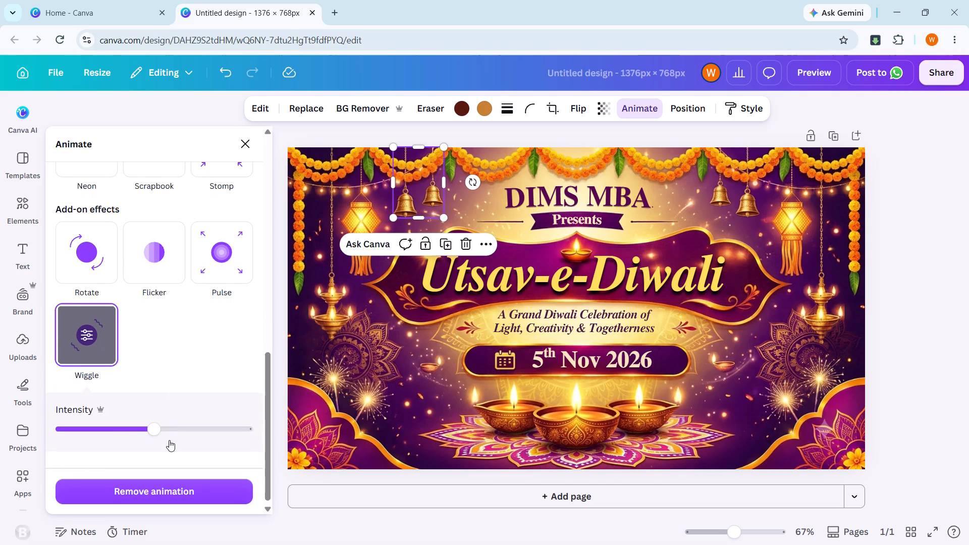
left_click(100, 427)
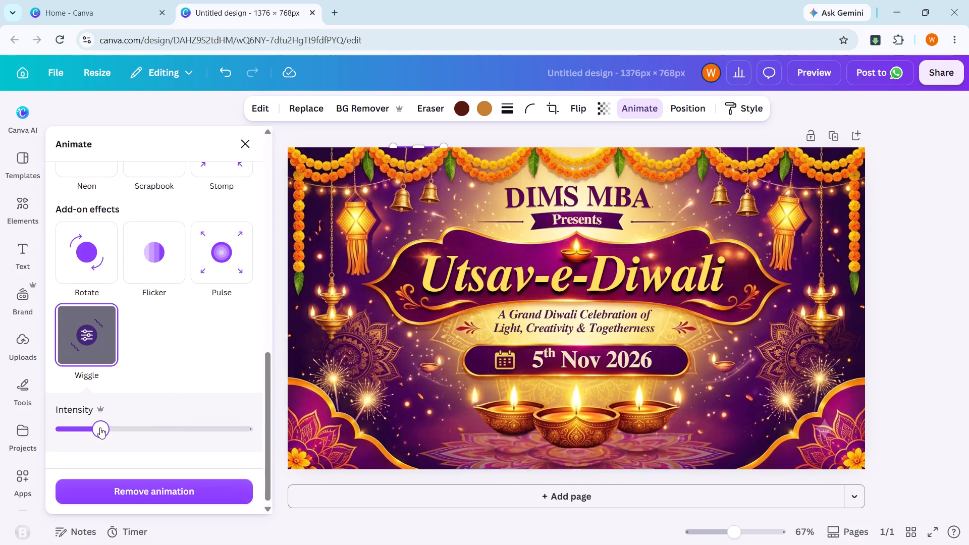
Apply the Wiggle add-on effect to the pair of bells on the poster's right side, with intensity at about one-fifth.
left_click(722, 203)
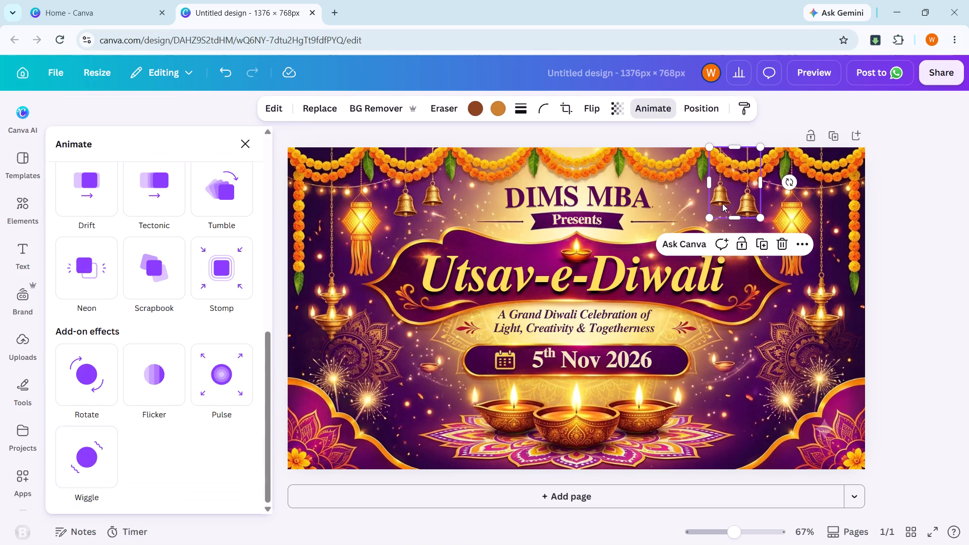
left_click(80, 461)
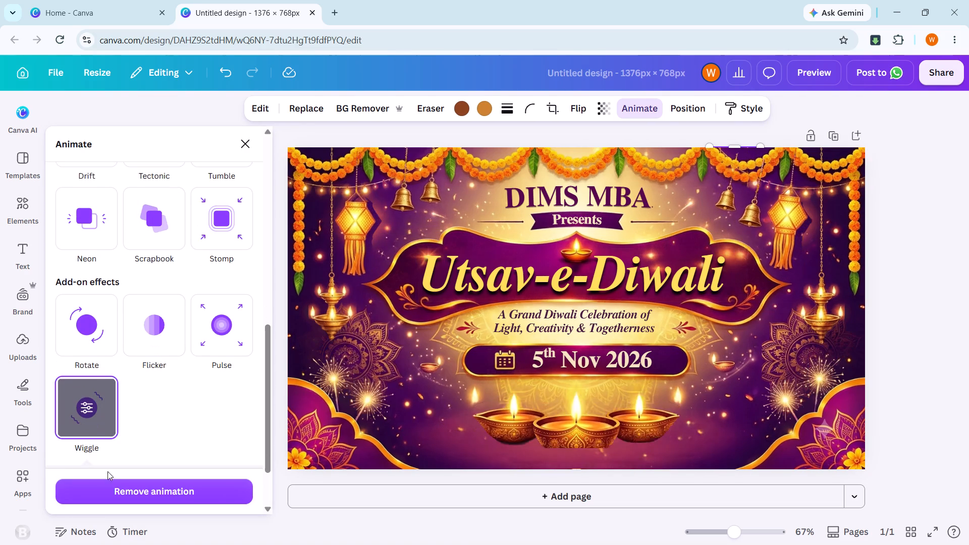
scroll(128, 442, "down", 2)
left_click(96, 423)
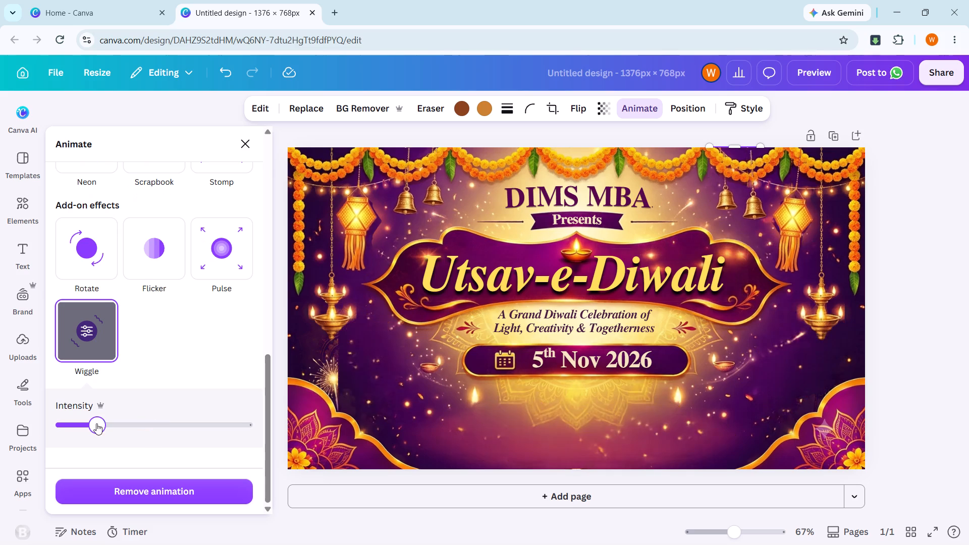
Apply the Pop animation on enter to the marigold garland at the poster's top centre.
left_click(629, 169)
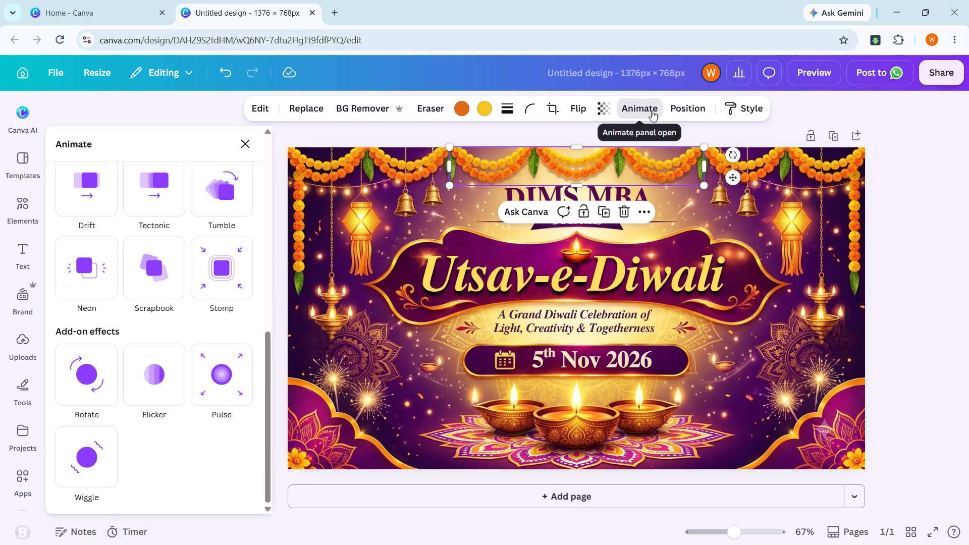
scroll(135, 266, "up", 4)
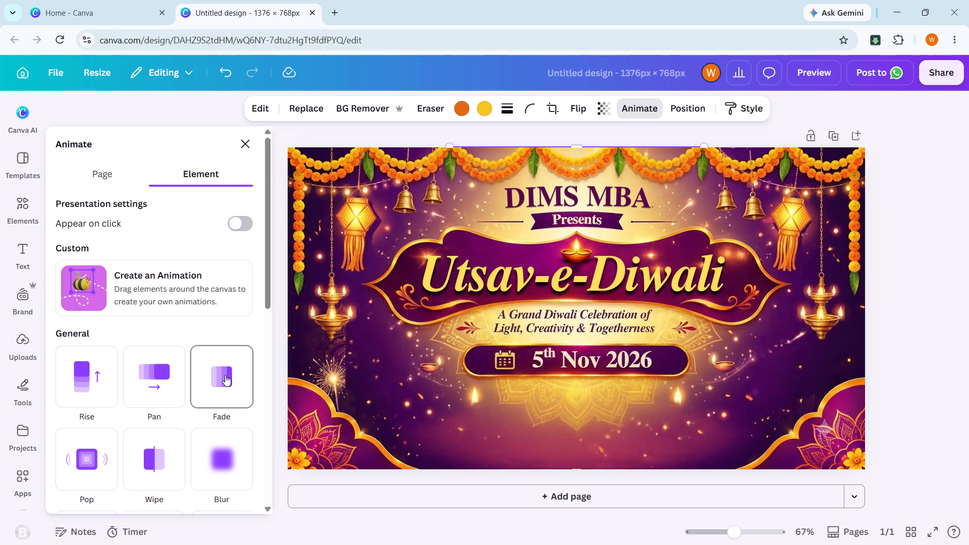
scroll(225, 375, "down", 1)
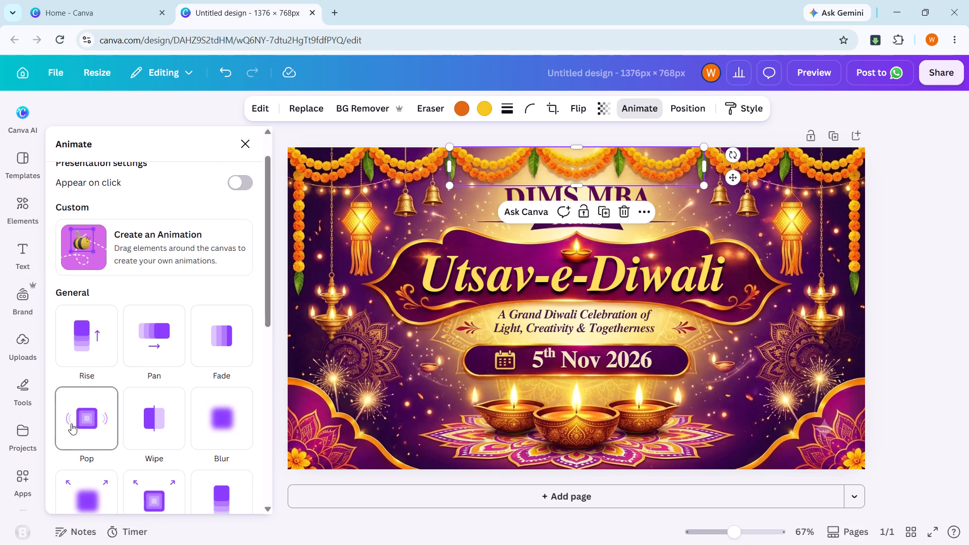
left_click(88, 423)
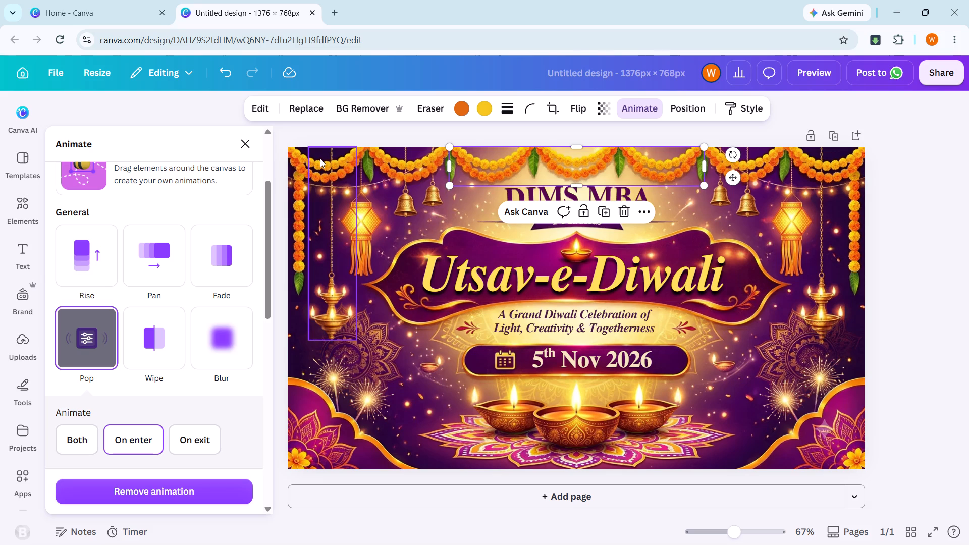
Apply the Pop animation on enter to the left and right corner marigold garlands.
left_click(298, 161)
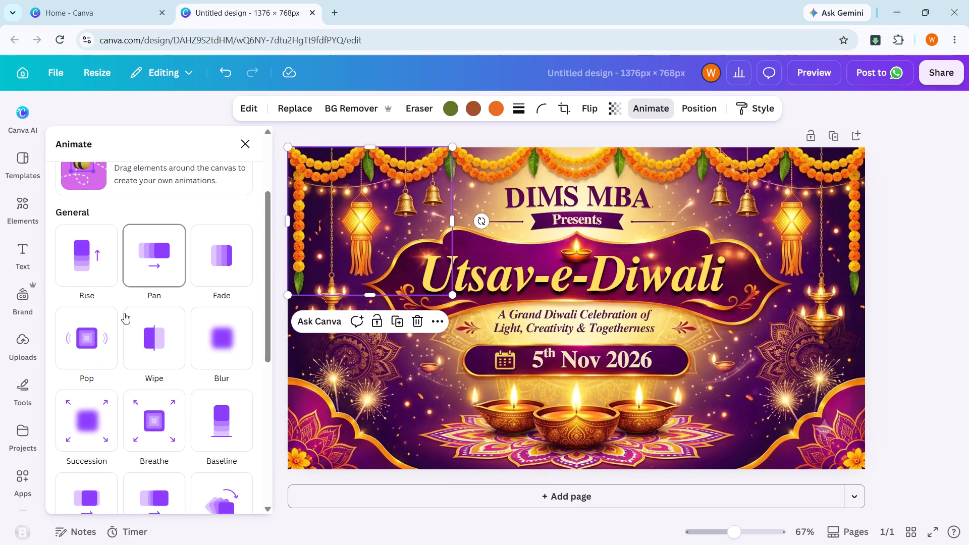
left_click(96, 340)
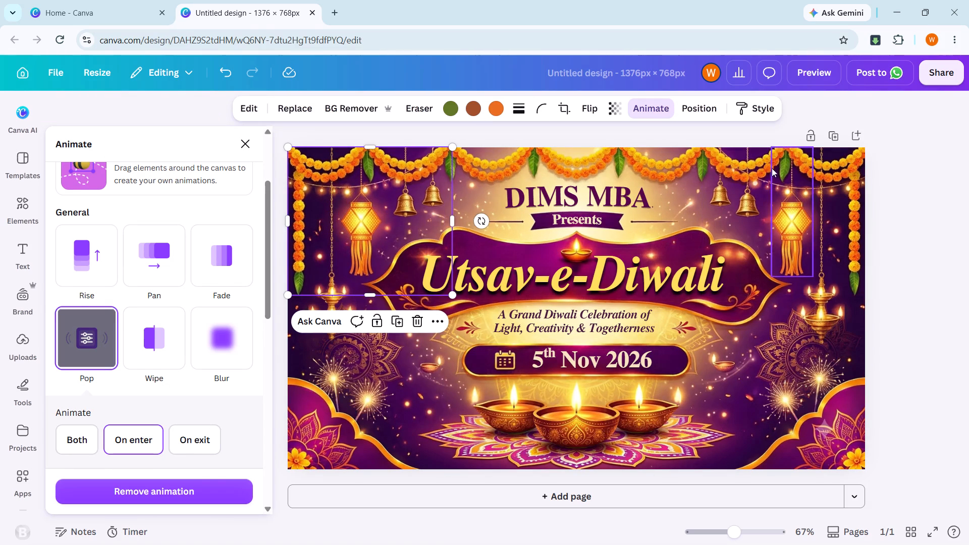
left_click(852, 165)
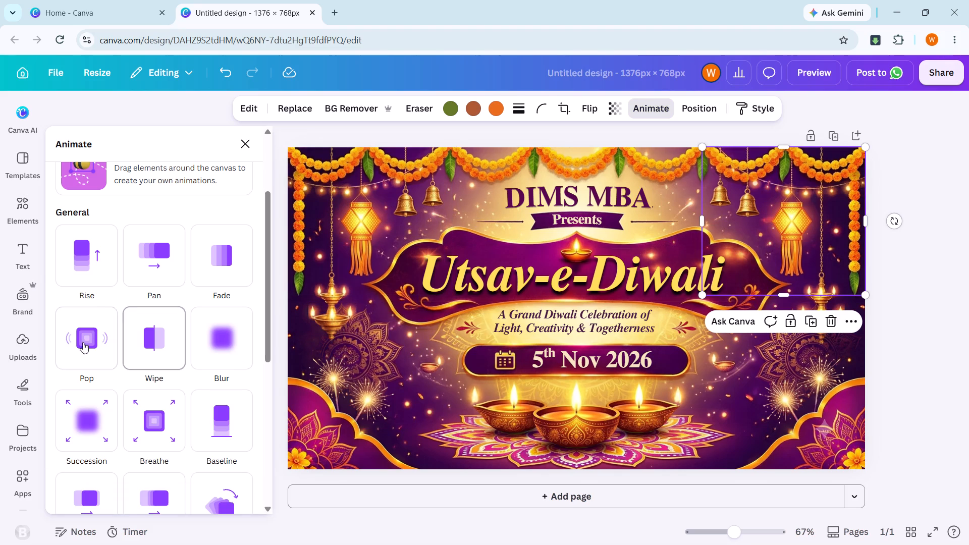
left_click(75, 335)
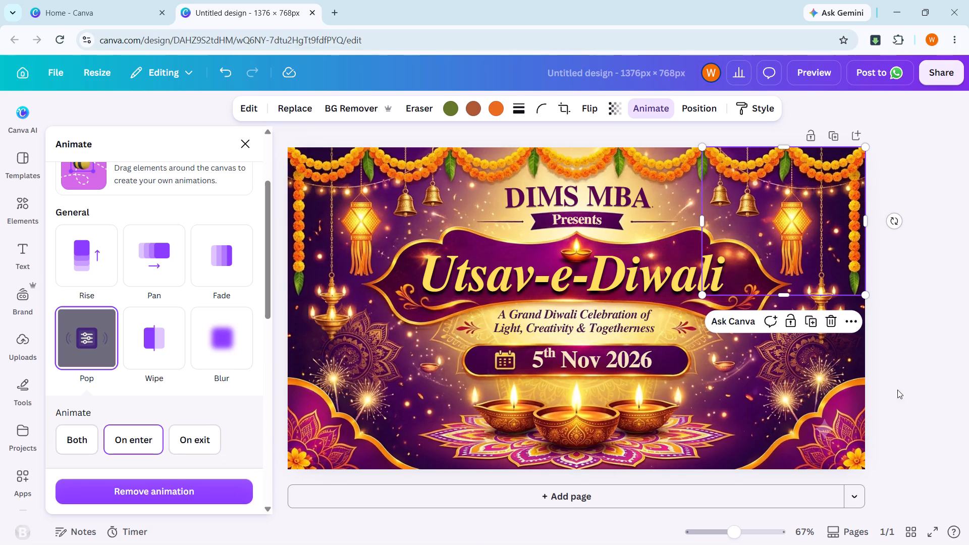
left_click(899, 353)
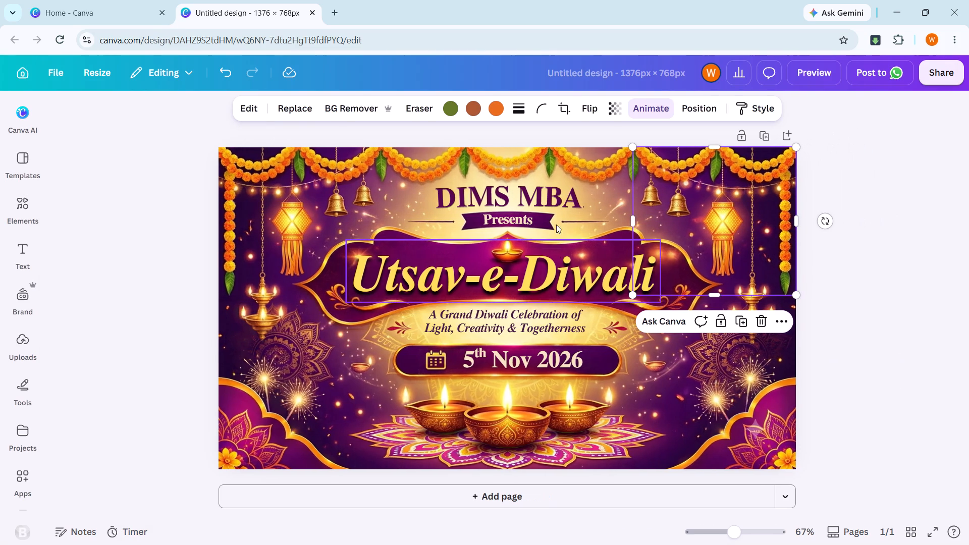
Apply the Typewriter text animation on enter to the "DIMS MBA" heading.
left_click(539, 197)
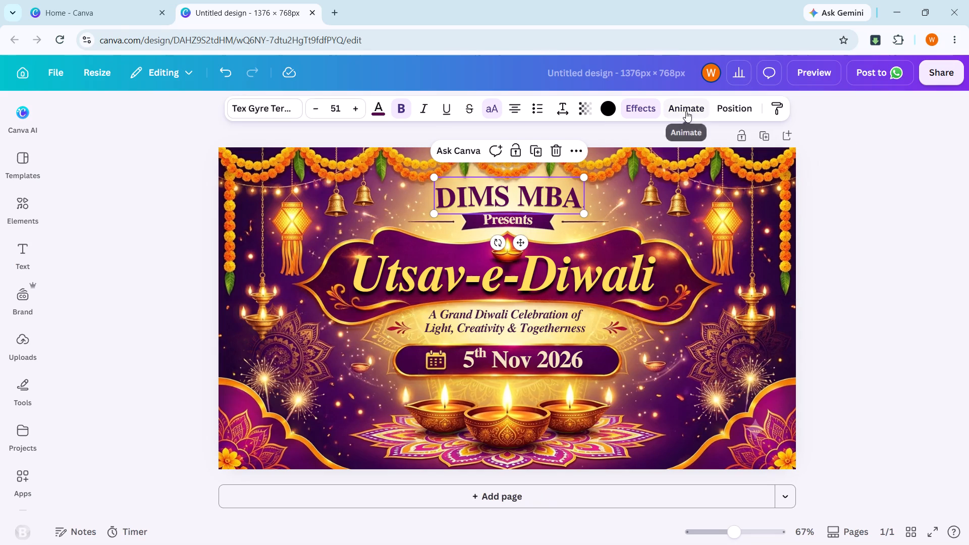
left_click(686, 111)
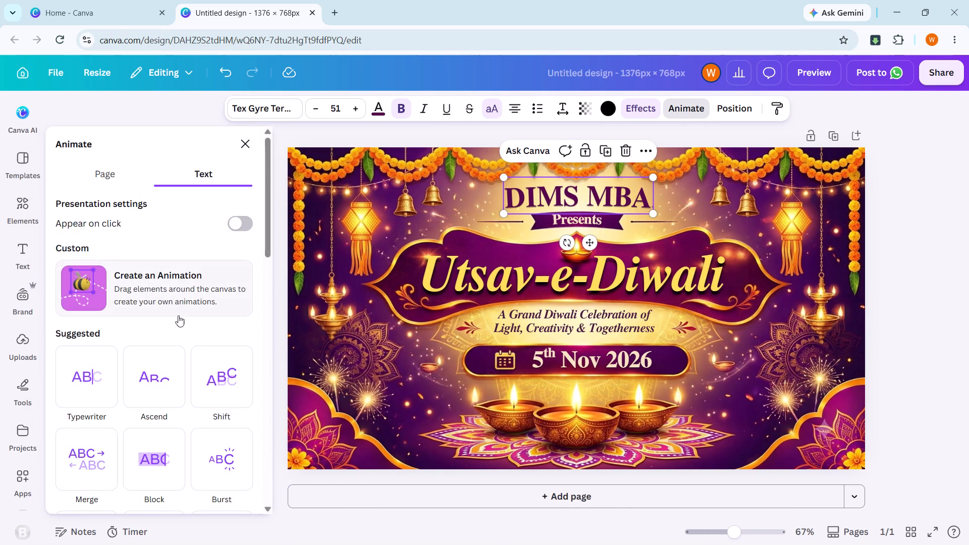
left_click(82, 389)
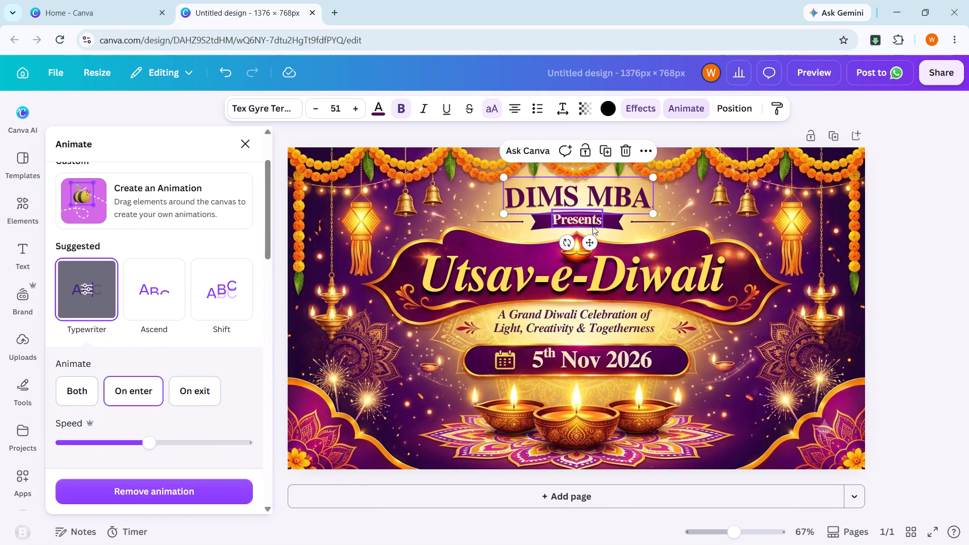
left_click(591, 224)
left_click(615, 224)
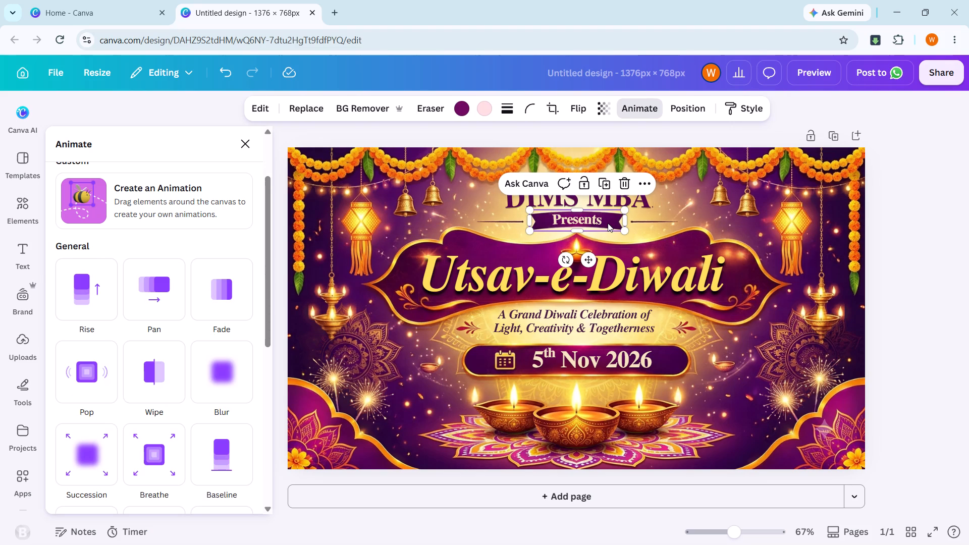
left_click(582, 217, "shift")
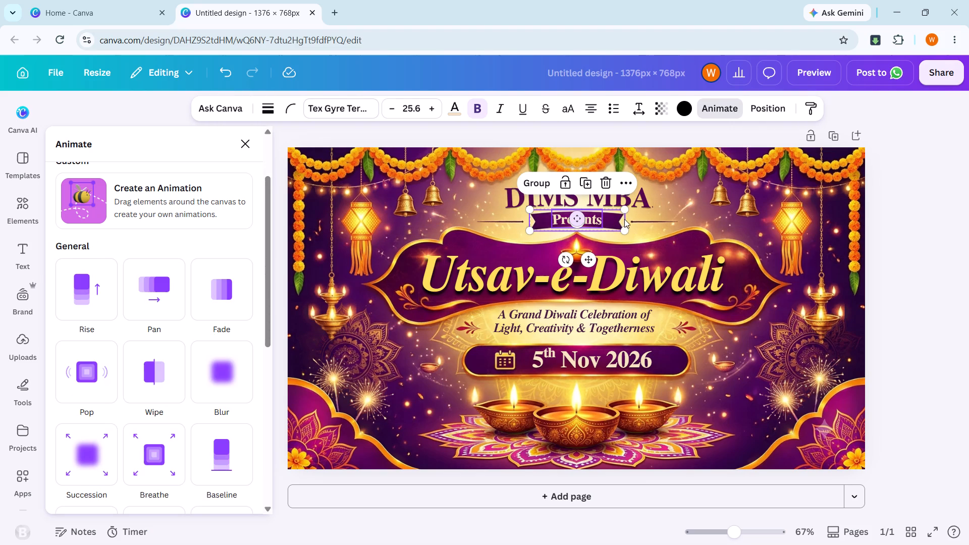
left_click(535, 188)
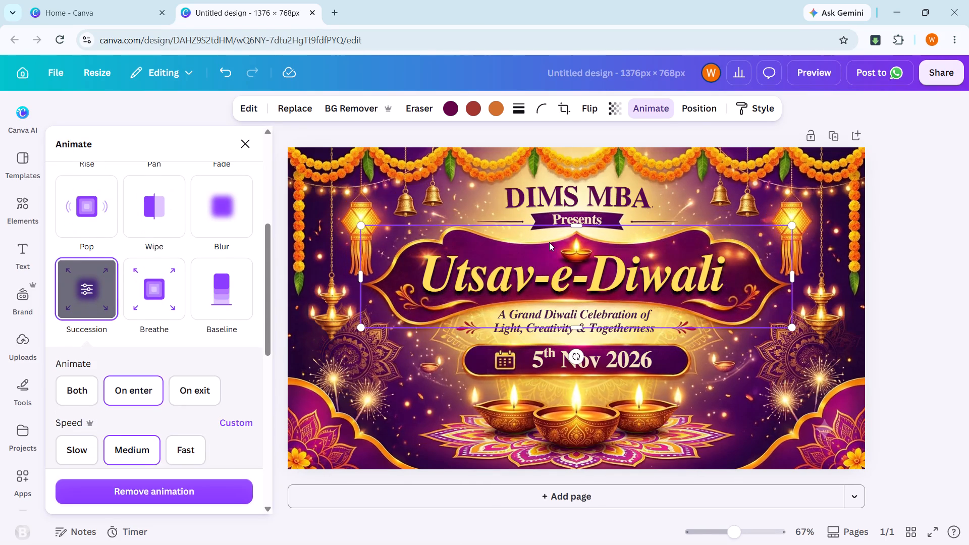
Apply the Burst text animation on enter to the "Utsav-e-Diwali" title.
left_click(526, 277)
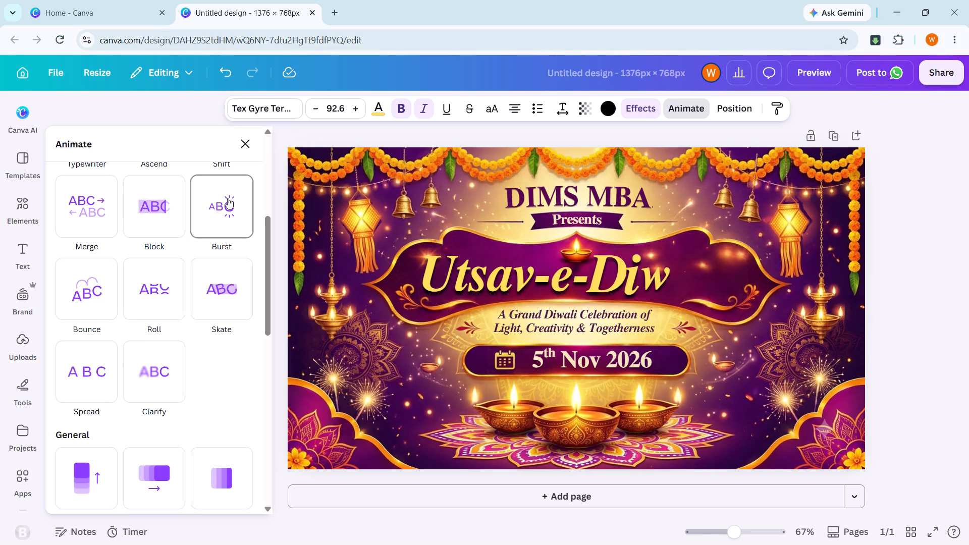
left_click(228, 198)
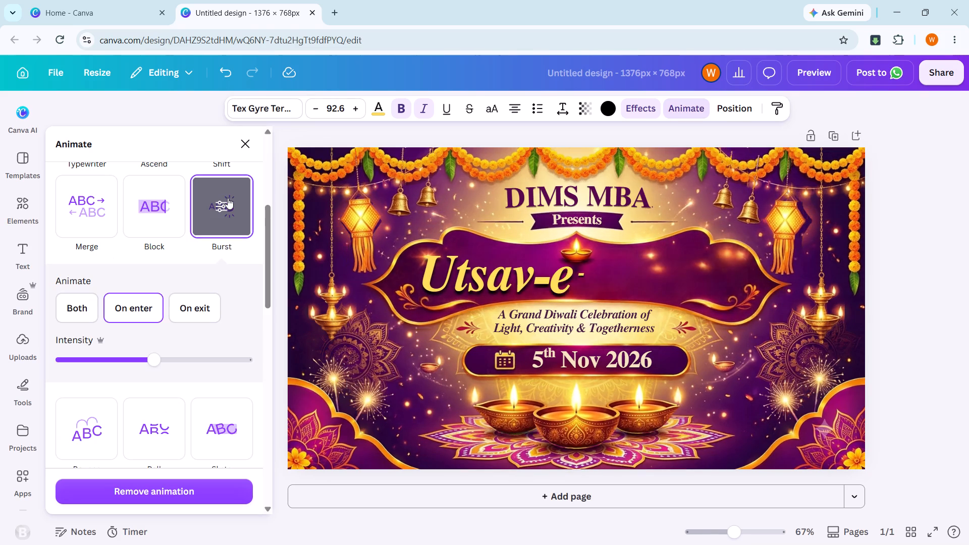
Apply the Ascend text animation on enter, in Word writing style, to the "A Grand Diwali Celebration of Light, Creativity & Togetherness" tagline.
left_click(569, 313)
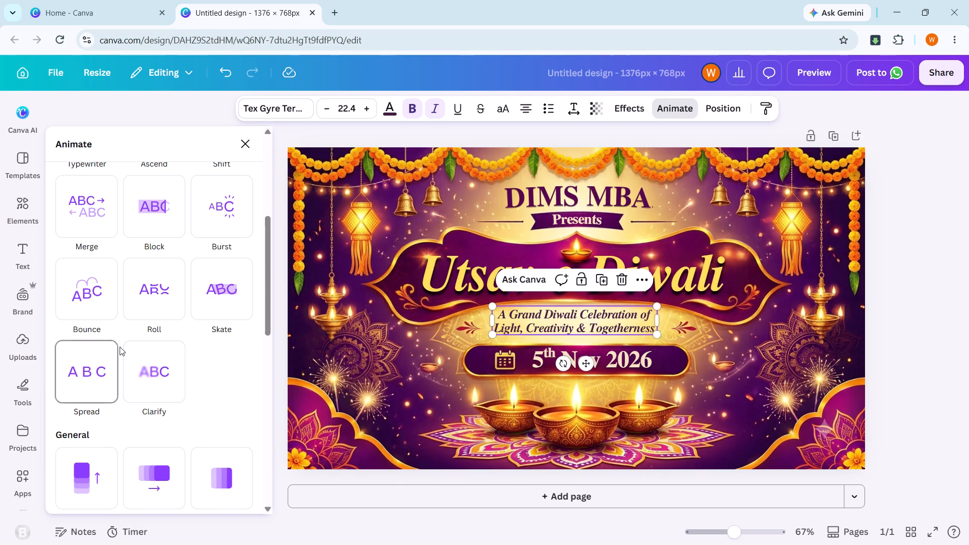
scroll(158, 315, "up", 2)
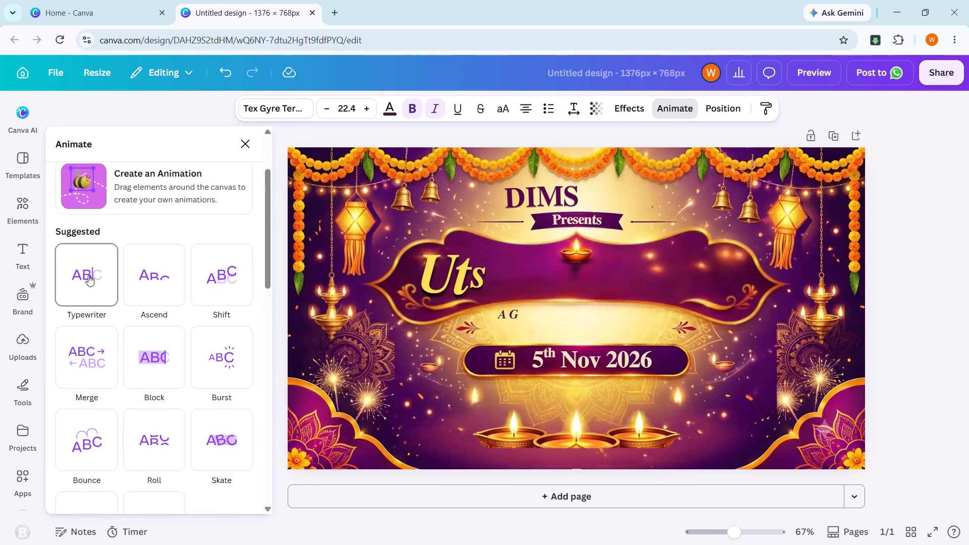
left_click(164, 282)
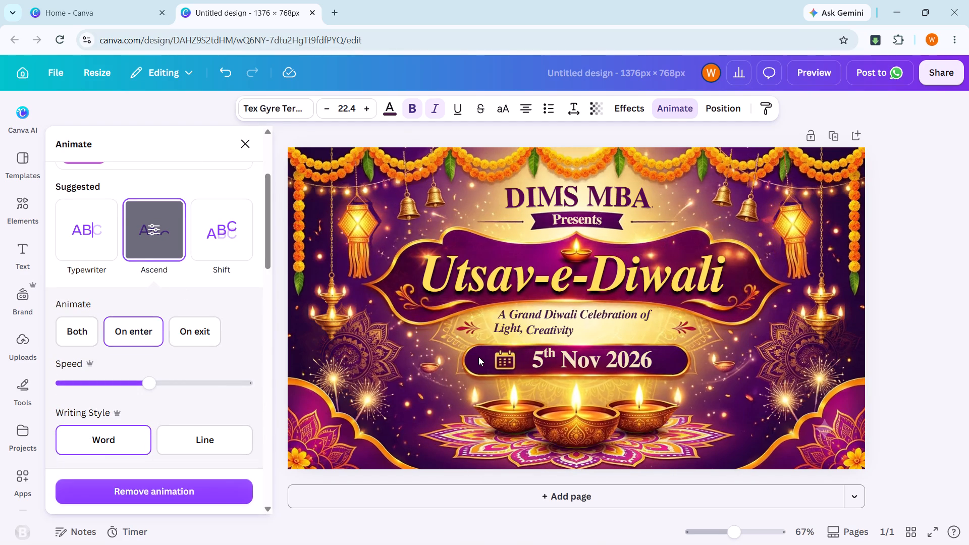
Apply the Neon animation on enter to the purple banner behind the event date.
left_click(477, 357)
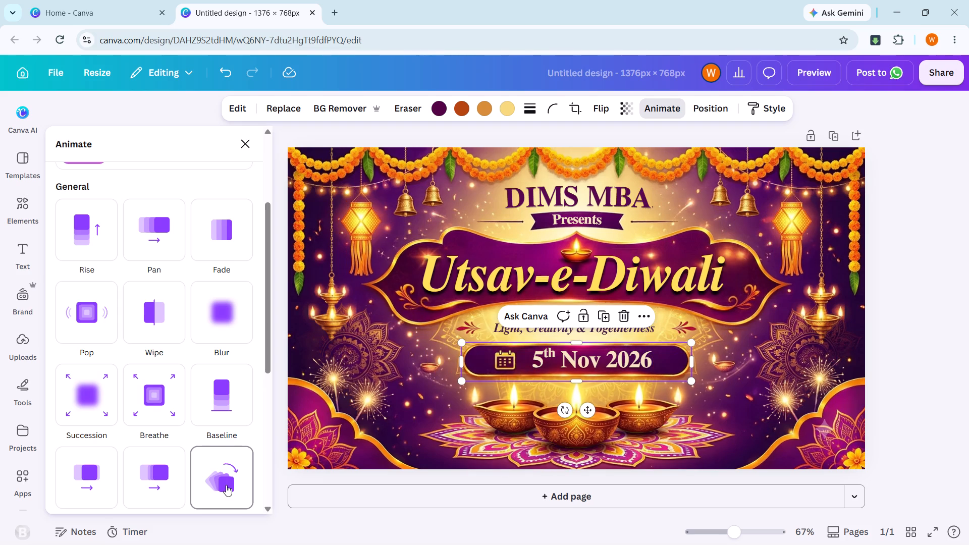
scroll(226, 485, "down", 1)
scroll(223, 403, "down", 3)
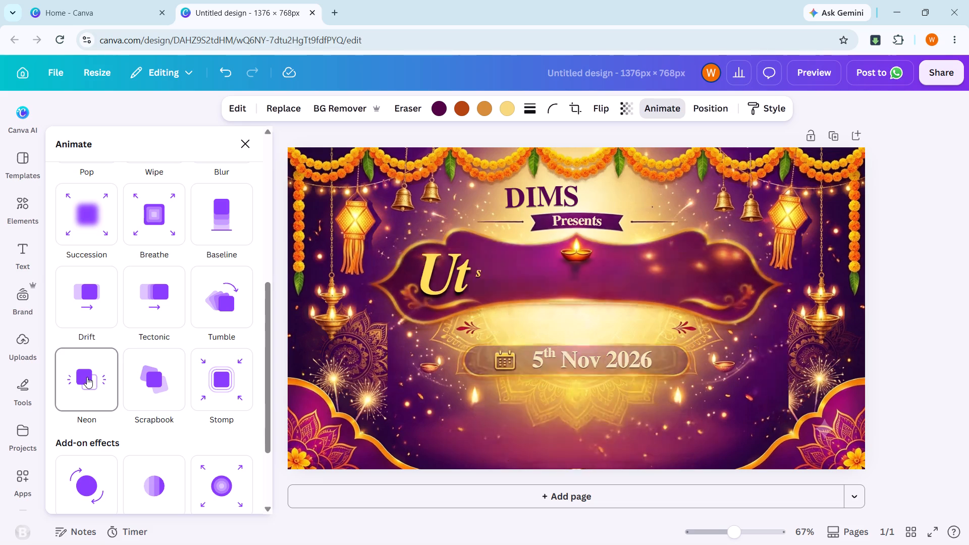
left_click(87, 377)
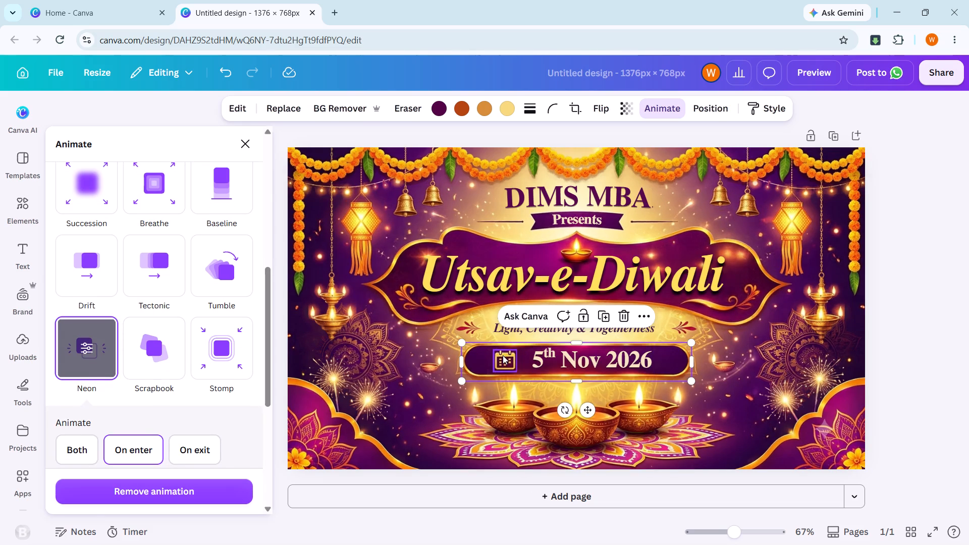
Apply the Tumble animation on enter to the calendar icon, the "5th Nov 2026" text and the purple date banner together.
left_click(503, 355, "shift")
left_click(566, 356)
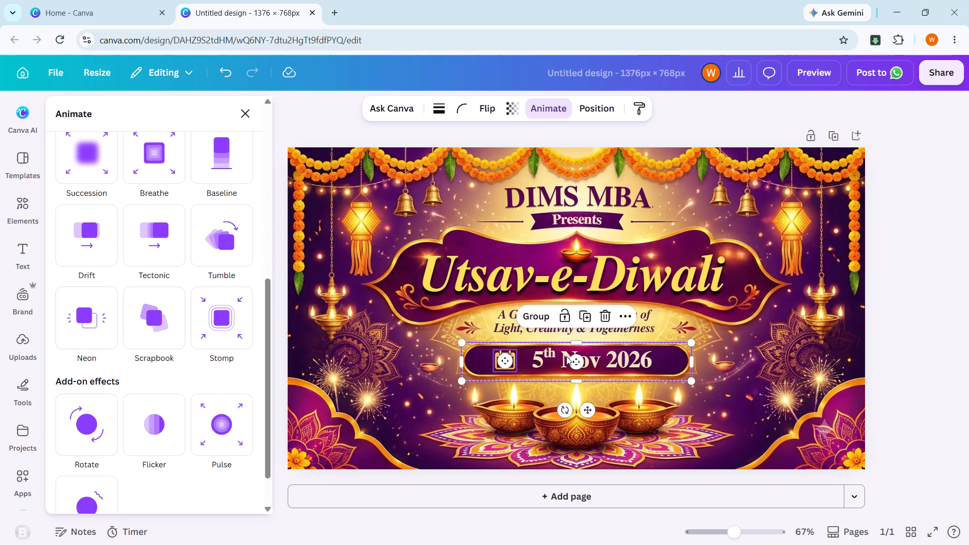
left_click(548, 358, "shift")
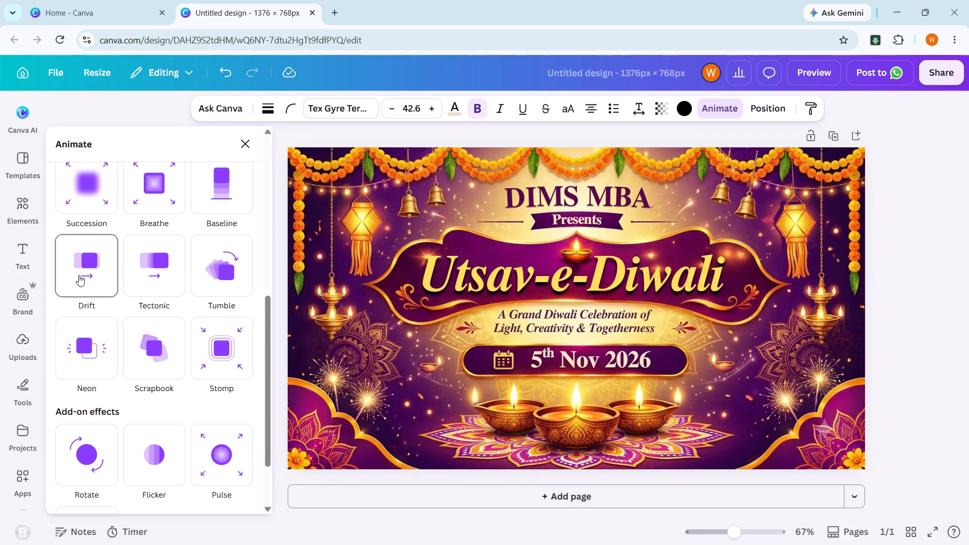
left_click(228, 270)
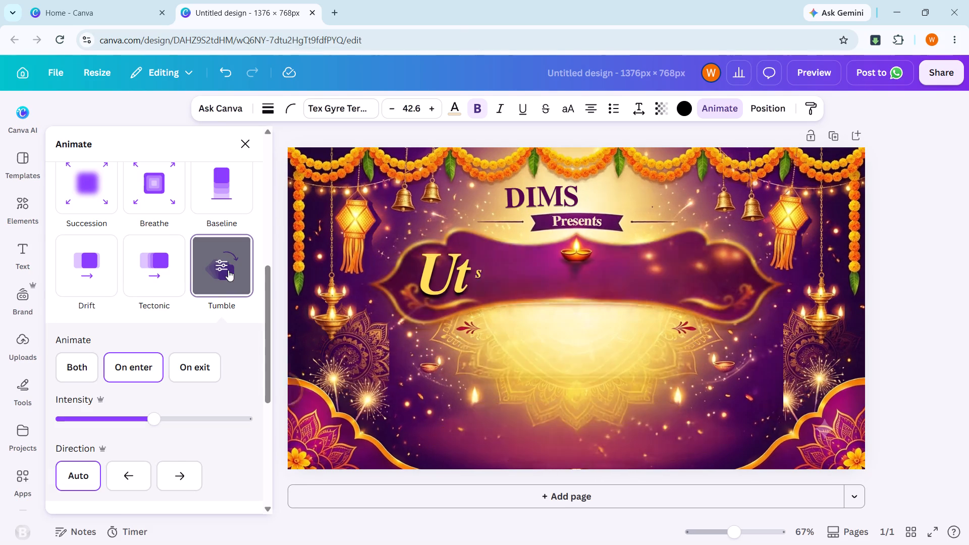
left_click(934, 342)
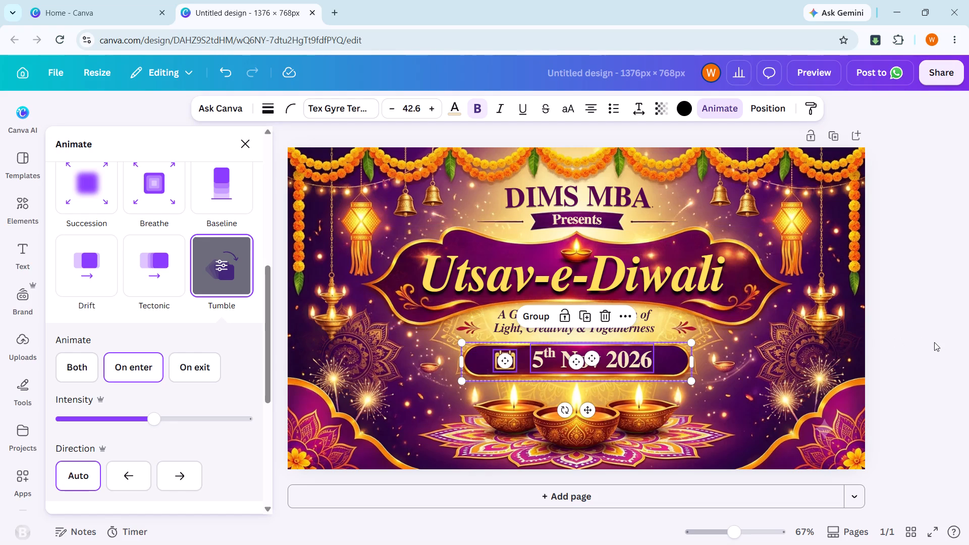
left_click(934, 342)
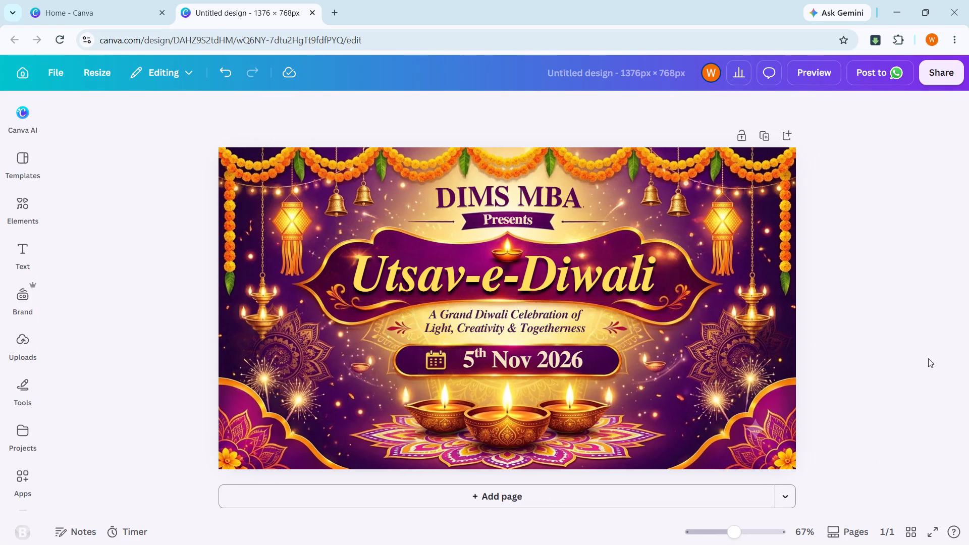
Play the poster in full-screen preview several times to review the timing of all the entrance animations.
left_click(934, 533)
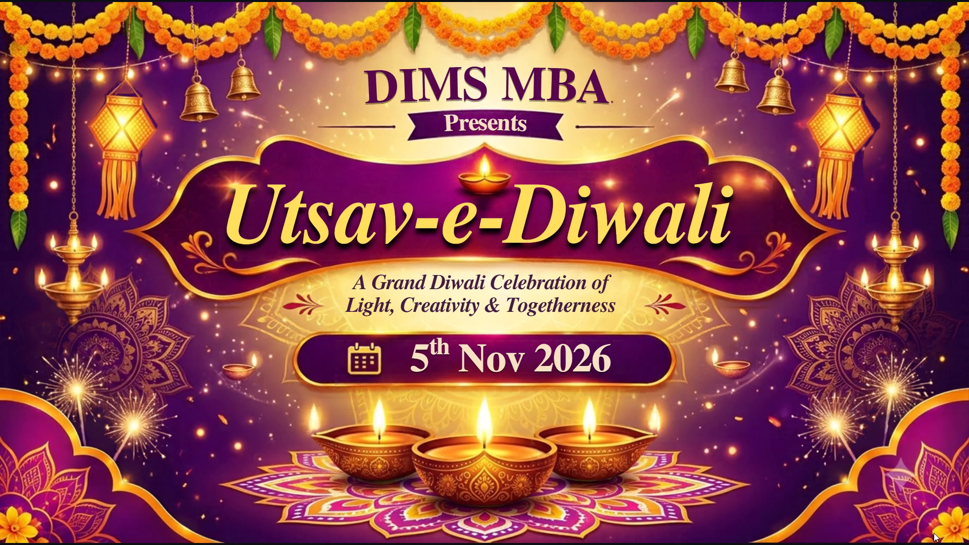
key("Escape")
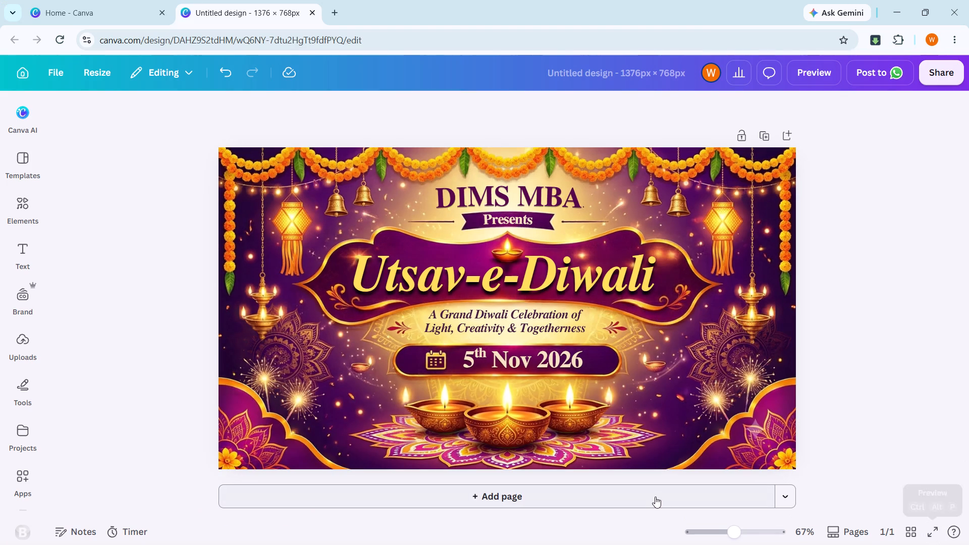
left_click(517, 251)
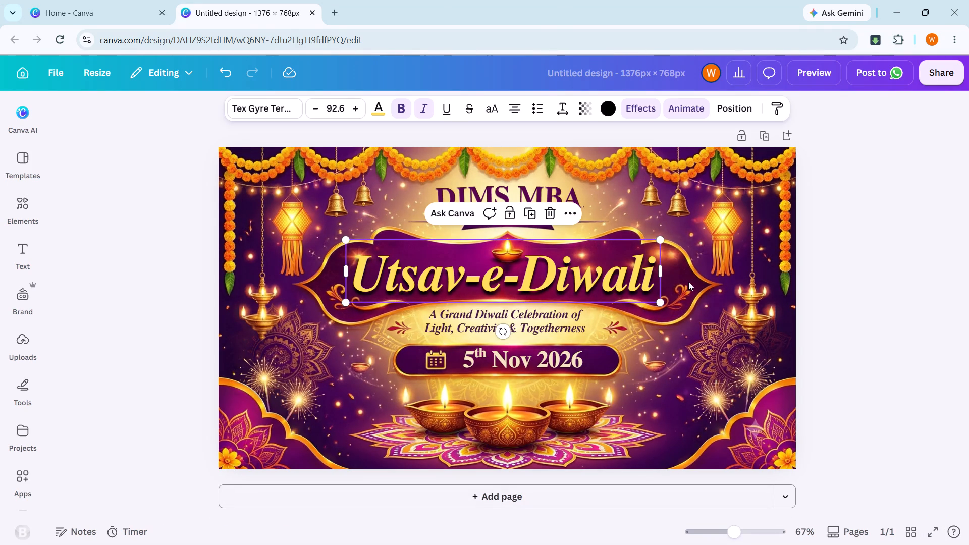
left_click(681, 267)
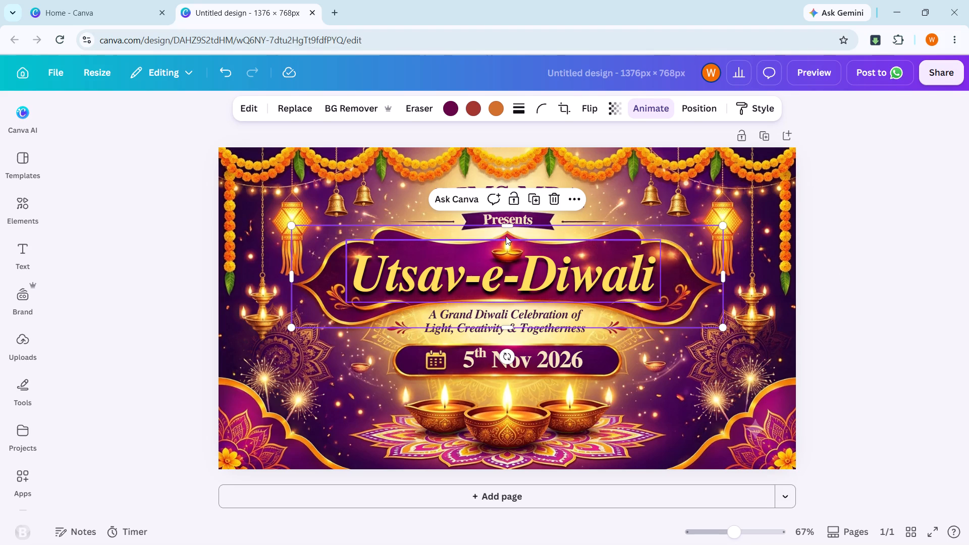
left_click(928, 308)
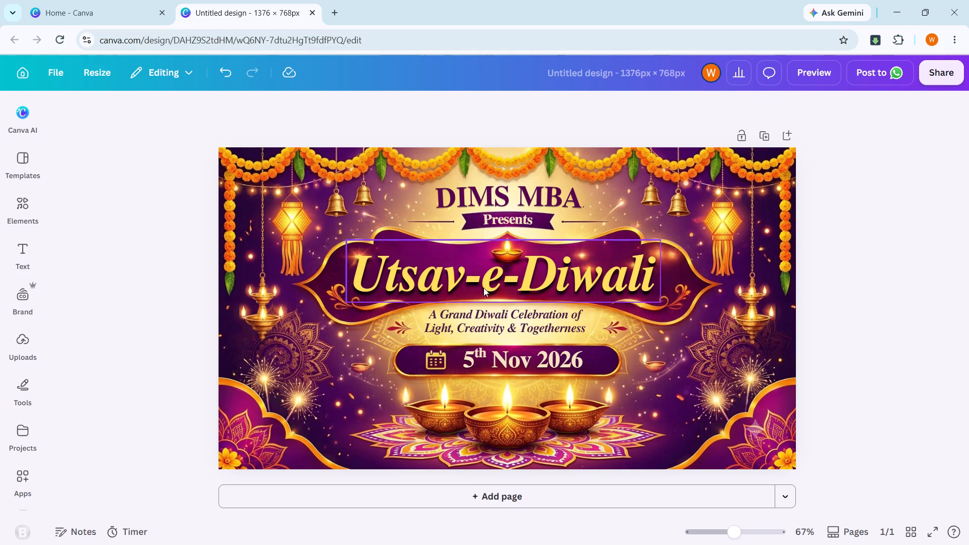
left_click(935, 527)
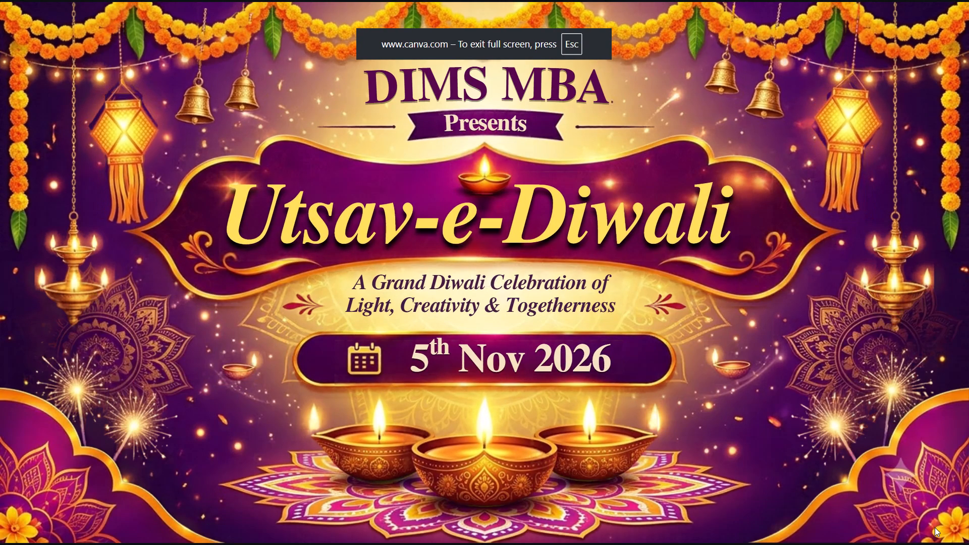
key("Escape")
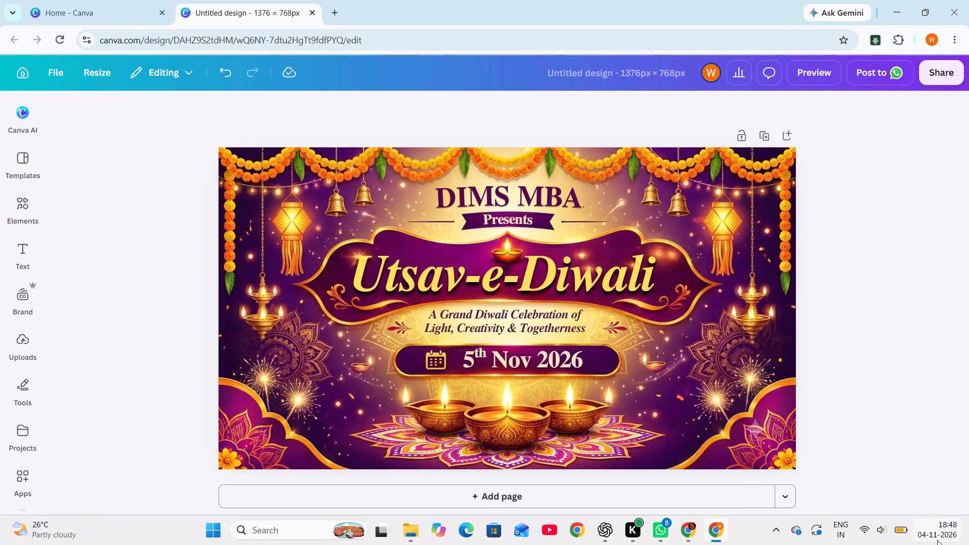
left_click(930, 532)
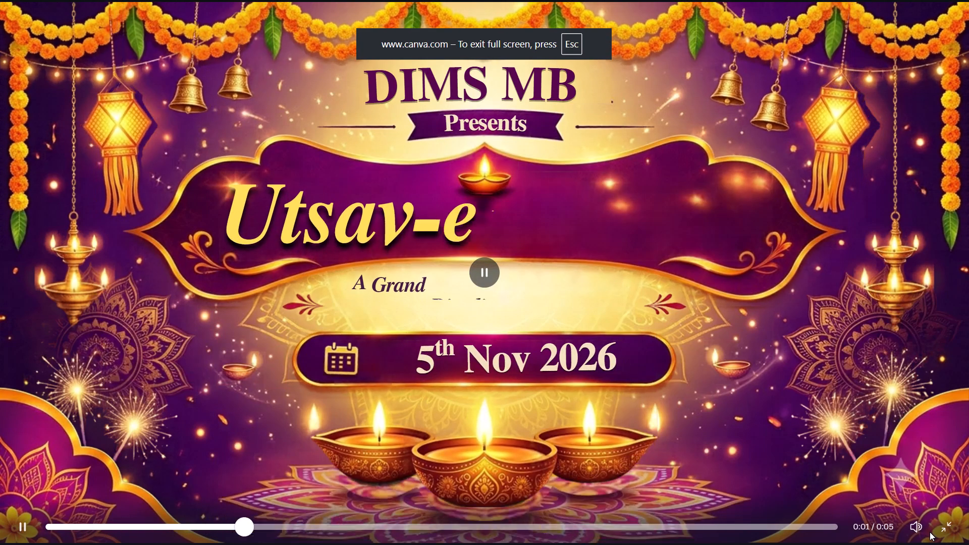
key("Escape")
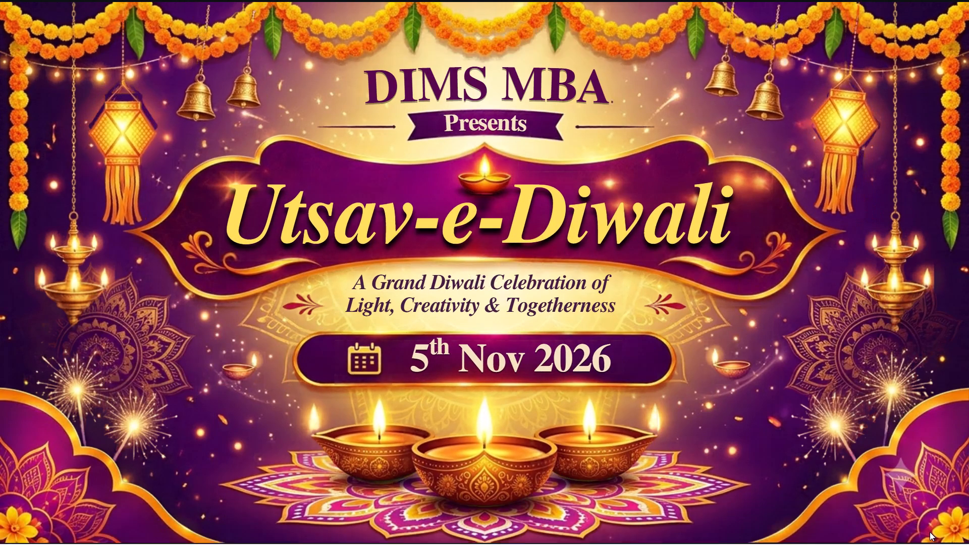
Slow the Typewriter animation of the "DIMS MBA" heading to about one fifth of the speed range.
left_click(513, 204)
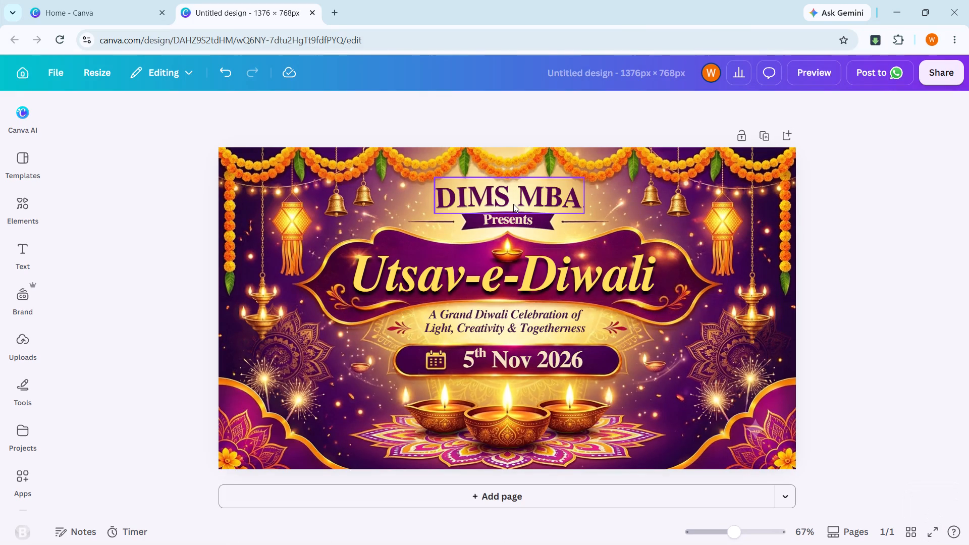
left_click(688, 110)
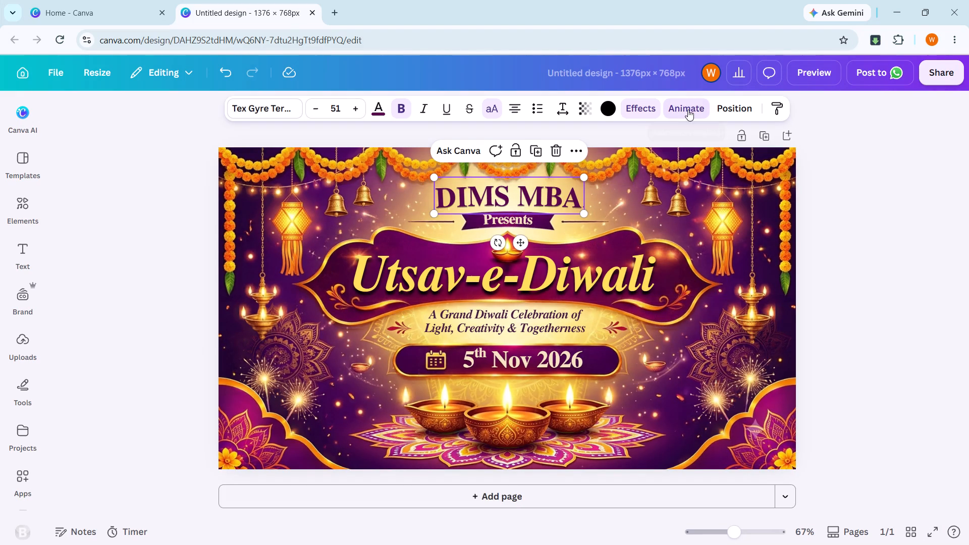
scroll(194, 386, "down", 1)
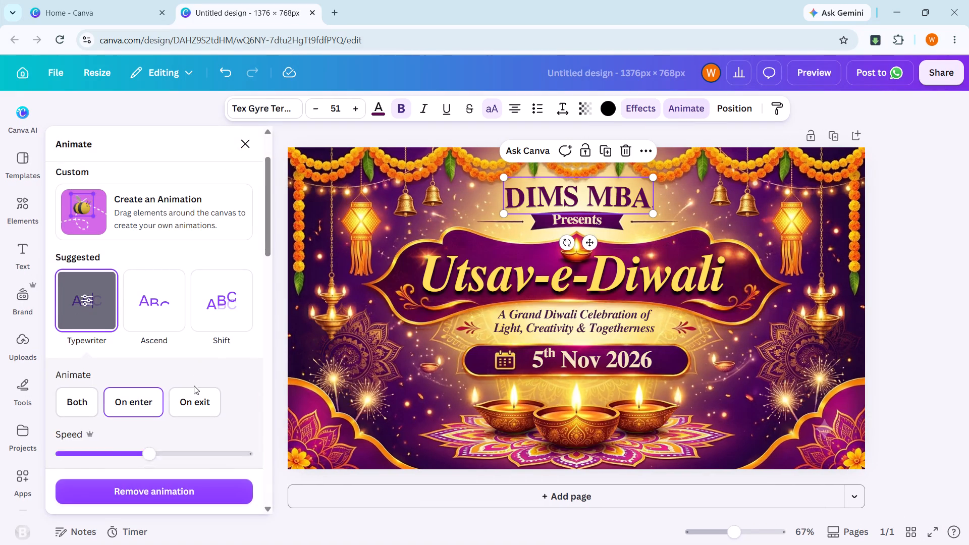
scroll(194, 386, "down", 2)
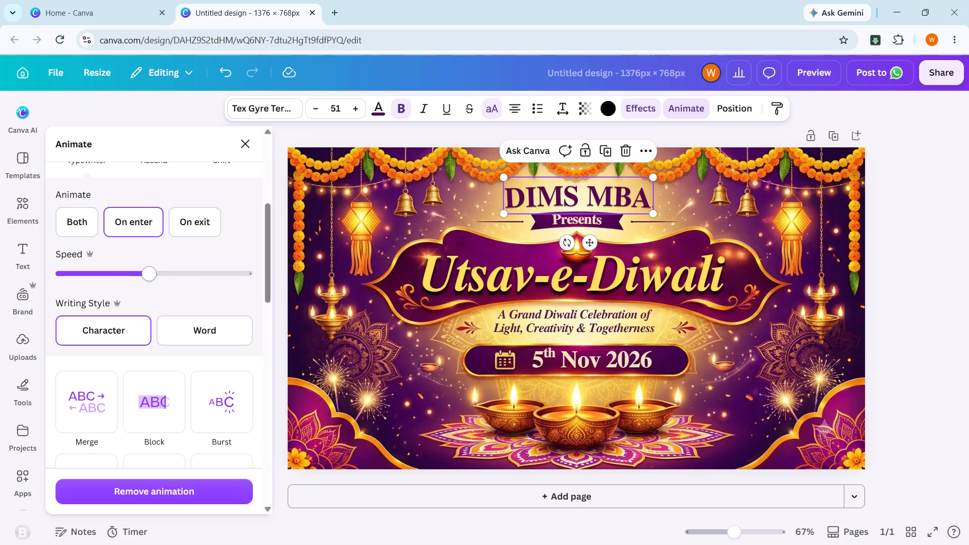
left_click(115, 276)
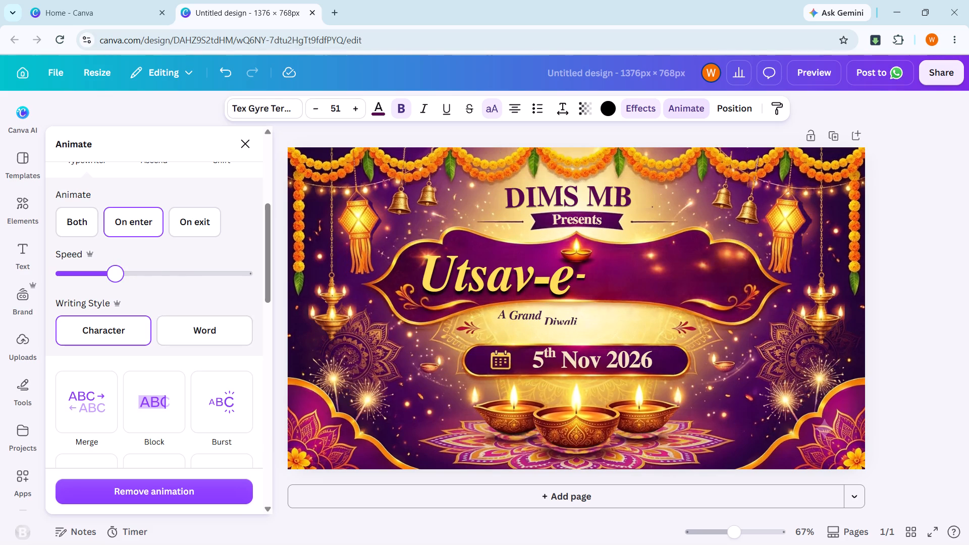
left_click(95, 276)
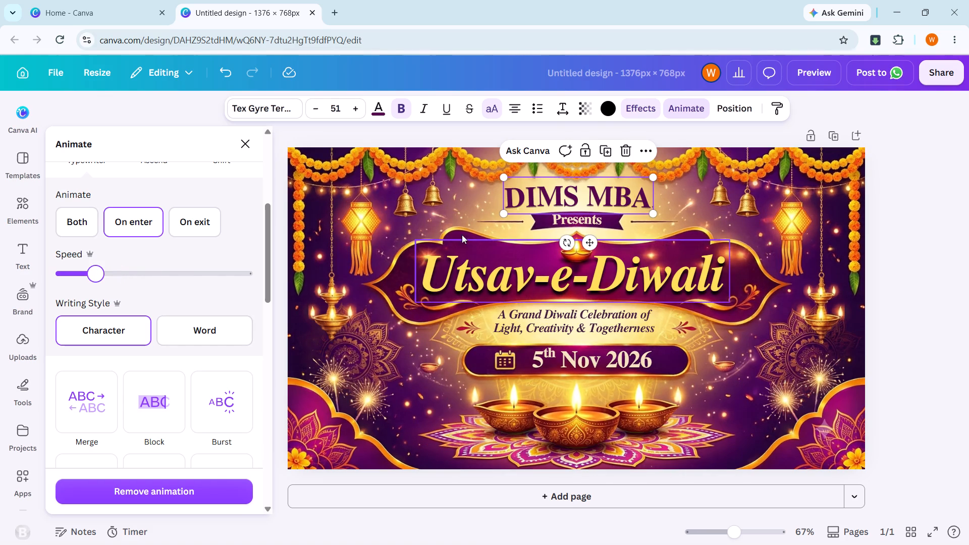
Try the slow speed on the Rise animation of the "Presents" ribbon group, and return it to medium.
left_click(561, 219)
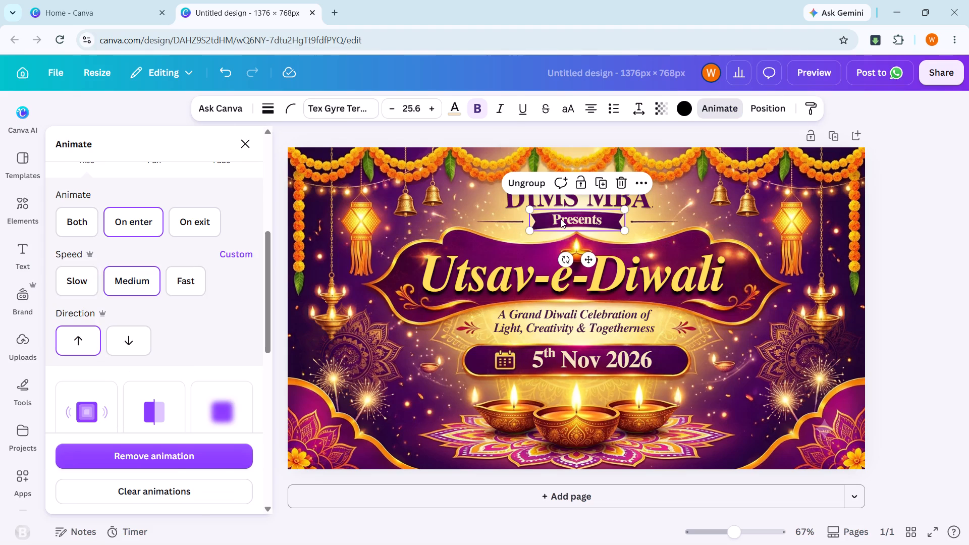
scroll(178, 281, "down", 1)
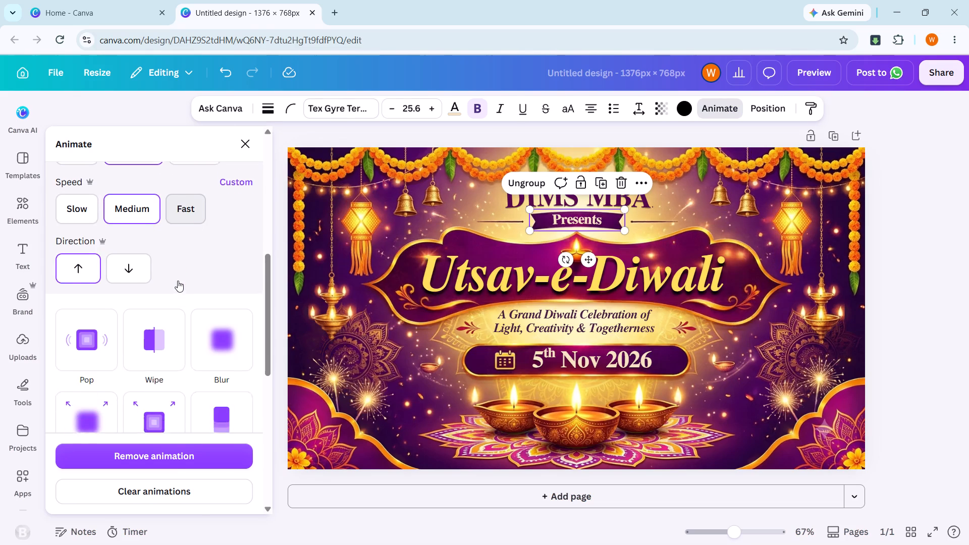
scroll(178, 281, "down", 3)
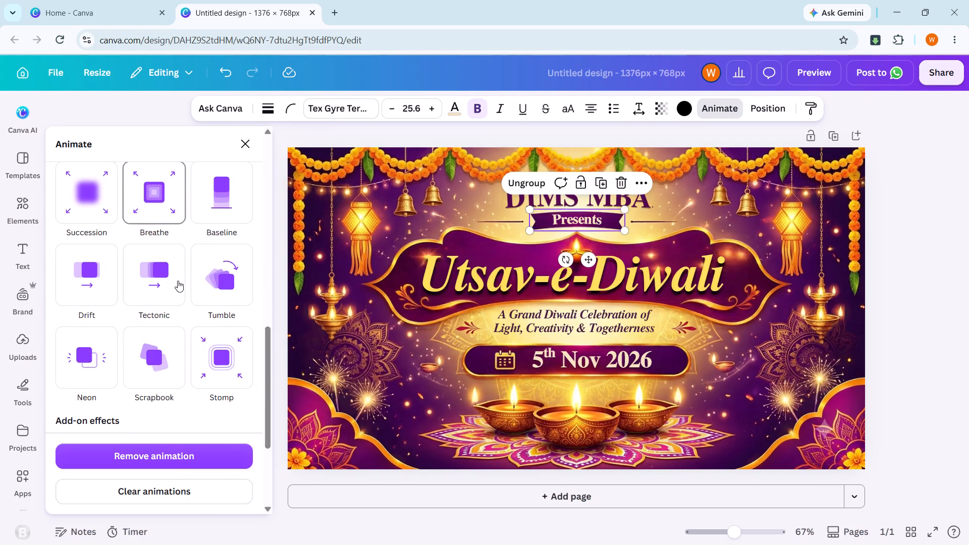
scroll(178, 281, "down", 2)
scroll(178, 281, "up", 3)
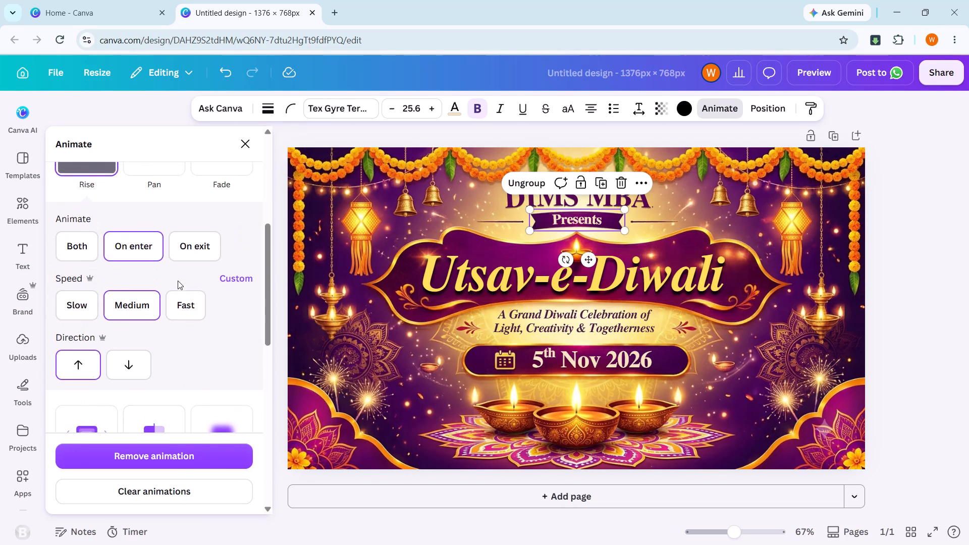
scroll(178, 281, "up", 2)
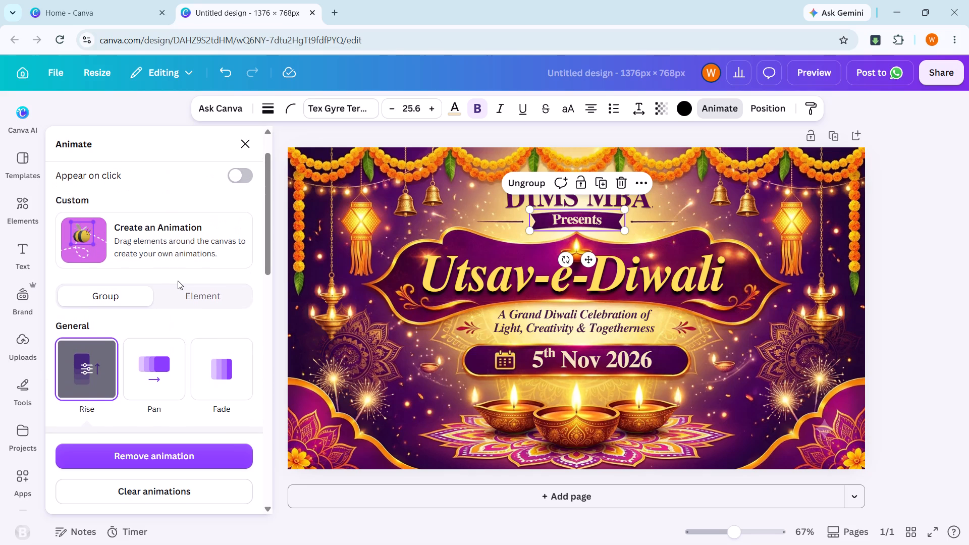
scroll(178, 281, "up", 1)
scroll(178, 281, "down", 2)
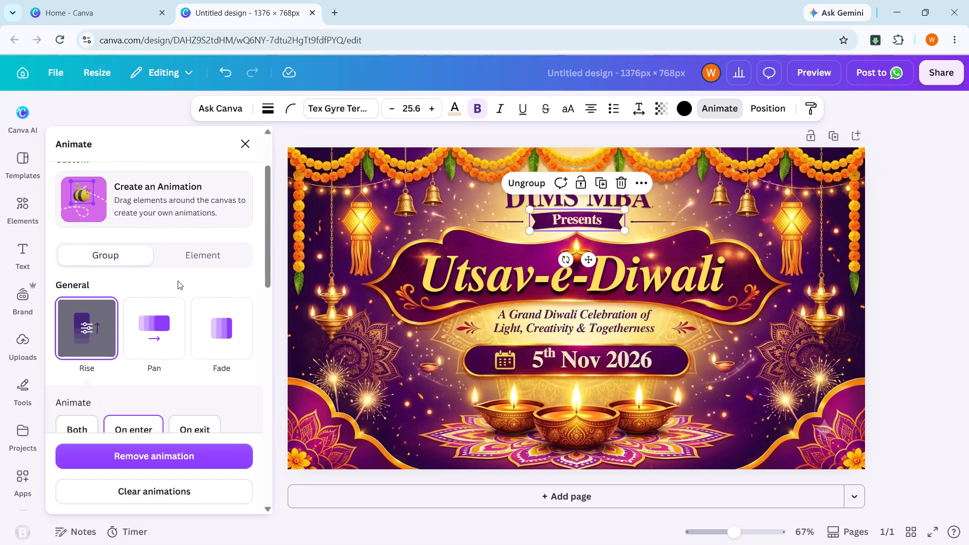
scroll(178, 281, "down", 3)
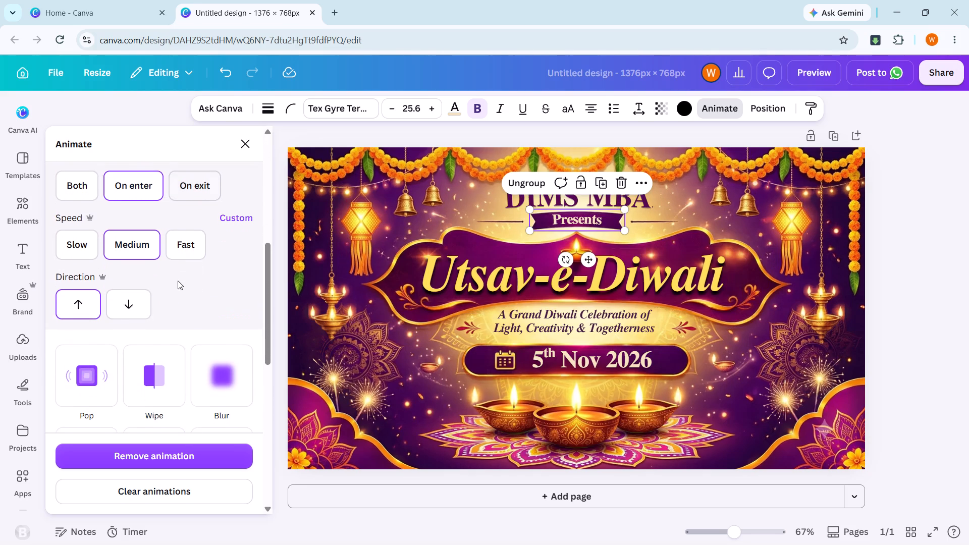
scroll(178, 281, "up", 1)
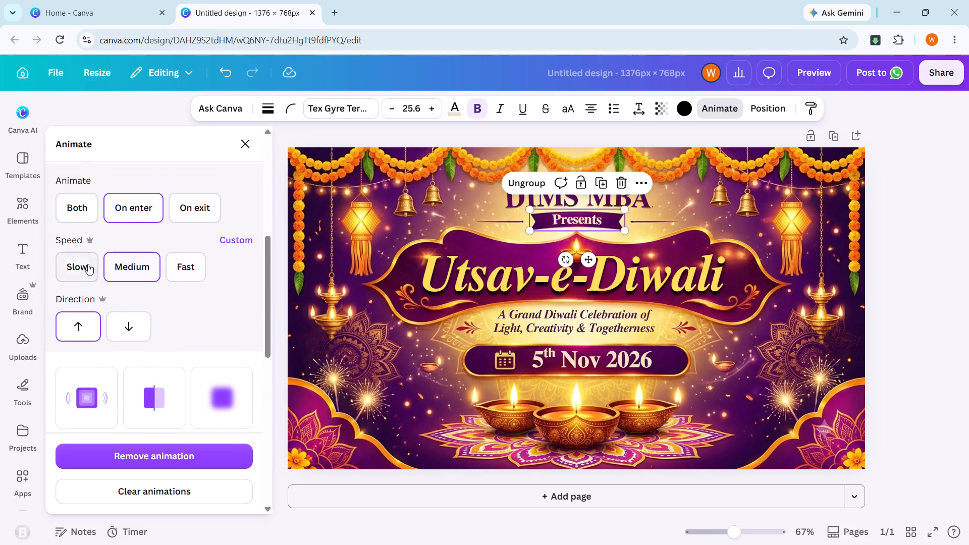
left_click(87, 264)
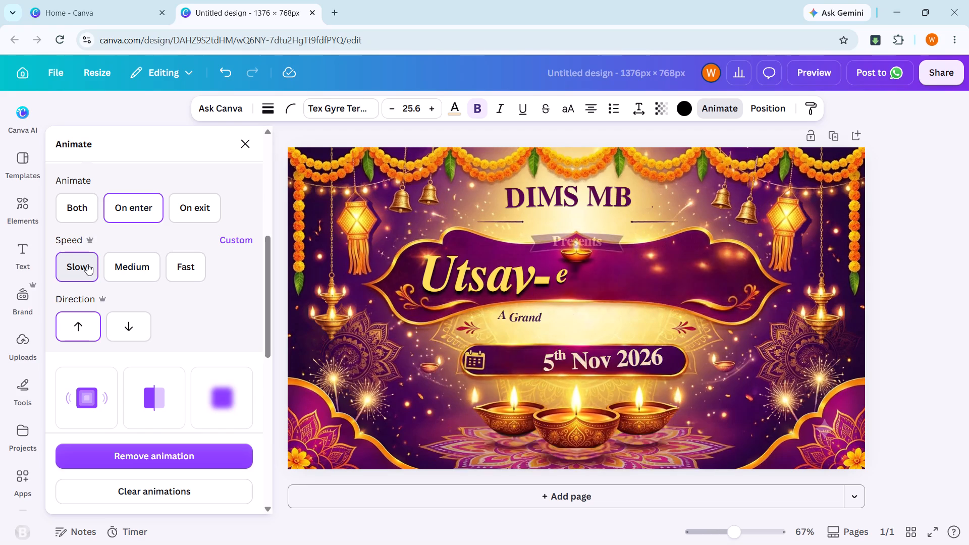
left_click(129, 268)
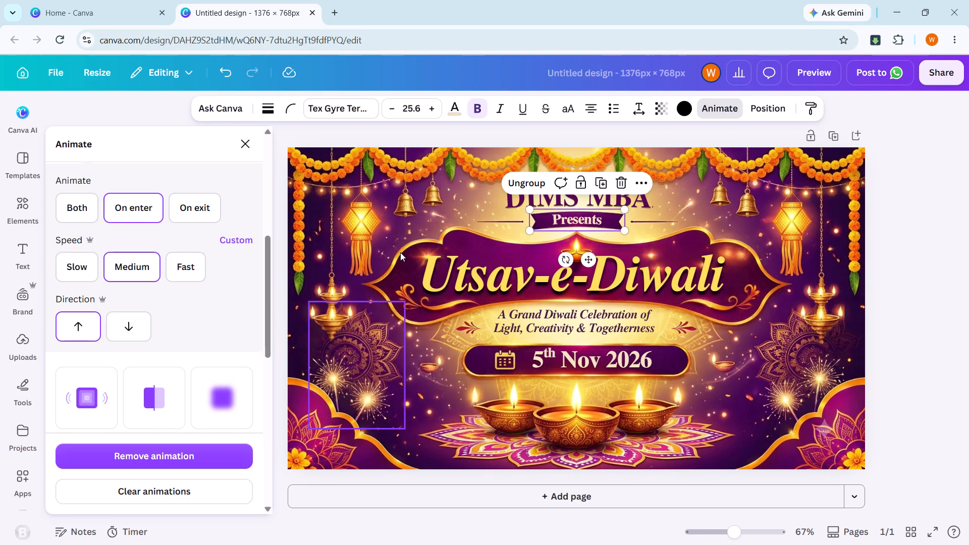
Set the Succession animation of the ornate purple title frame to about one third intensity and slow speed.
left_click(400, 252)
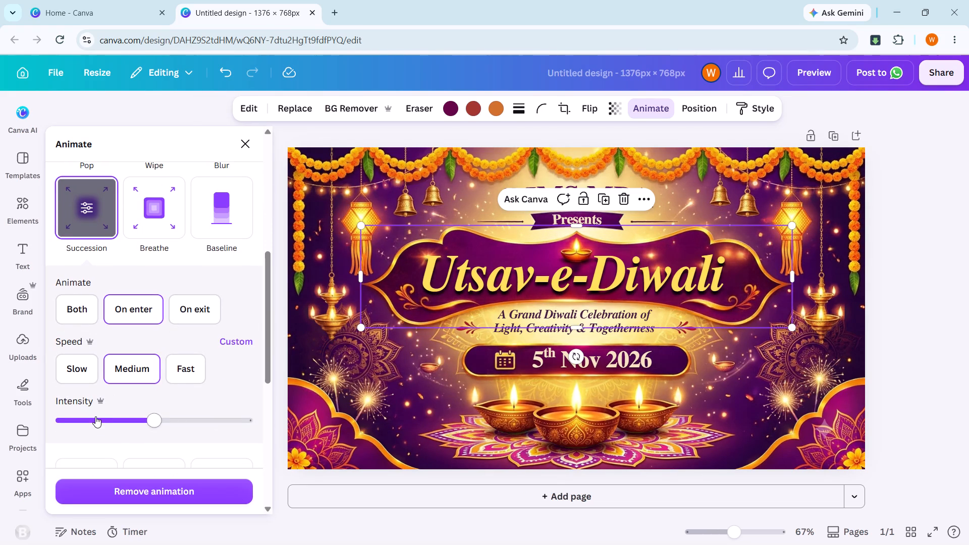
left_click(95, 416)
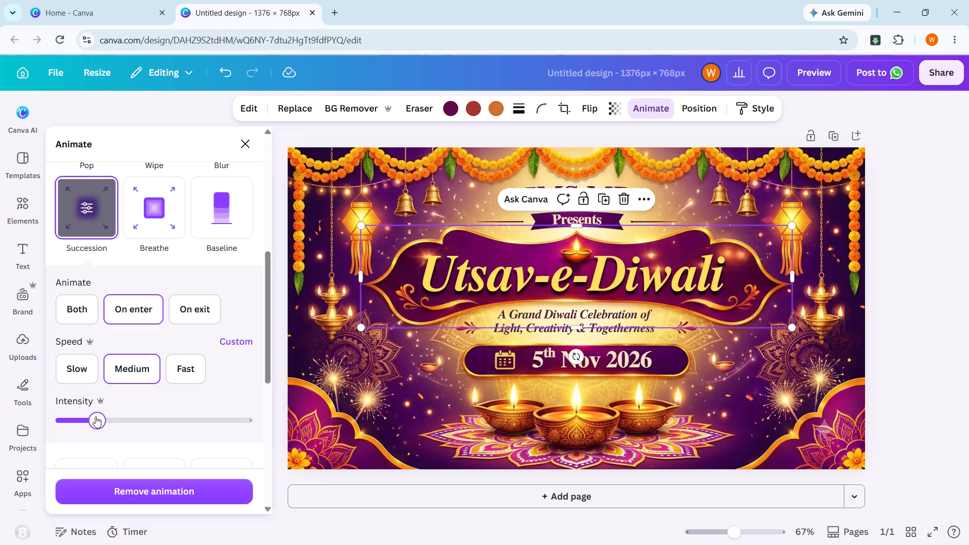
left_click(222, 417)
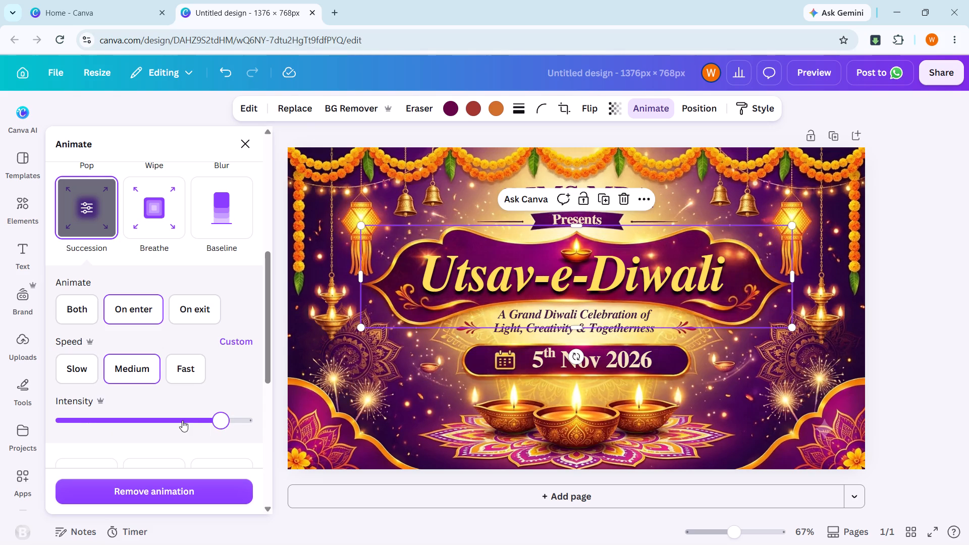
left_click(182, 420)
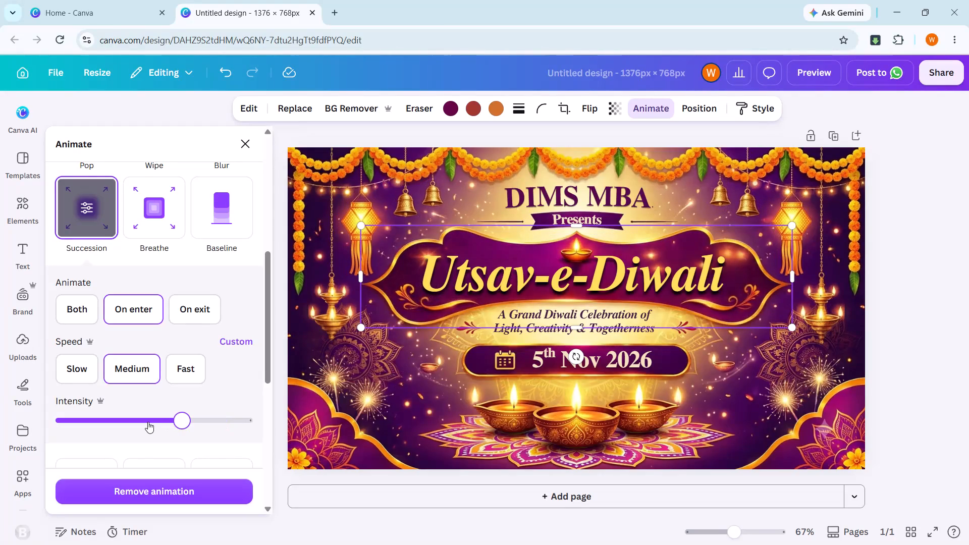
left_click(148, 422)
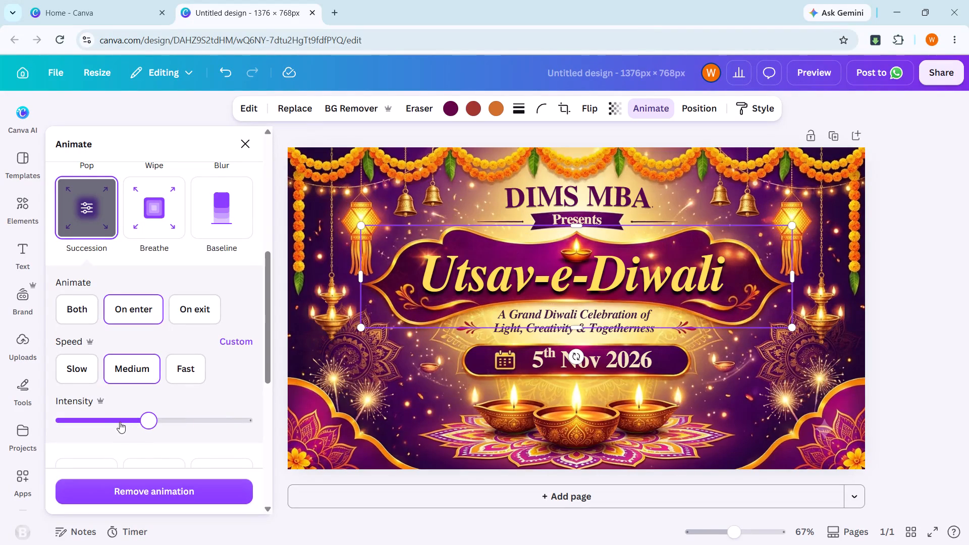
left_click(120, 422)
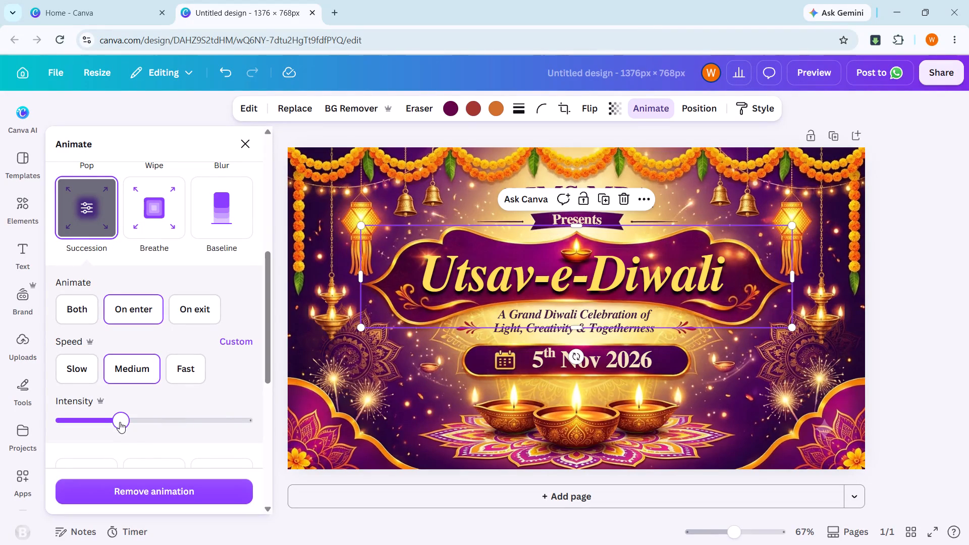
scroll(192, 430, "down", 3)
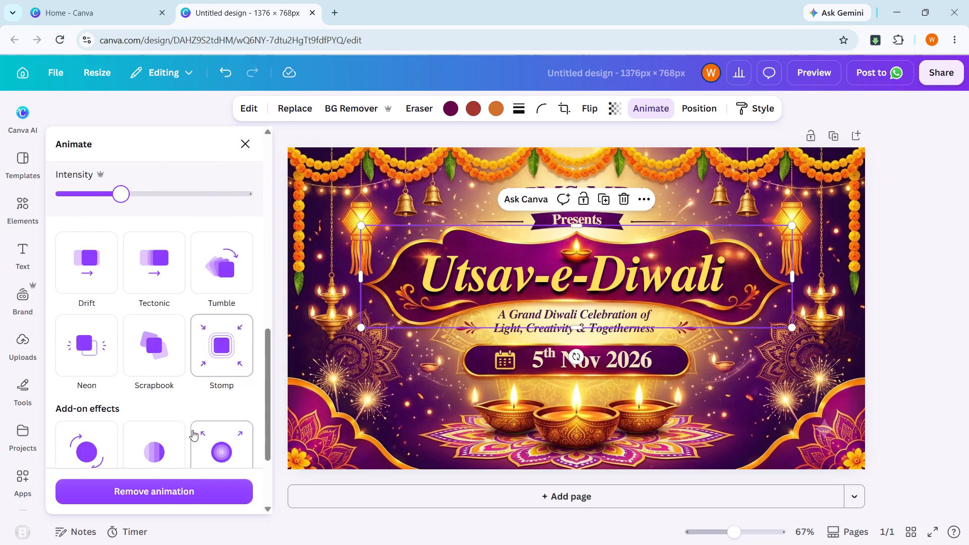
left_click(77, 358)
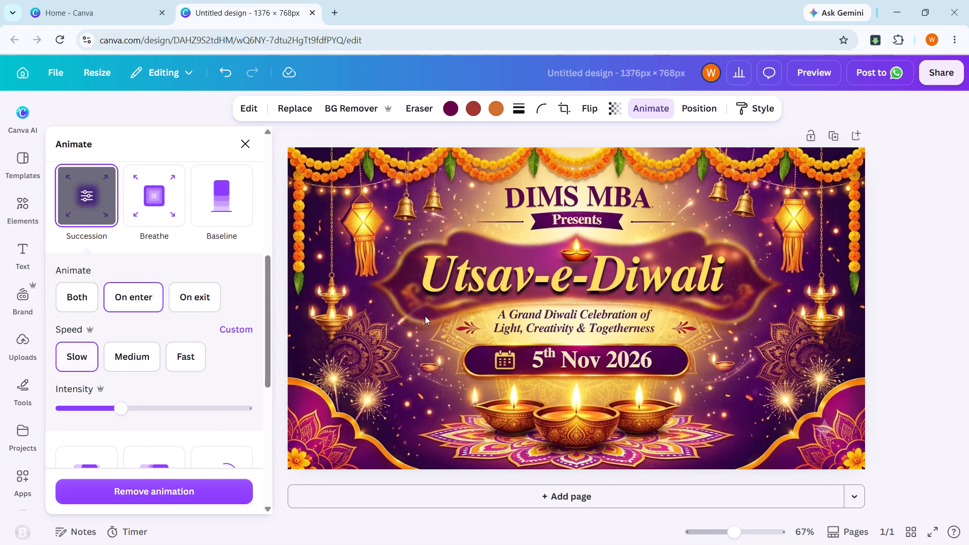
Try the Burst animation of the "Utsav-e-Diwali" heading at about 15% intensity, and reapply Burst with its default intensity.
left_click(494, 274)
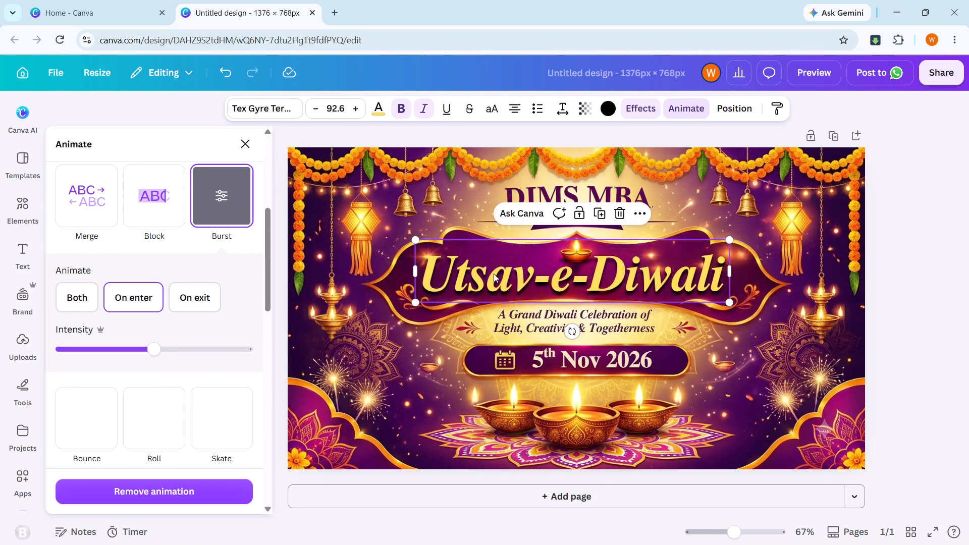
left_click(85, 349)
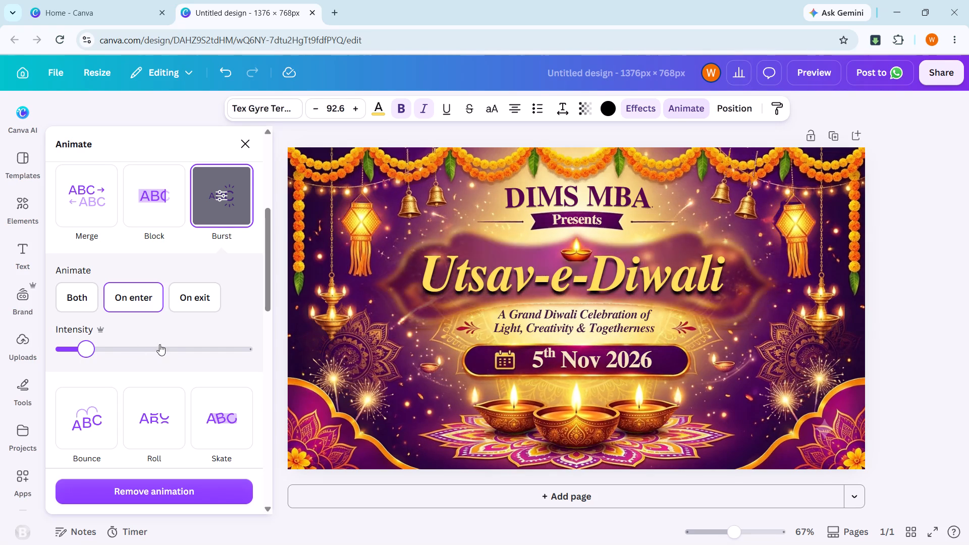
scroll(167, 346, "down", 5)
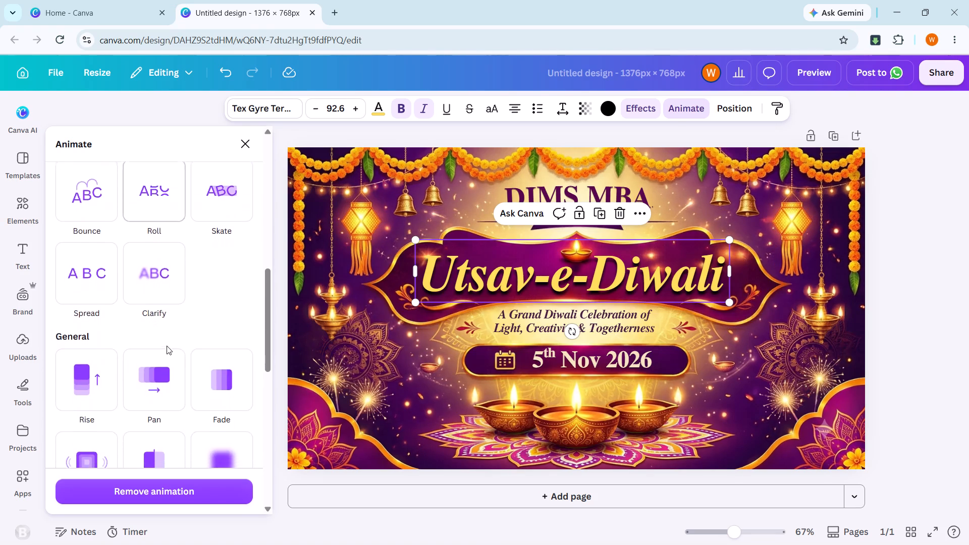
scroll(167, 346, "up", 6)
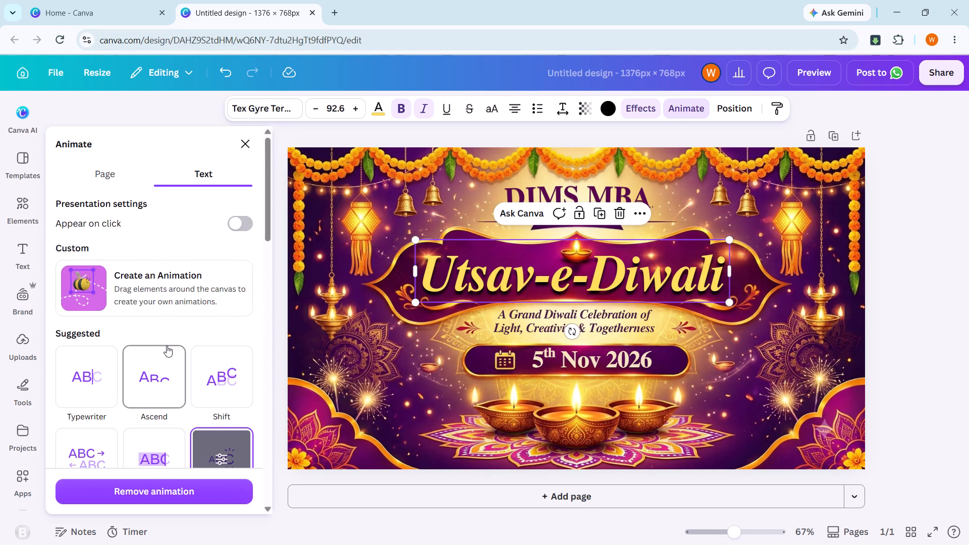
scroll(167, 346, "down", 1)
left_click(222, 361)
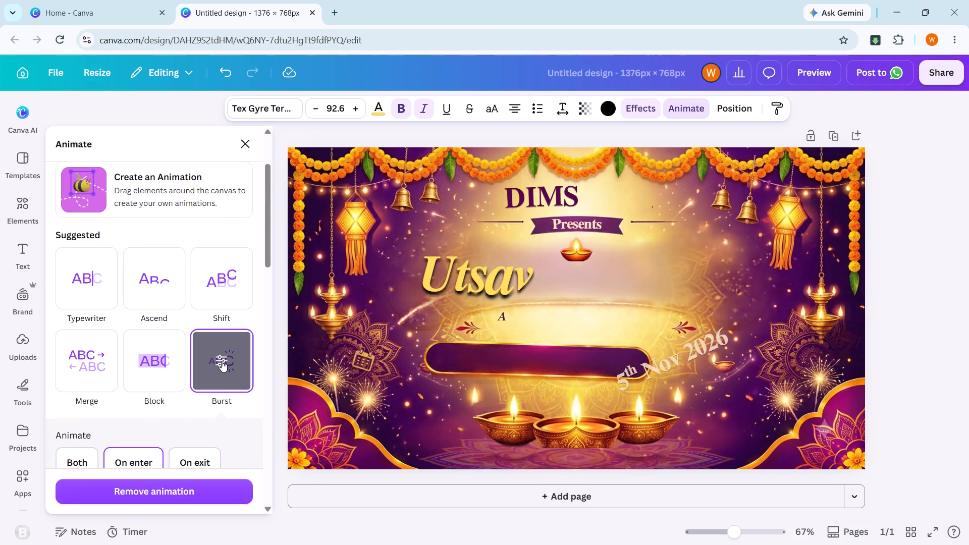
Look through the other text, general and add-on animation effects available for the "Utsav-e-Diwali" heading.
scroll(222, 361, "down", 3)
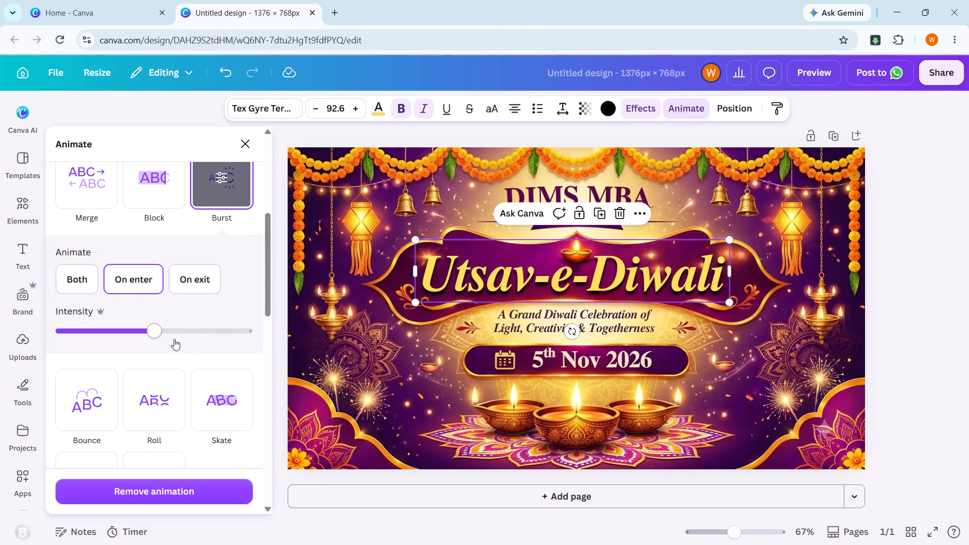
scroll(166, 332, "down", 4)
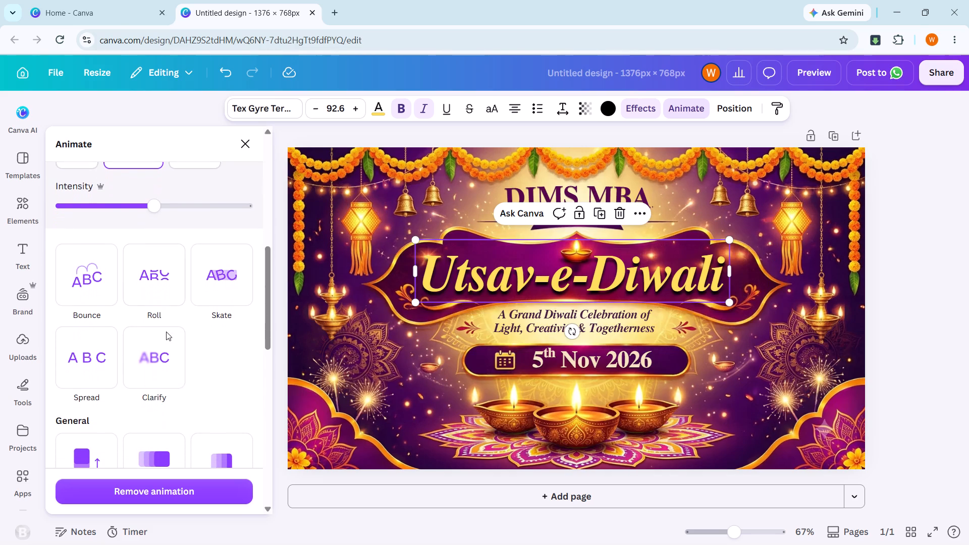
scroll(166, 332, "down", 6)
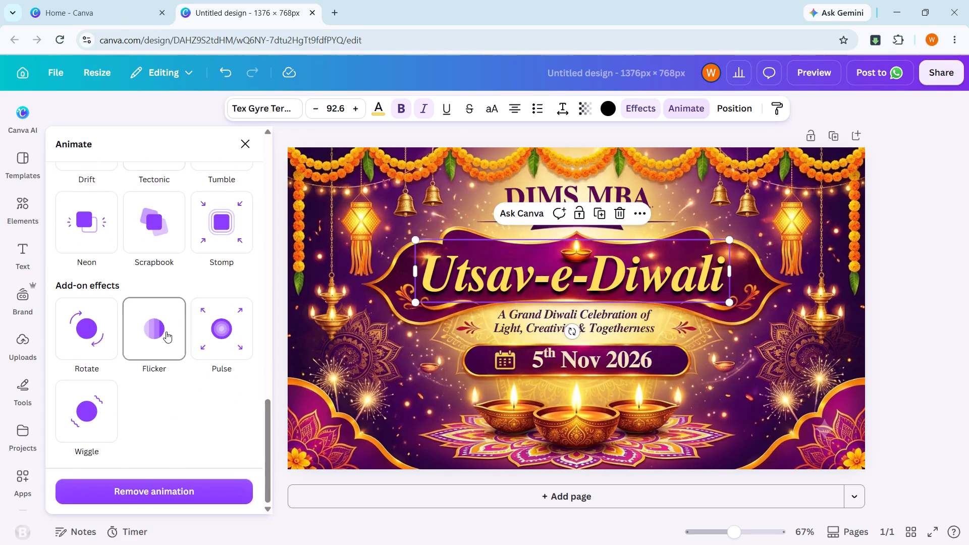
scroll(166, 332, "down", 1)
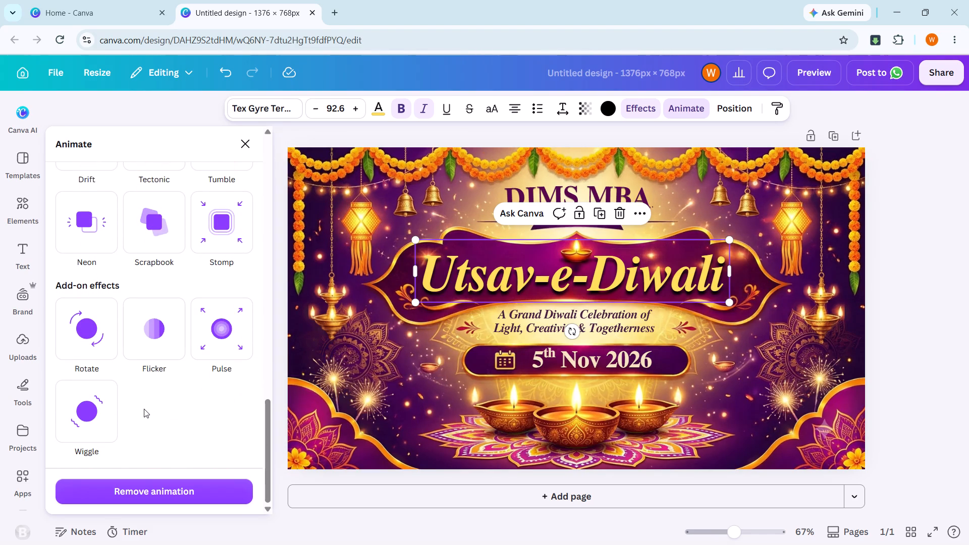
left_click(214, 392)
Play the poster in full-screen preview to review the adjusted title animations.
left_click(935, 439)
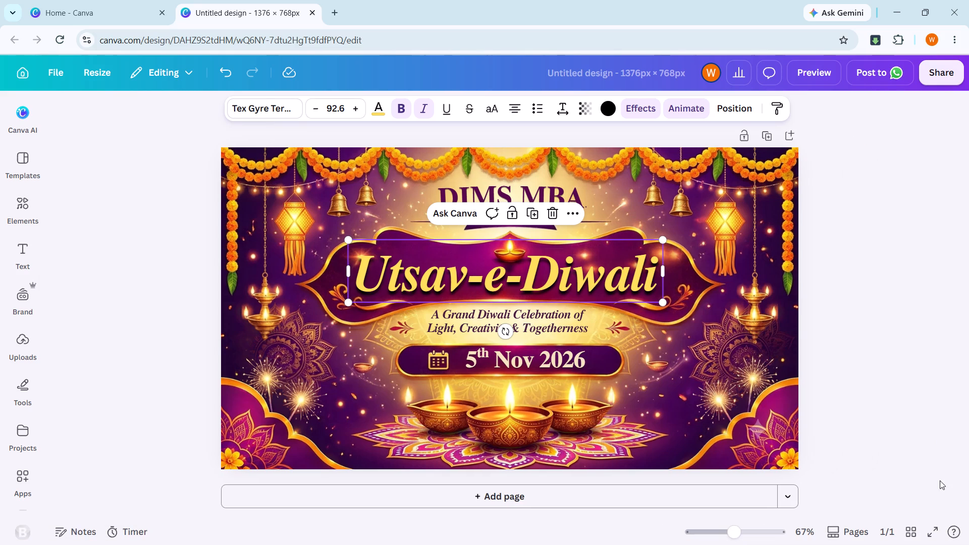
left_click(935, 532)
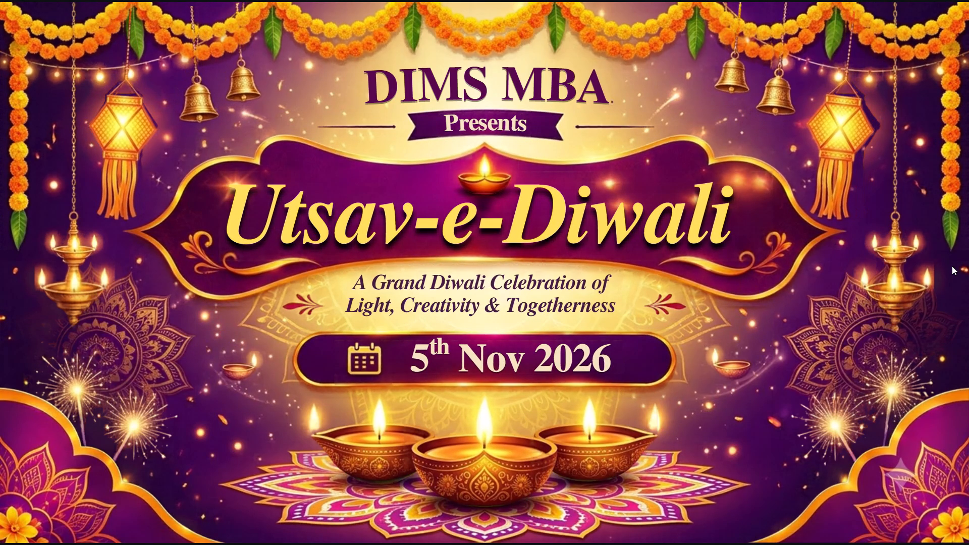
key("Escape")
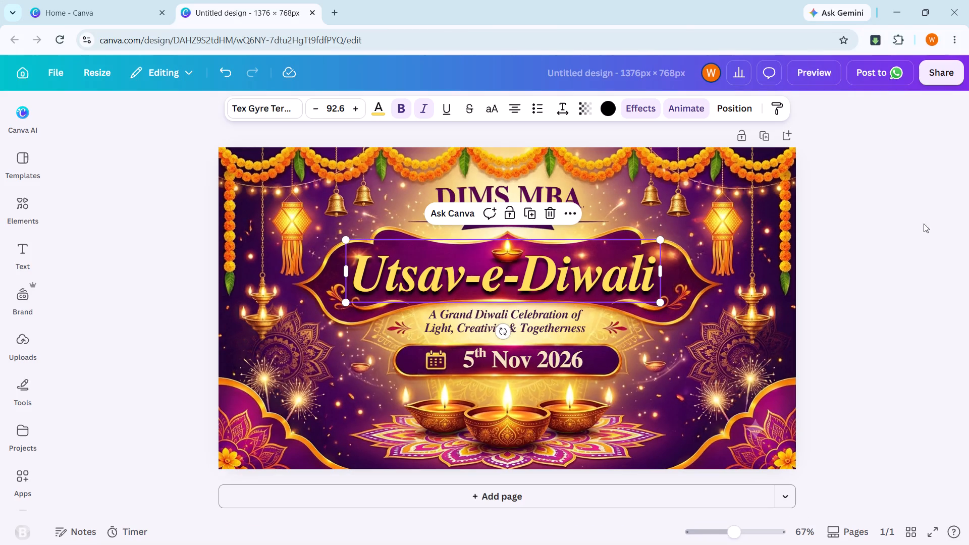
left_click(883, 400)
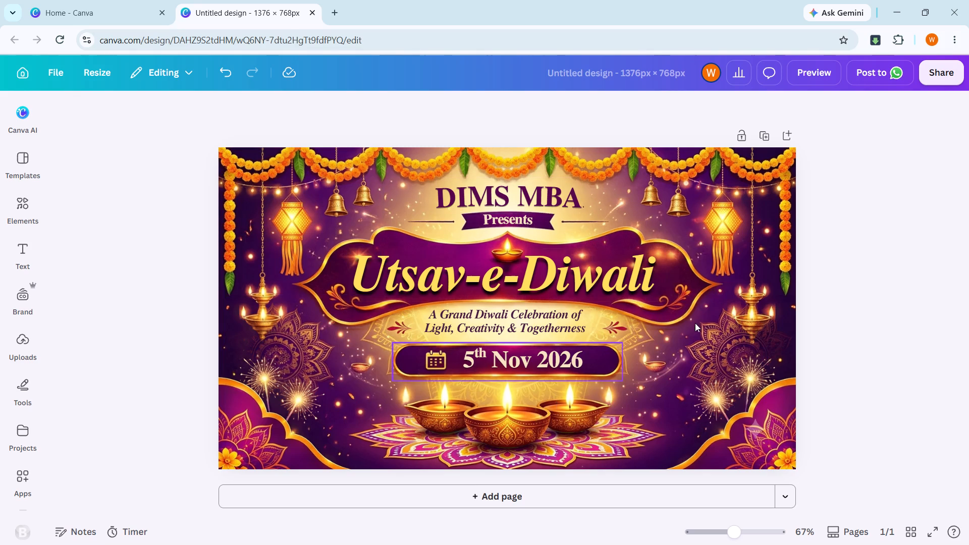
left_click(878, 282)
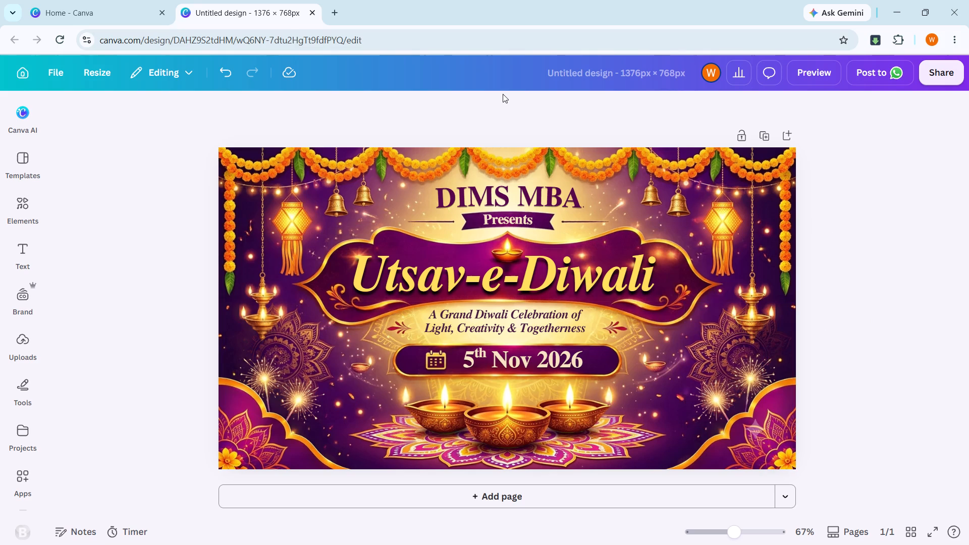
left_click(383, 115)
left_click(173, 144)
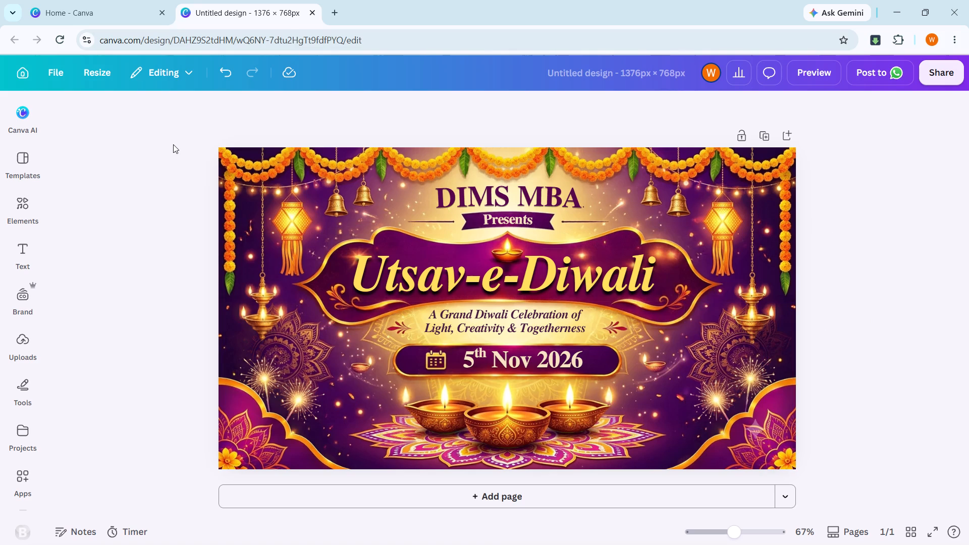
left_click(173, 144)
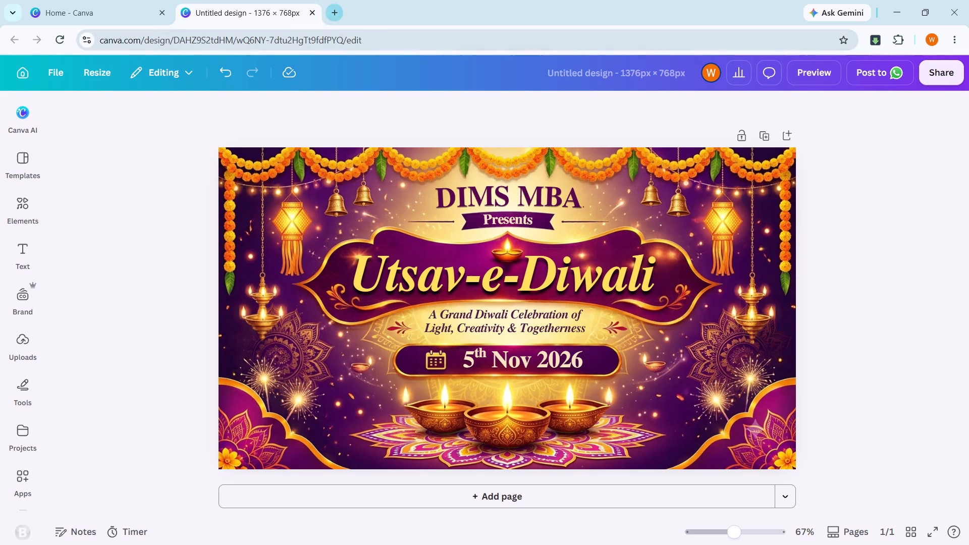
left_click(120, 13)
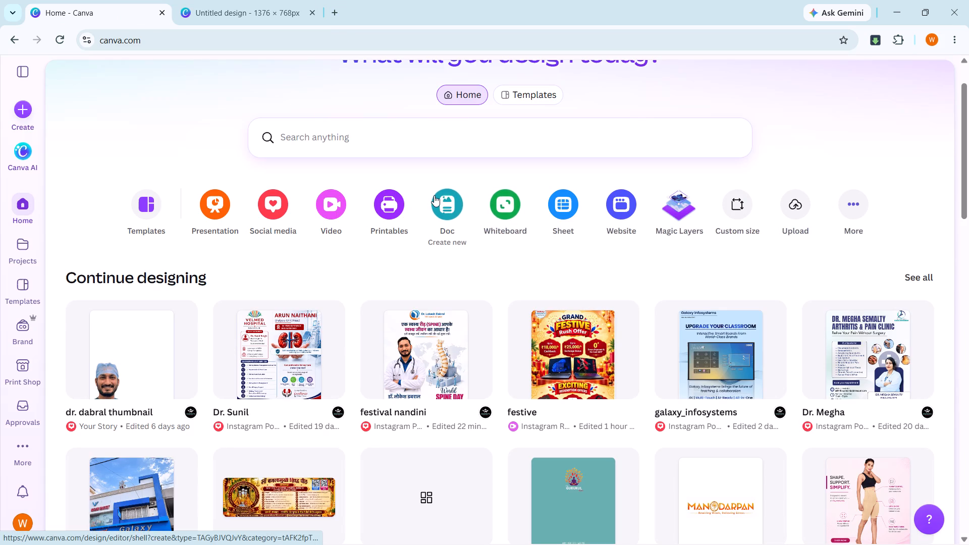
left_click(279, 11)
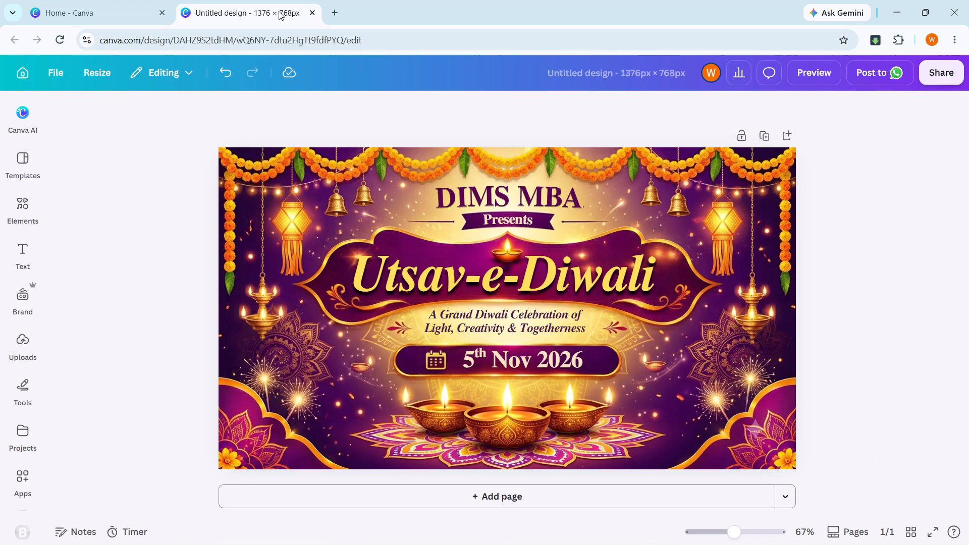
Create a resized copy of the poster in the YouTube Video size, 1920 × 1080 px, and open the copy.
left_click(102, 71)
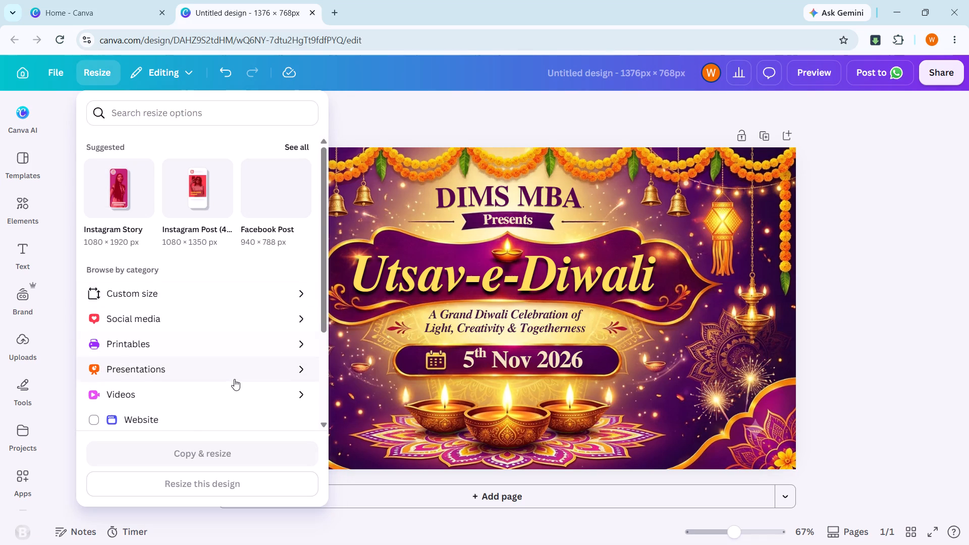
left_click(251, 399)
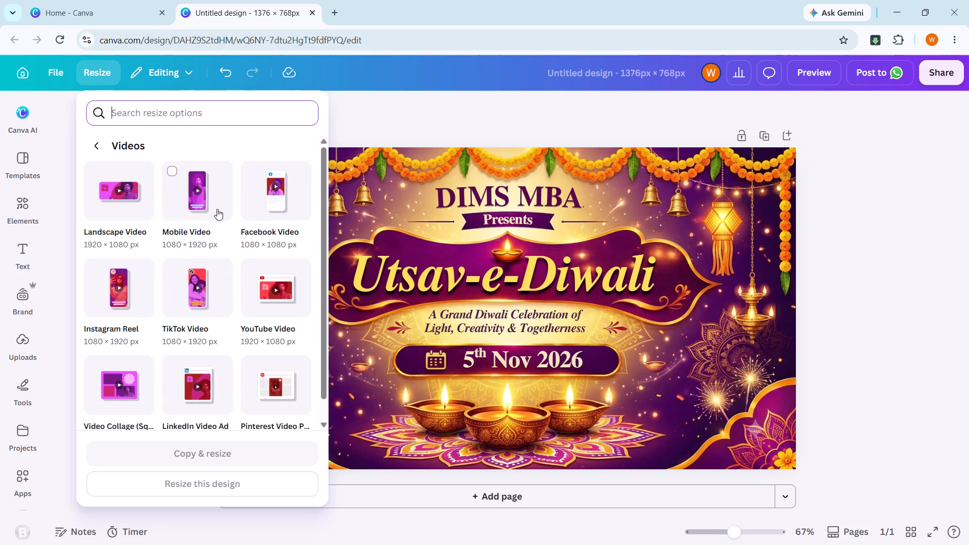
scroll(175, 230, "down", 1)
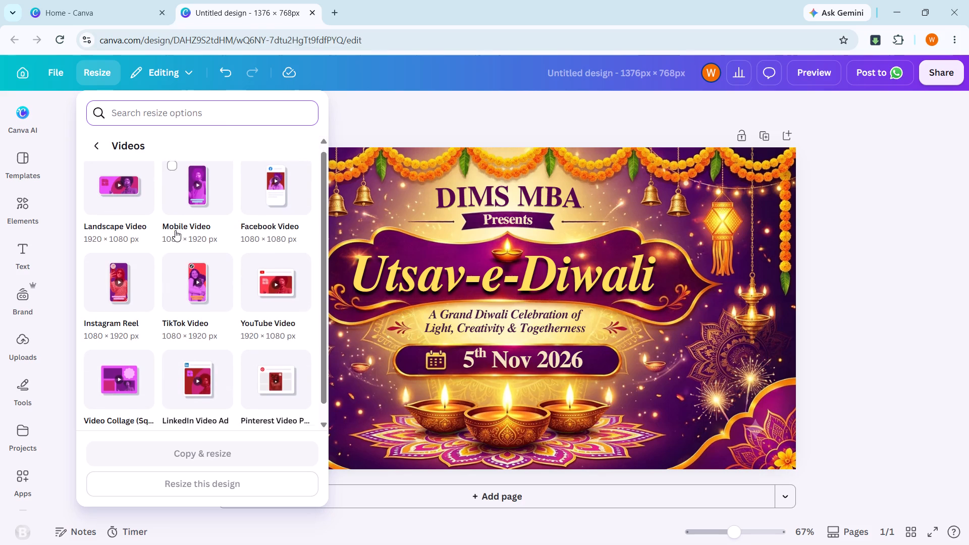
scroll(175, 230, "down", 1)
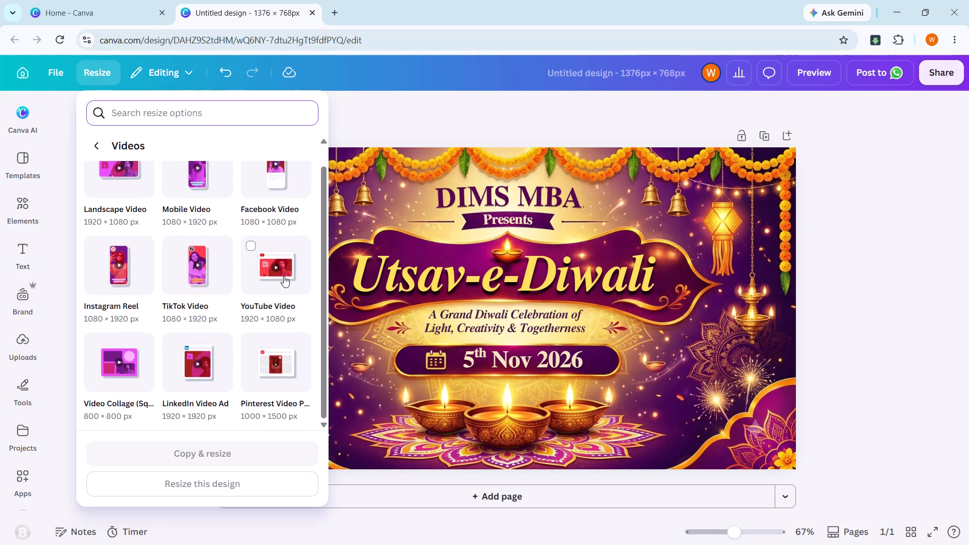
scroll(278, 326, "down", 2)
left_click(248, 456)
scroll(237, 364, "up", 2)
scroll(237, 364, "down", 2)
left_click(229, 488)
scroll(272, 287, "down", 1)
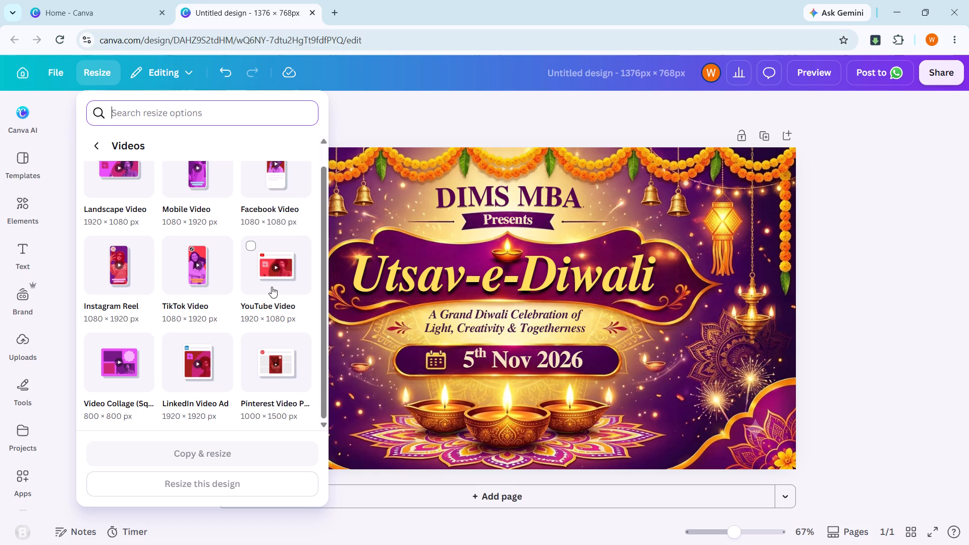
scroll(272, 287, "down", 1)
scroll(272, 287, "up", 1)
scroll(272, 287, "down", 1)
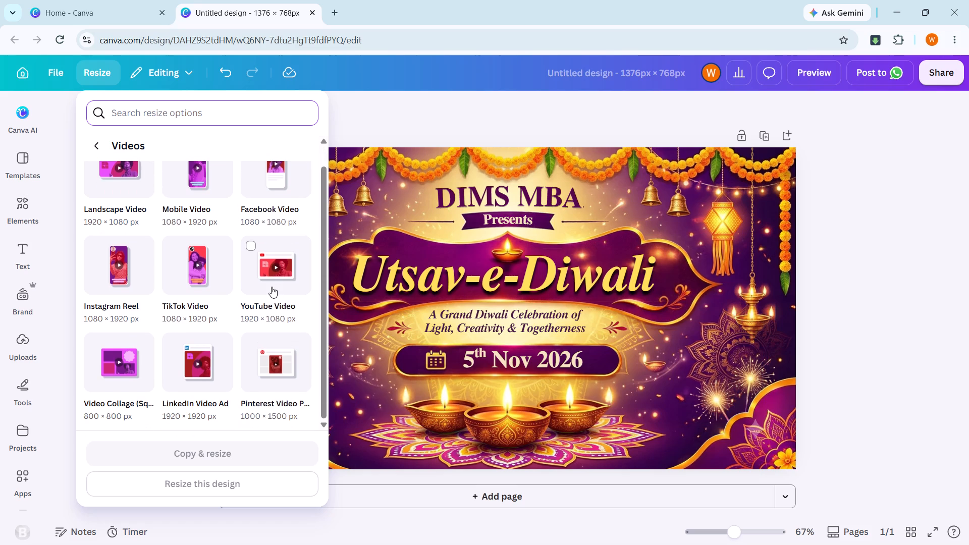
left_click(272, 287)
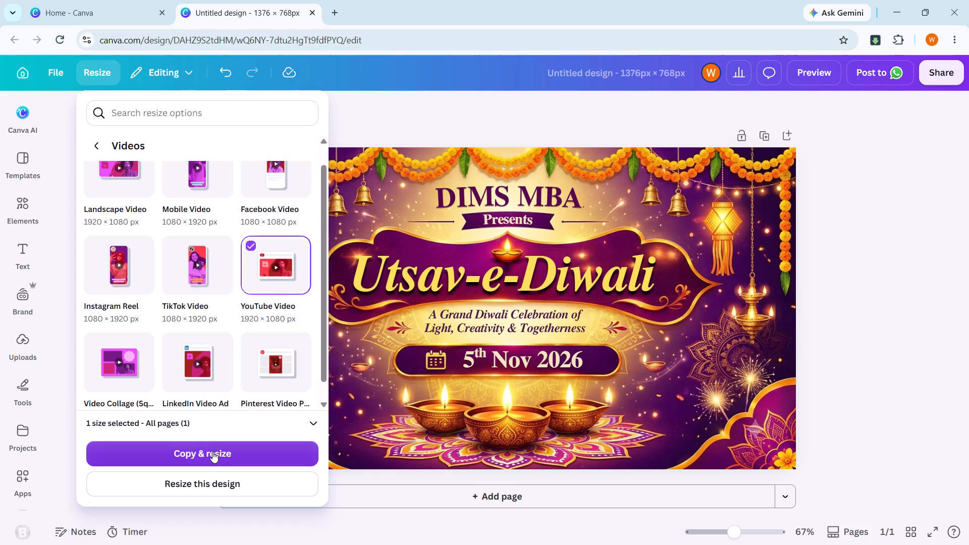
left_click(212, 452)
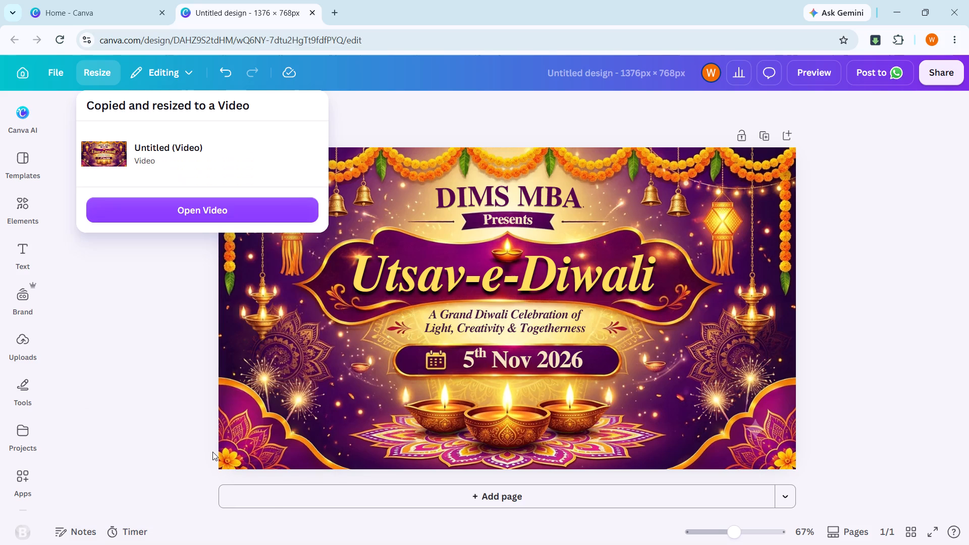
left_click(218, 212)
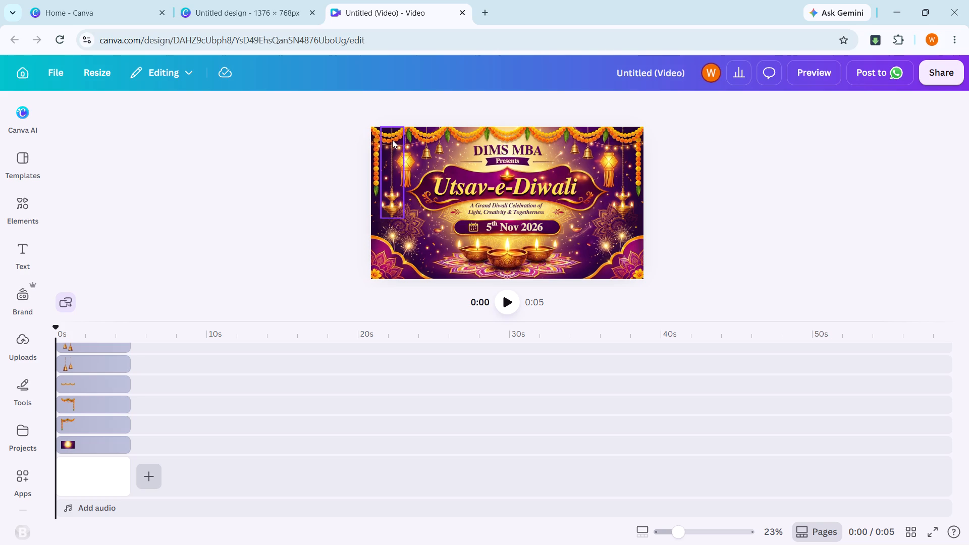
Examine the video timeline's layers, checking which clips hold the background and the marigold garlands.
left_click(333, 383)
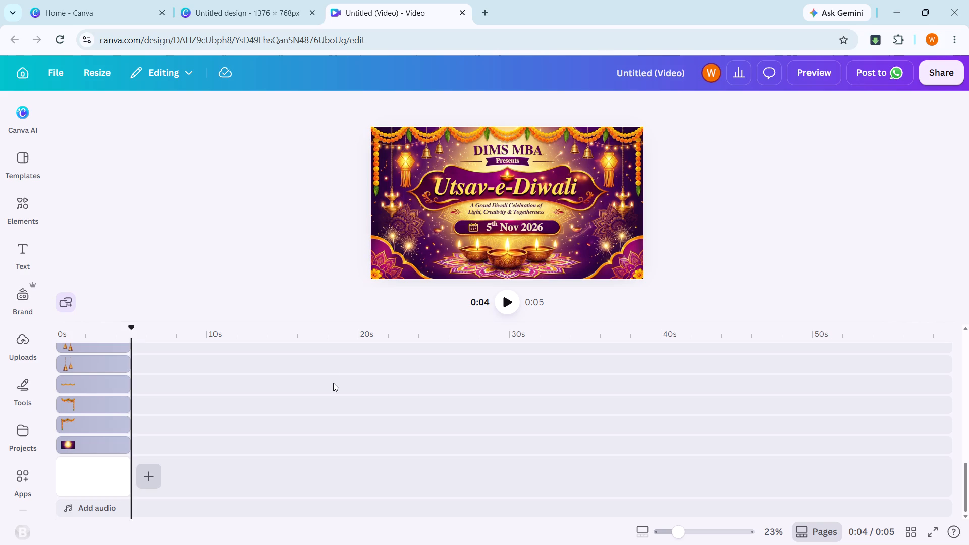
scroll(210, 393, "down", 1)
scroll(210, 393, "up", 2)
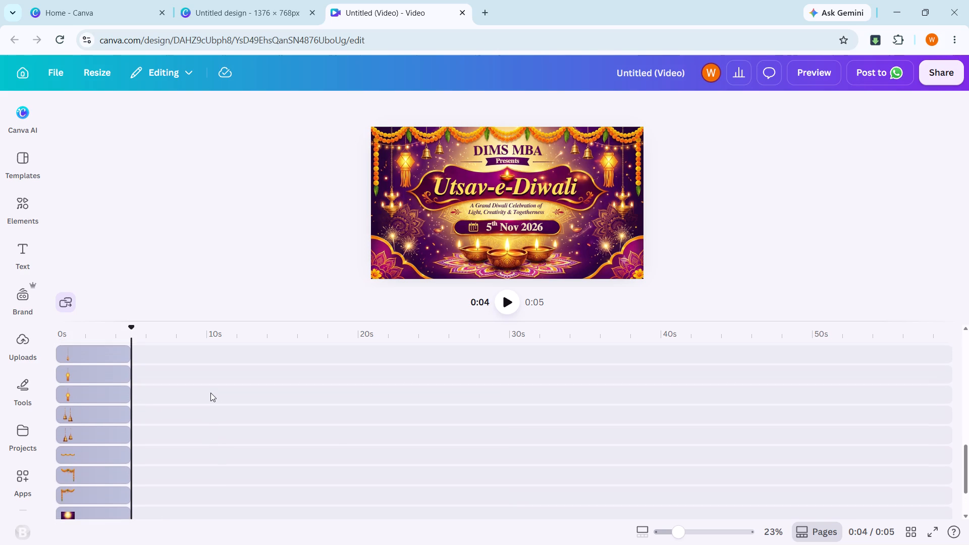
scroll(210, 393, "down", 2)
left_click(84, 474)
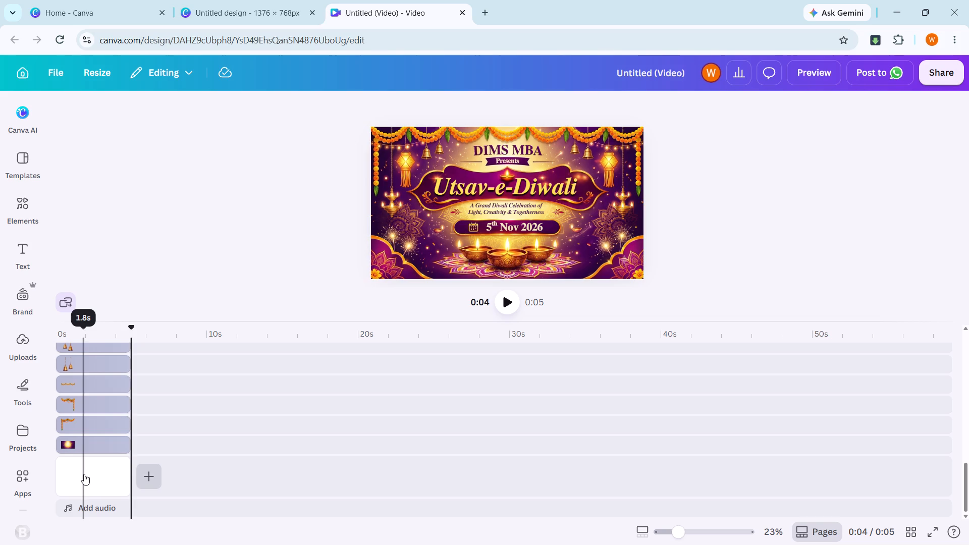
left_click(98, 442)
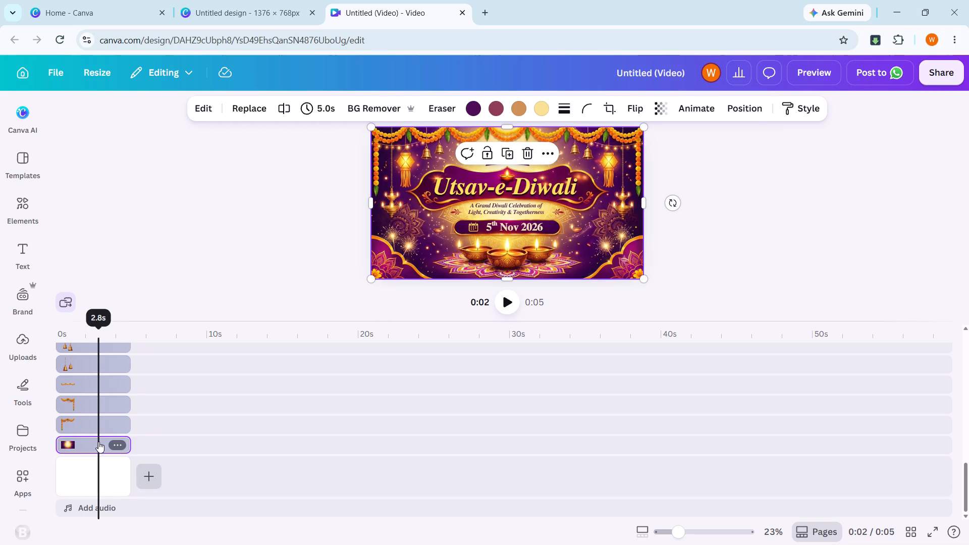
left_click(101, 419)
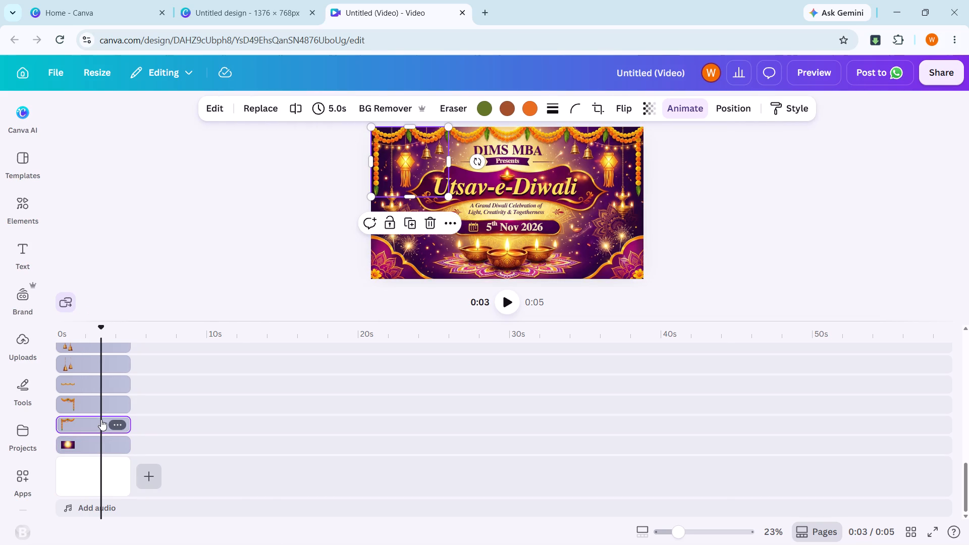
left_click(105, 398)
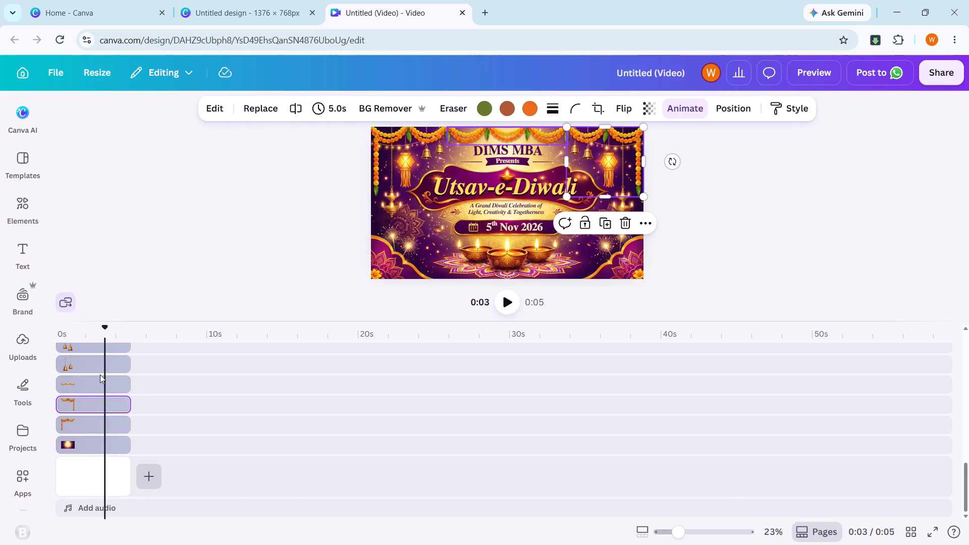
left_click(89, 381)
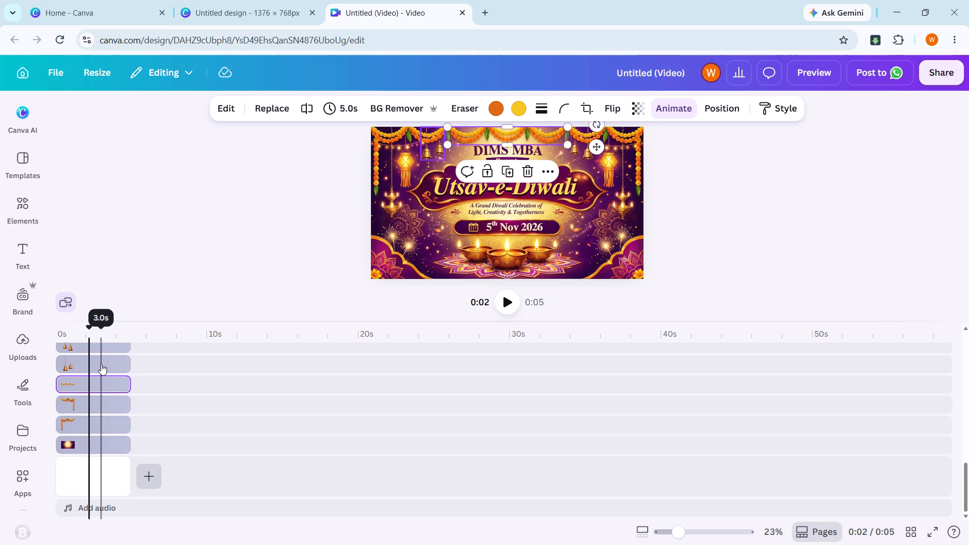
Shift both hanging-bell clips in the timeline to start at about 0.3 s, keeping their 5.0 s duration.
scroll(101, 364, "up", 2)
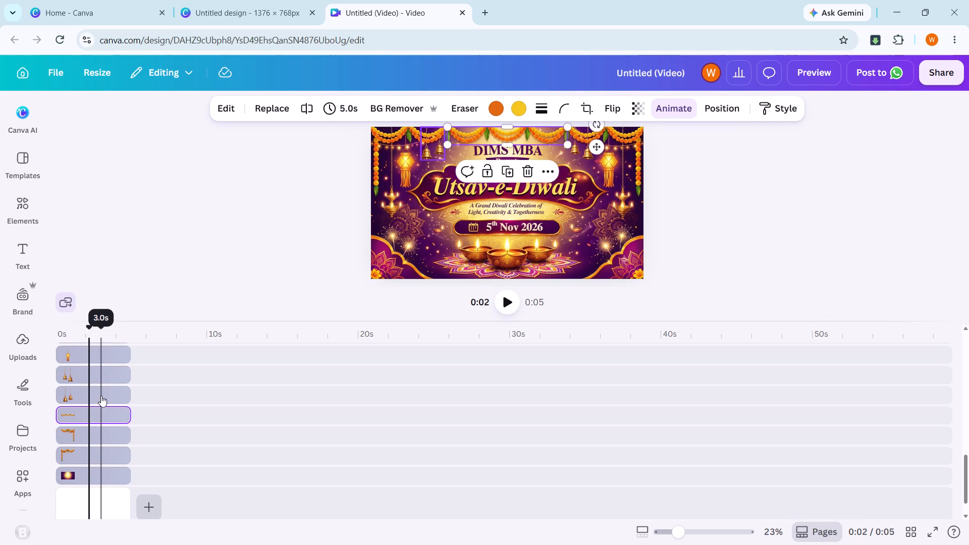
left_click(101, 396)
left_click_drag(101, 396, 102, 396)
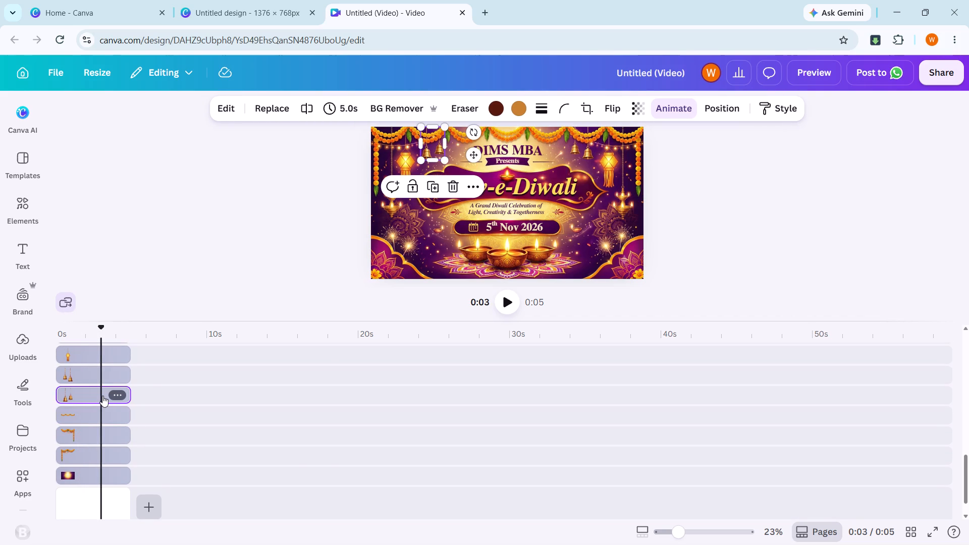
left_click_drag(102, 396, 106, 396)
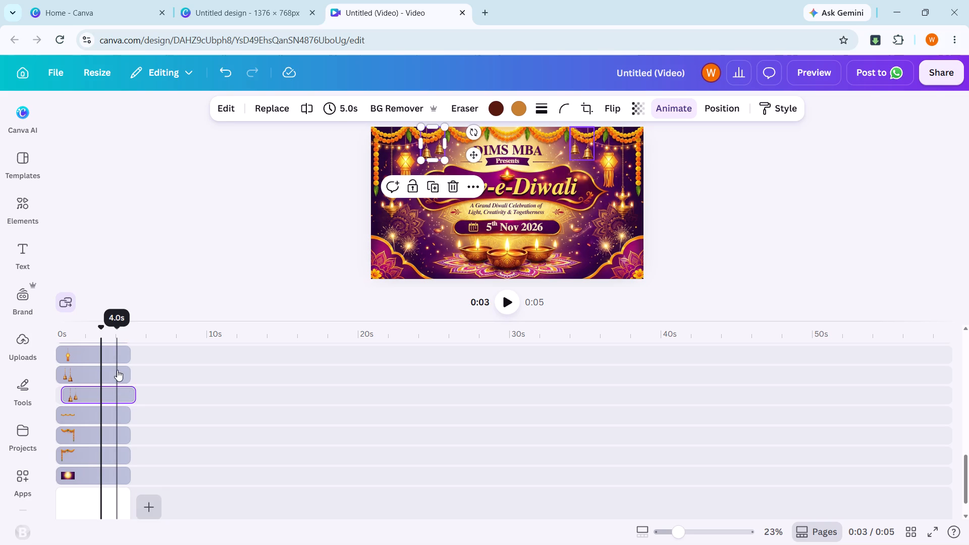
left_click(117, 370)
left_click_drag(117, 370, 124, 369)
left_click_drag(87, 375, 94, 375)
Shift both lantern clips in the timeline to start at about 0.3 s, aligned with the bell clips.
left_click(94, 359)
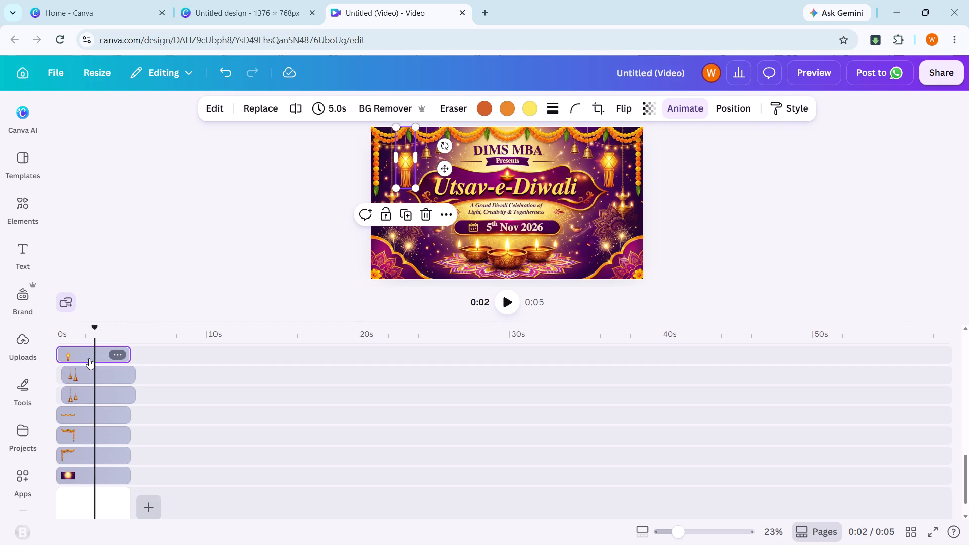
left_click_drag(86, 357, 94, 357)
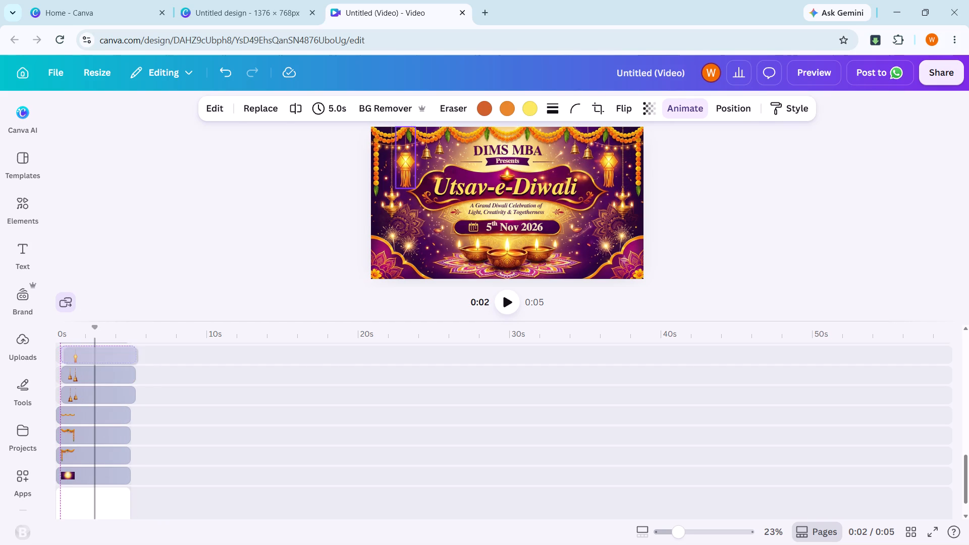
scroll(94, 357, "up", 1)
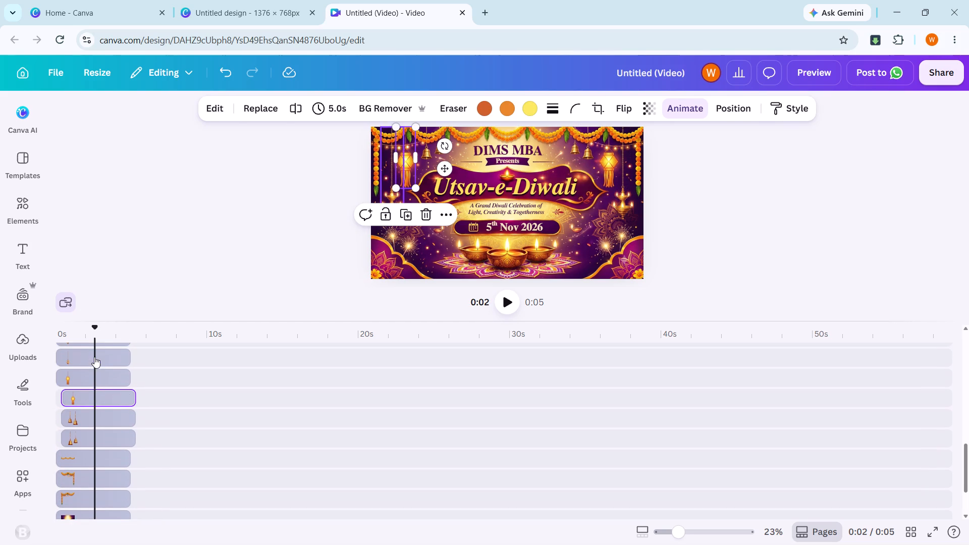
left_click_drag(79, 379, 85, 378)
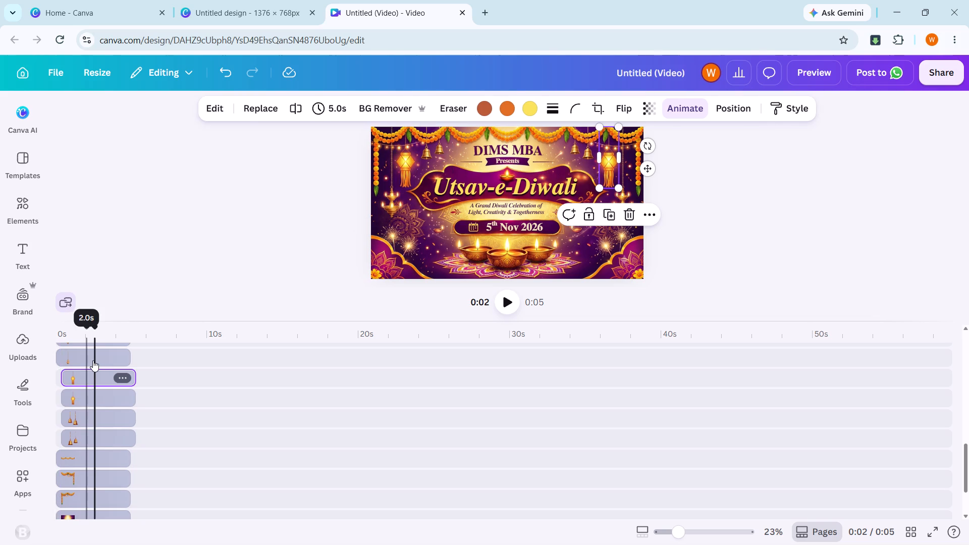
Shift both hanging oil-lamp clips in the timeline to start at about 0.3 s, aligned with the lantern clips.
scroll(93, 360, "up", 1)
left_click(86, 373)
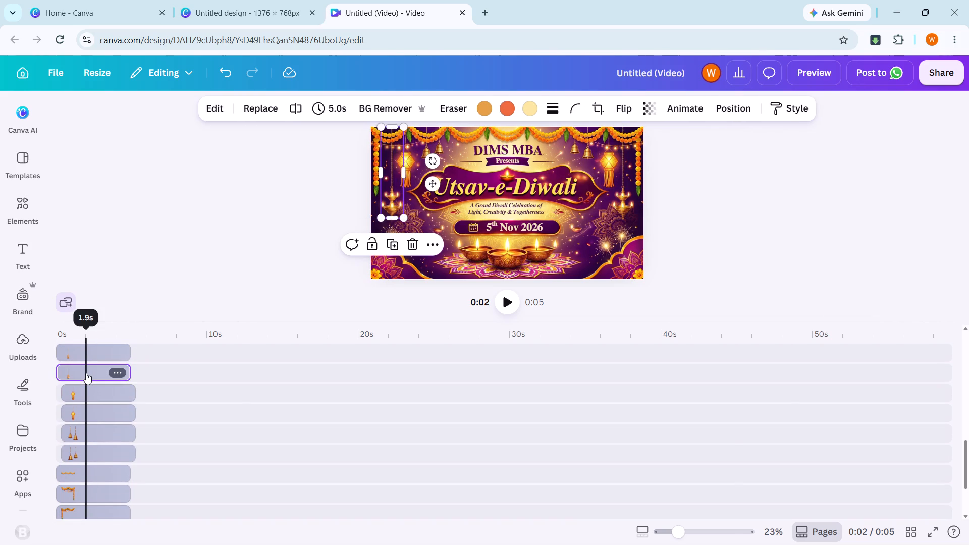
left_click_drag(86, 373, 93, 373)
left_click(78, 353)
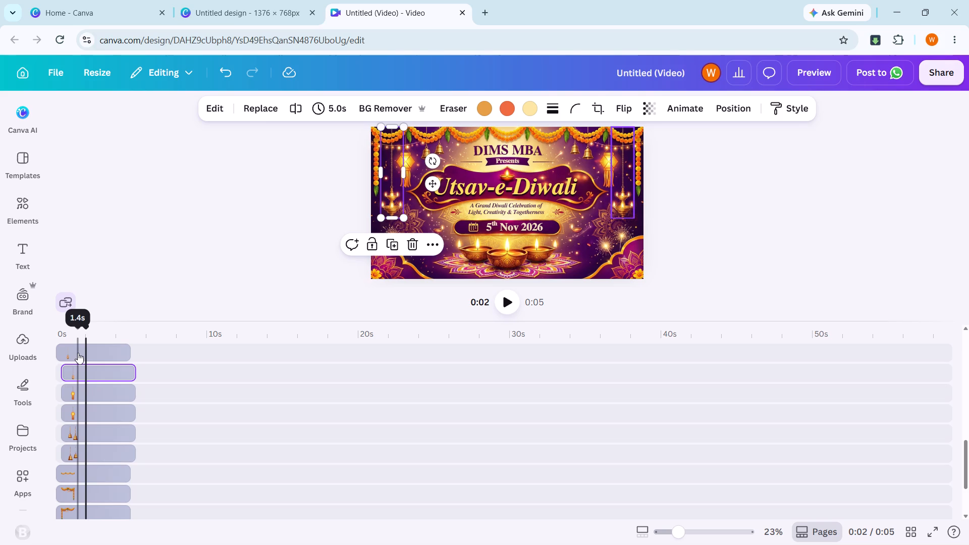
Shift both mandala clips and the poster's lower-left floral corner clip to start at about 0.3 s, aligned with the oil-lamp clips.
scroll(82, 353, "up", 1)
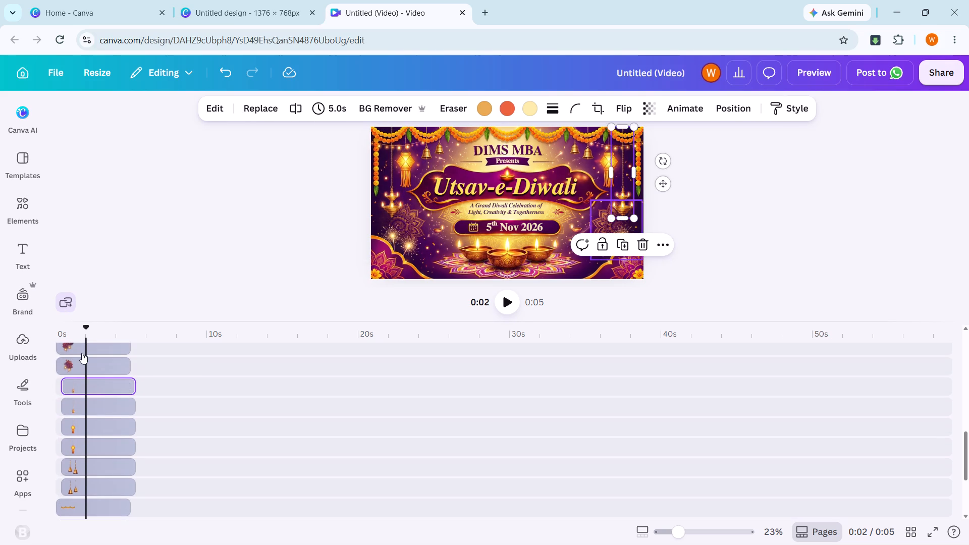
scroll(82, 353, "up", 1)
left_click(64, 393)
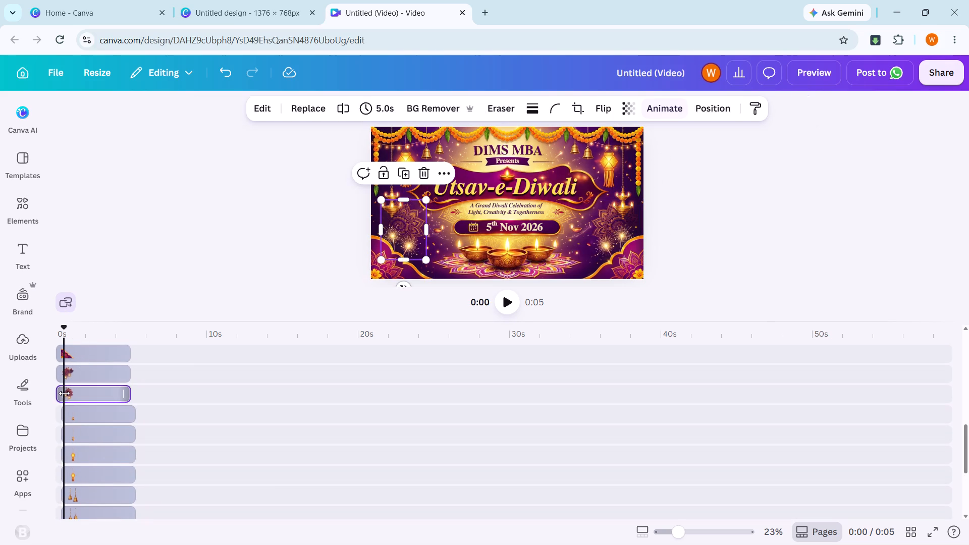
left_click(81, 395)
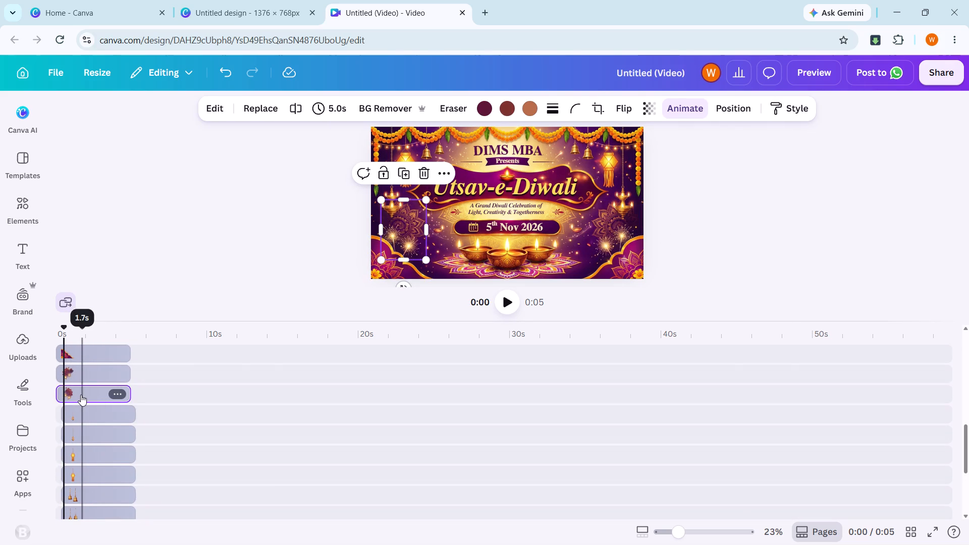
left_click(87, 373)
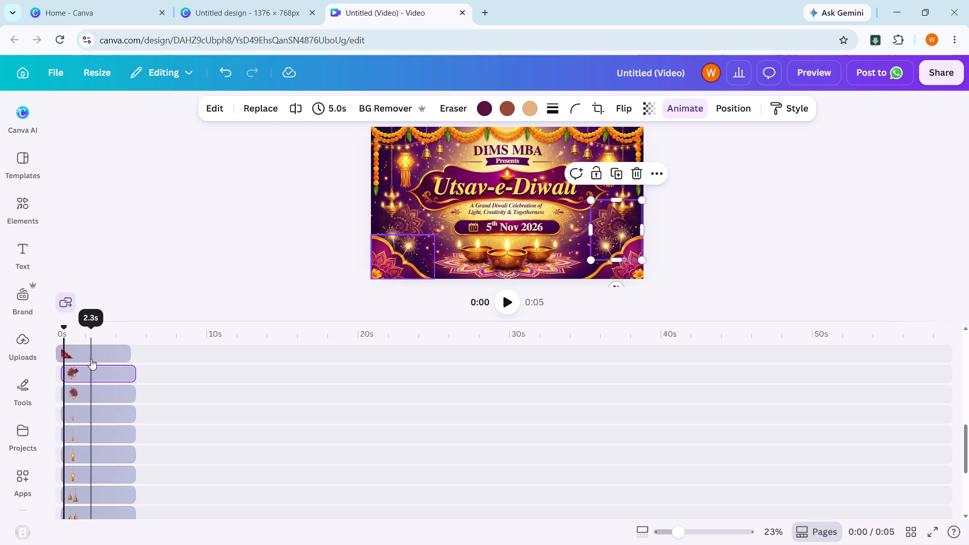
left_click_drag(84, 355, 89, 355)
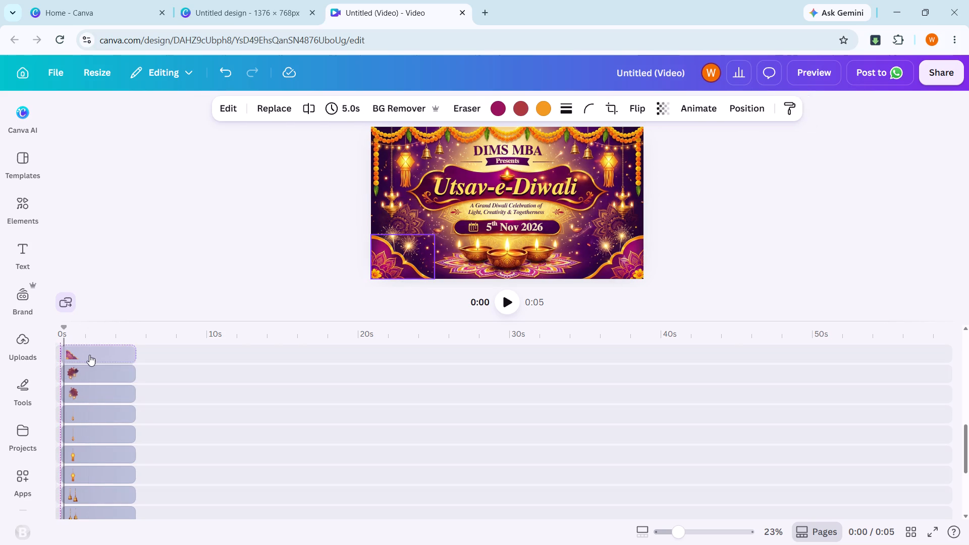
Shift the poster's lower-right floral corner clip to start at about 0.3 s, aligned with the lower-left corner clip.
scroll(89, 355, "up", 2)
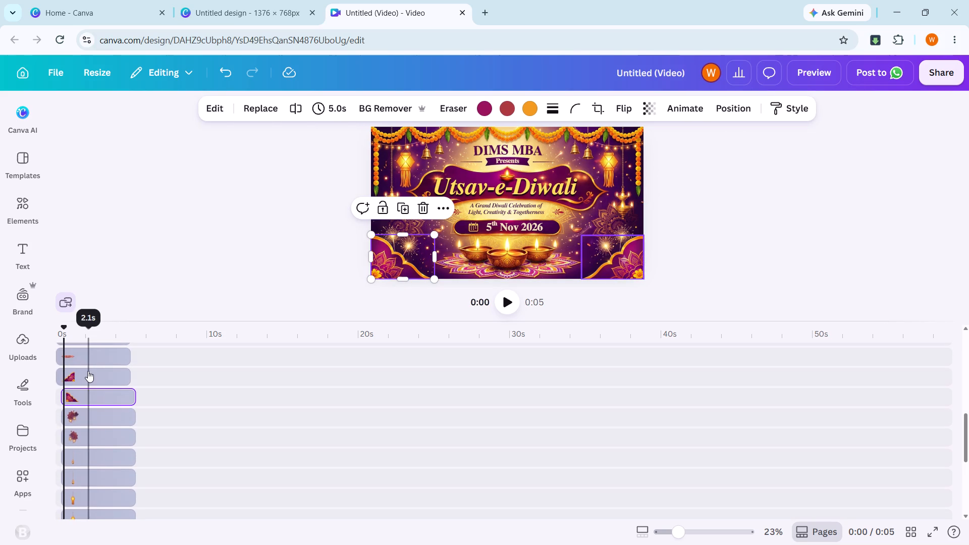
left_click_drag(86, 370, 93, 370)
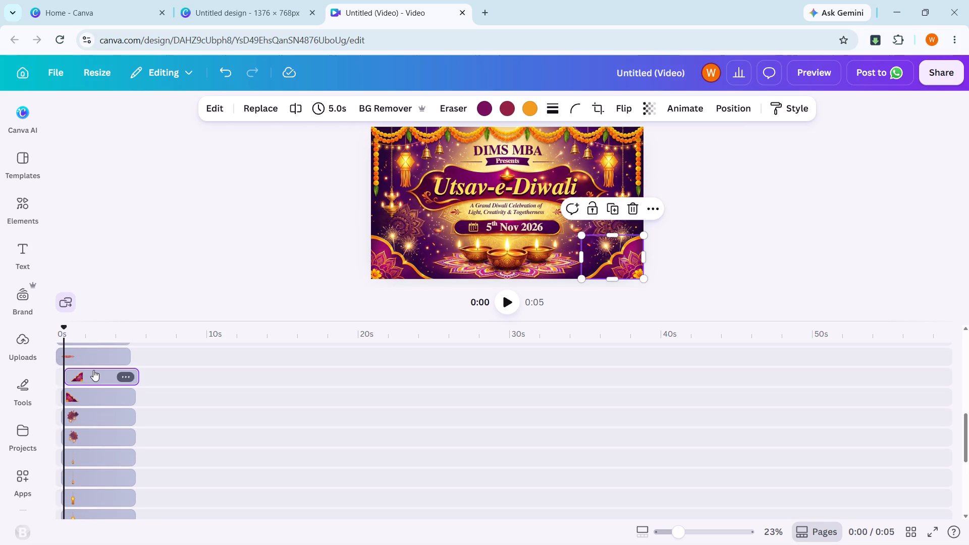
scroll(93, 370, "up", 1)
left_click(86, 390)
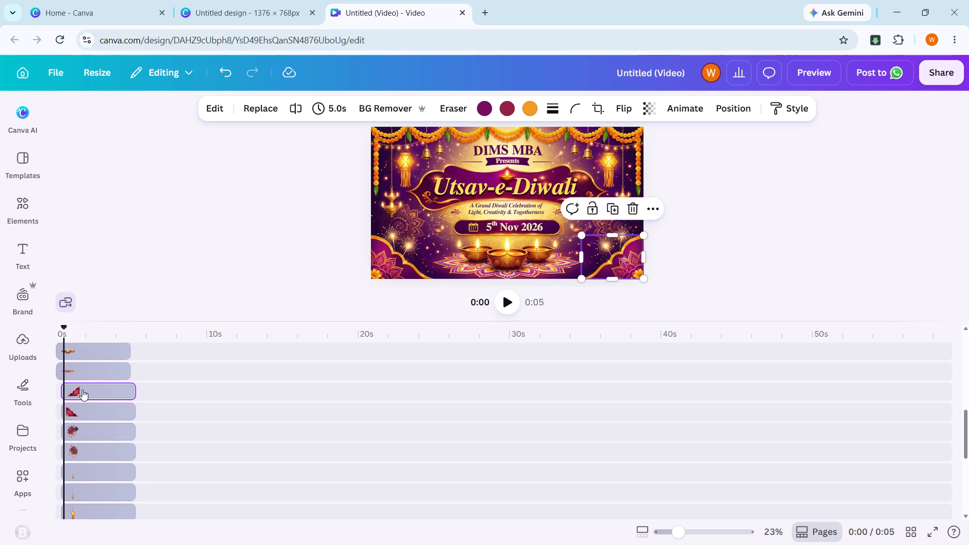
Shift the rangoli clip and the grouped three-diya clip in the timeline to start at about 0.3 s.
left_click(97, 372)
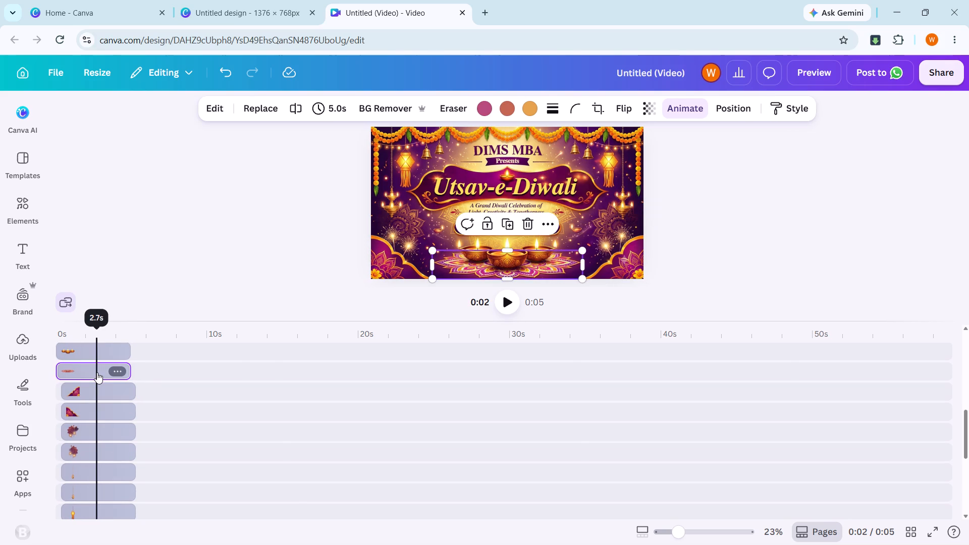
left_click(97, 372)
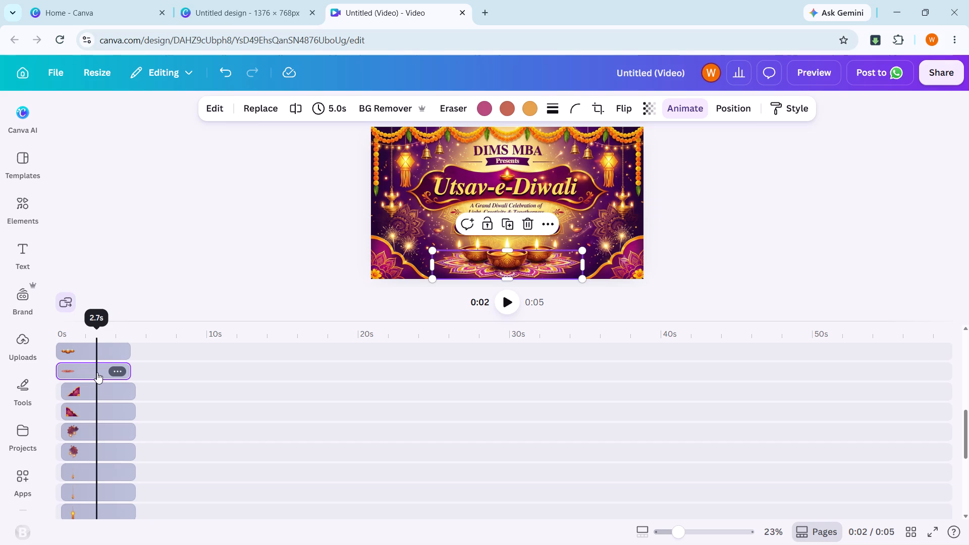
left_click(97, 372)
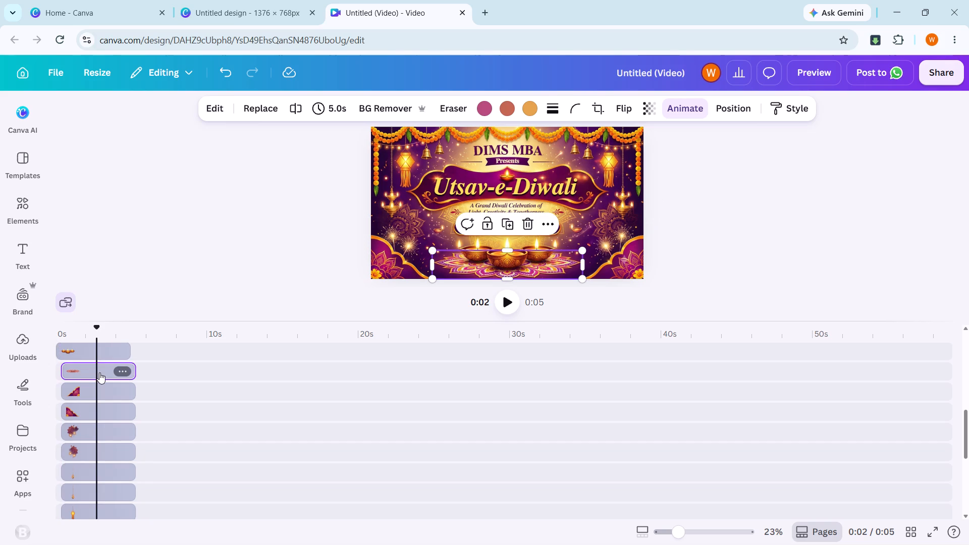
scroll(99, 372, "up", 2)
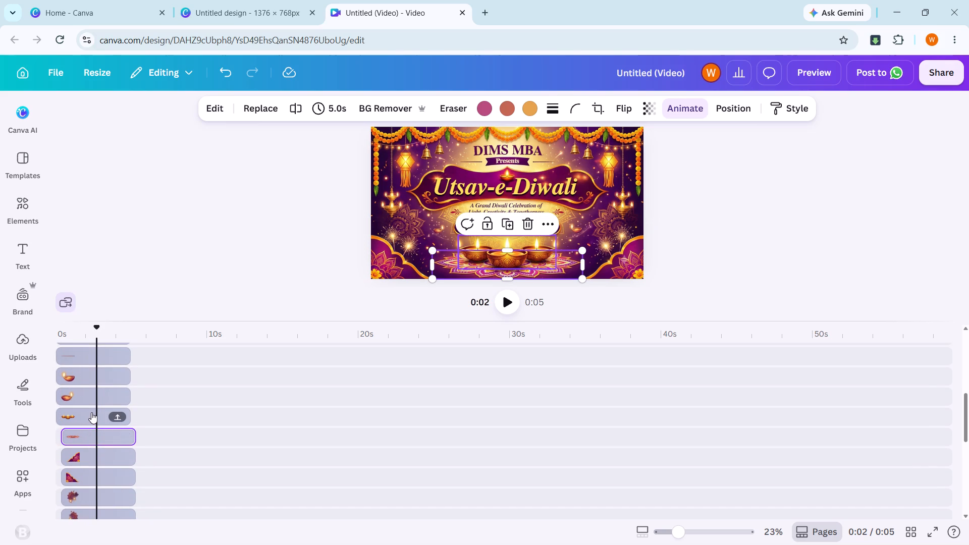
left_click_drag(91, 412, 96, 412)
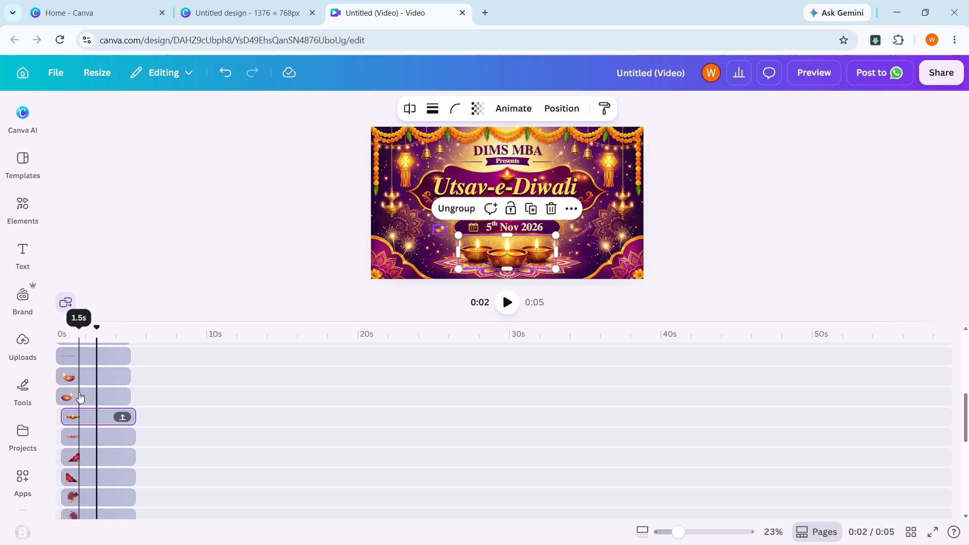
Examine which poster elements the small diya, divider line and purple title frame clips in the timeline belong to.
left_click(79, 392)
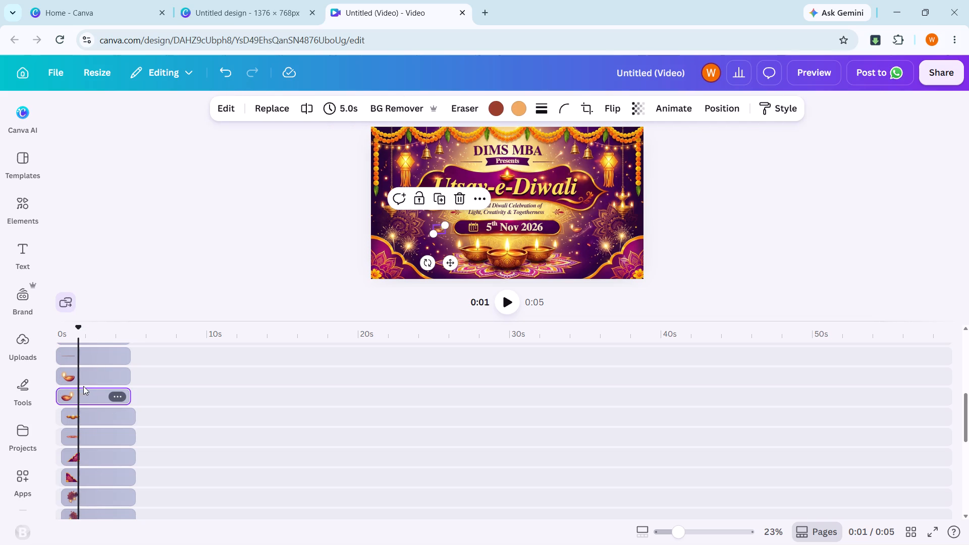
scroll(87, 381, "up", 1)
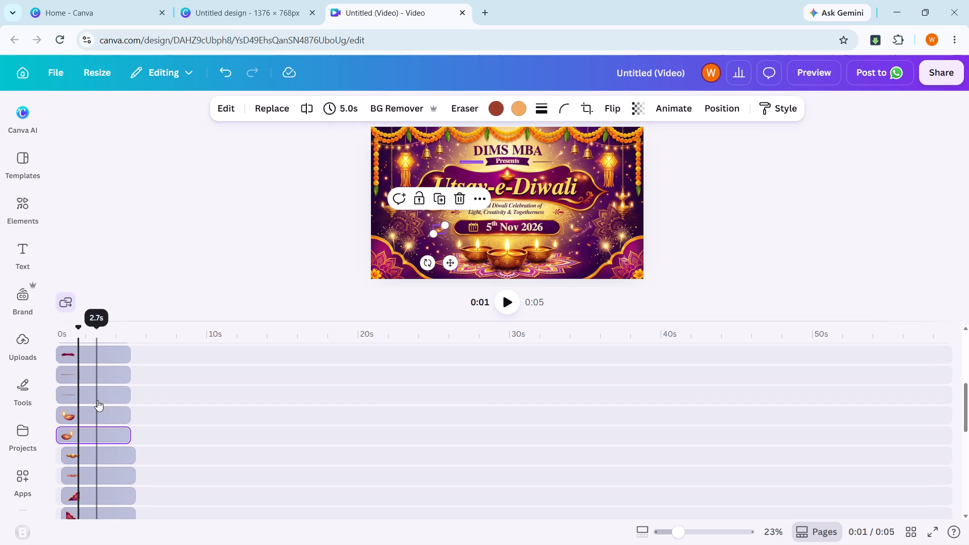
left_click(97, 400)
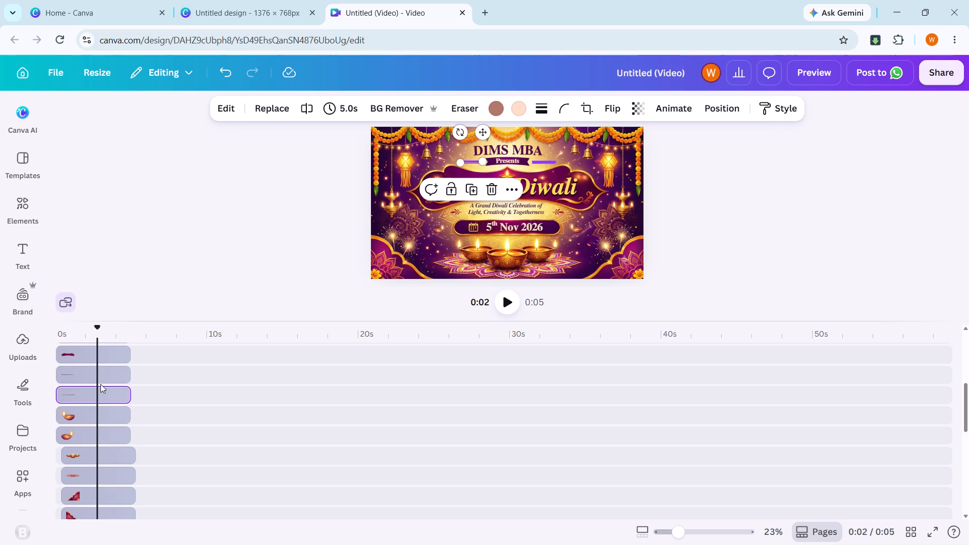
scroll(100, 384, "up", 2)
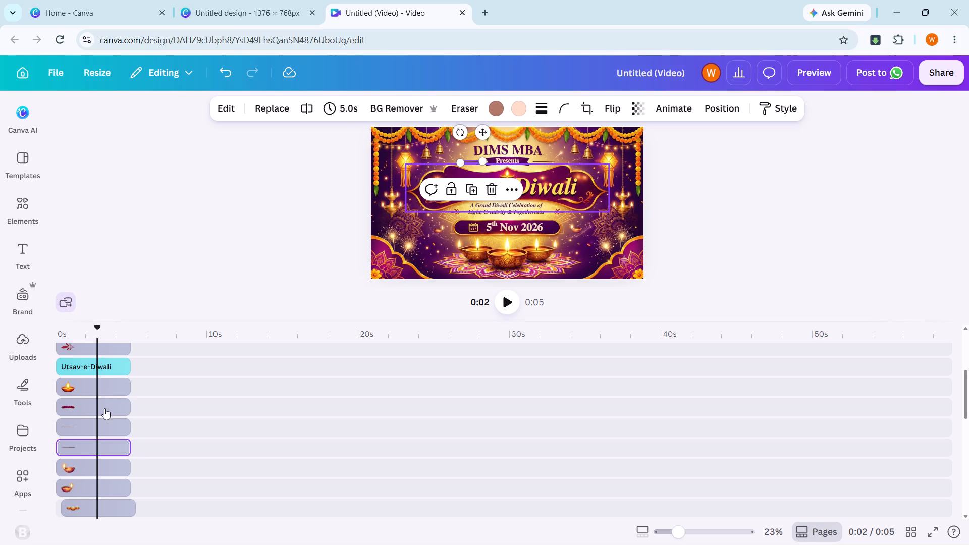
left_click(104, 408)
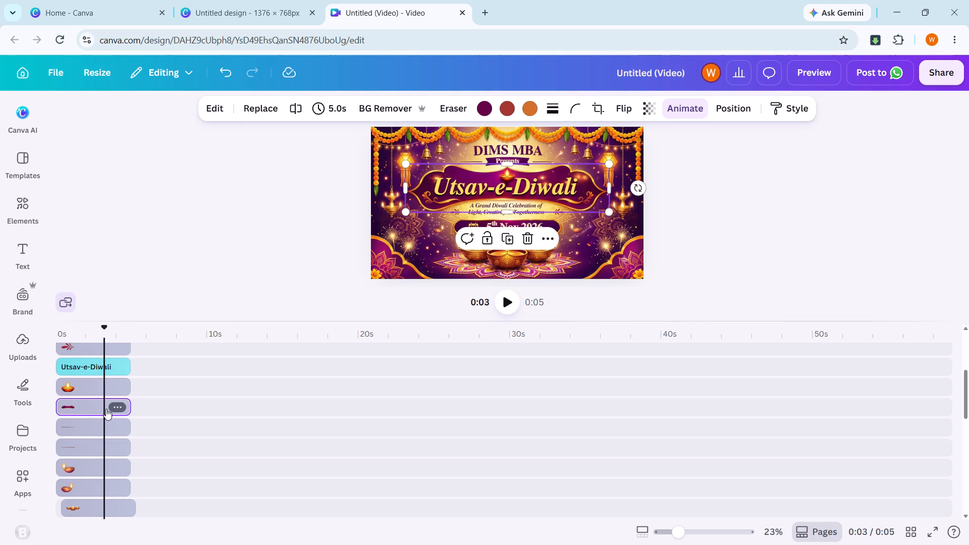
left_click(70, 410)
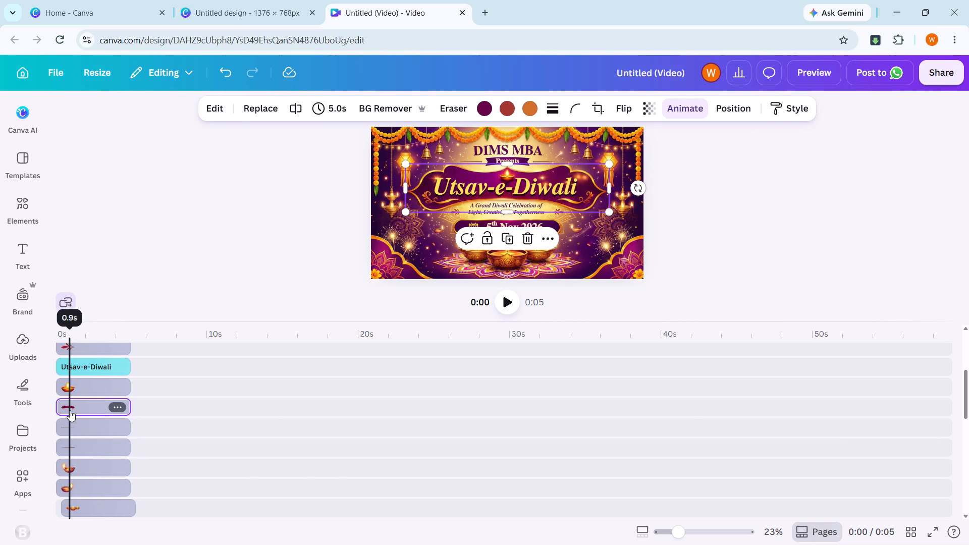
Group the small diya above the Utsav-e-Diwali title with the purple title frame so they share one timeline clip.
left_click(97, 387)
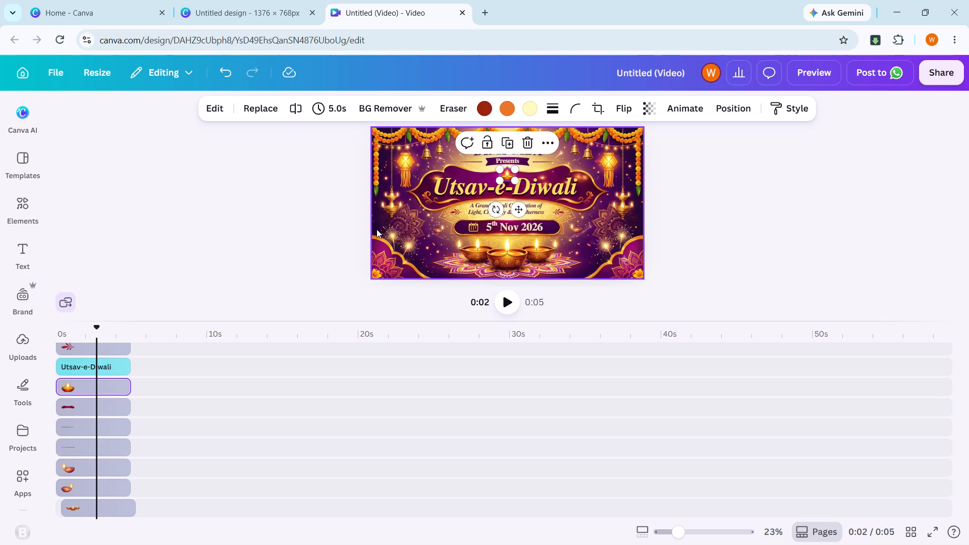
left_click(447, 166)
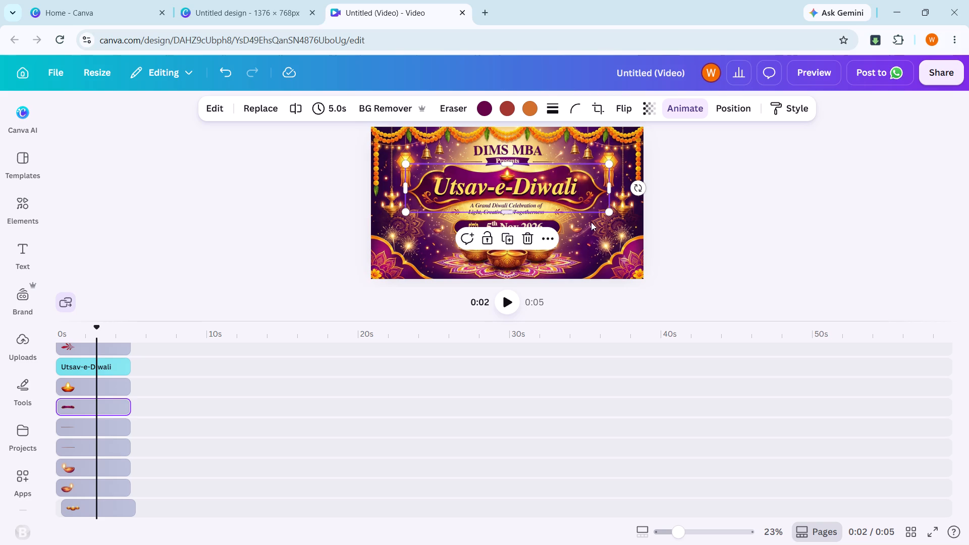
left_click(752, 217)
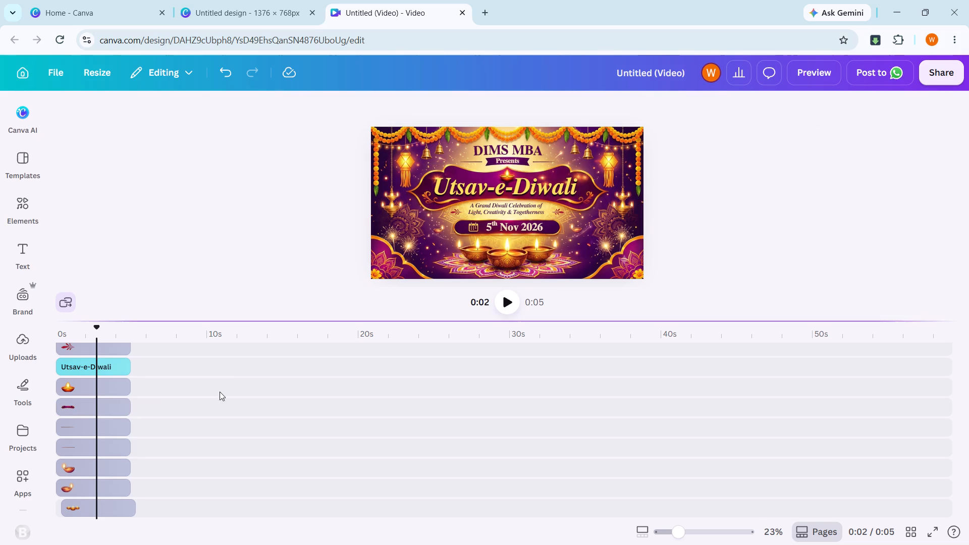
left_click(97, 385)
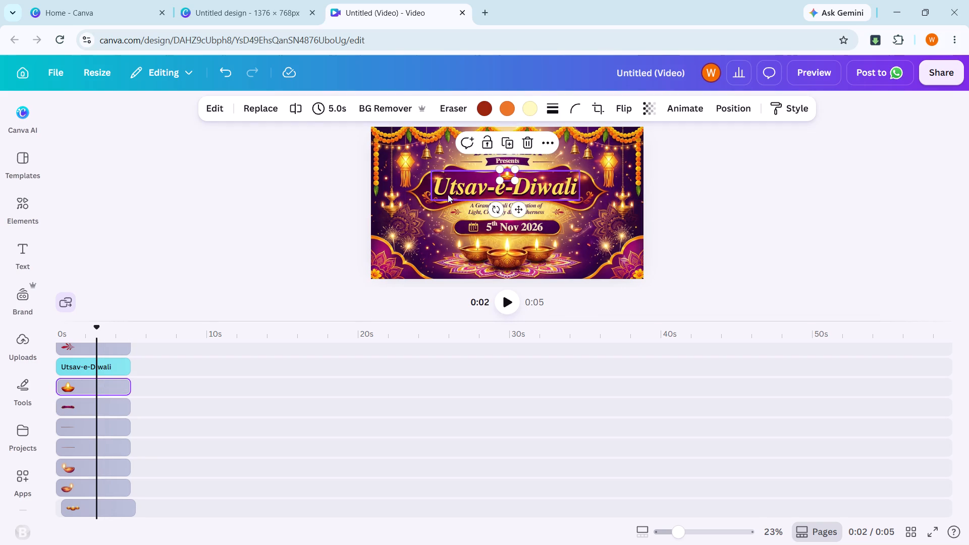
left_click(428, 183, "shift")
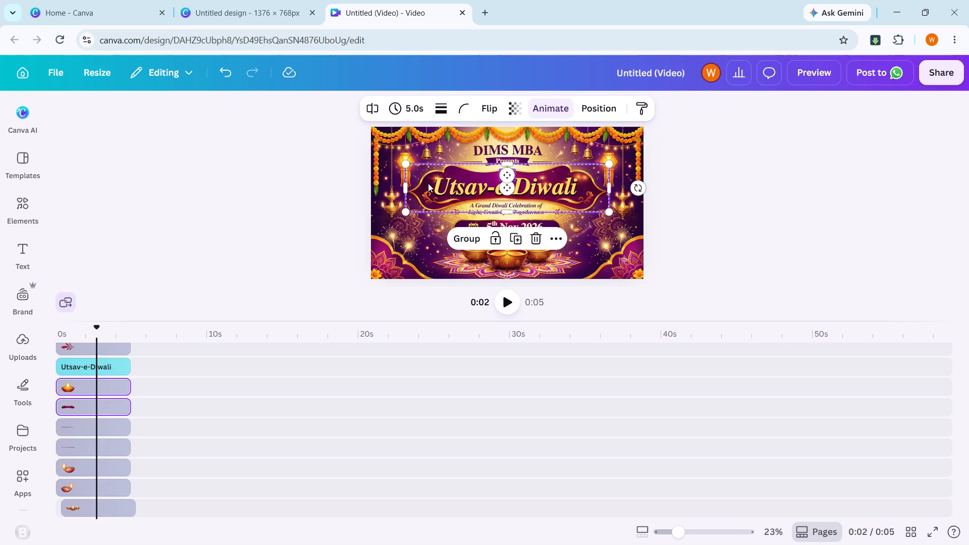
left_click(464, 235)
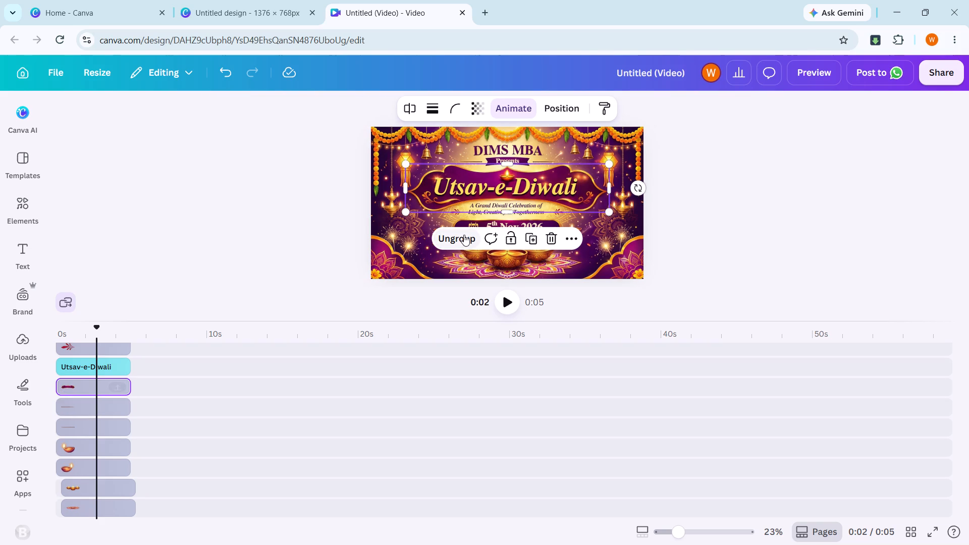
left_click(283, 208)
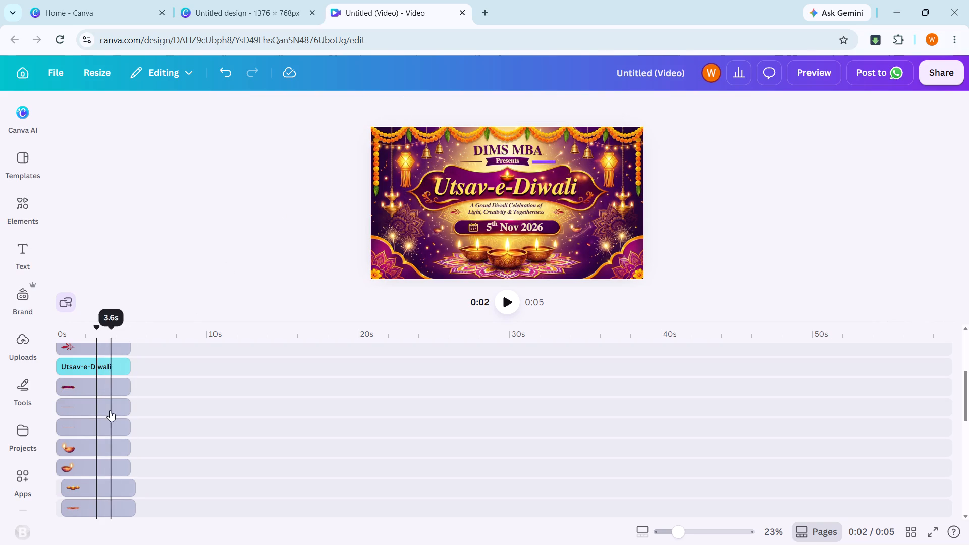
left_click(104, 387)
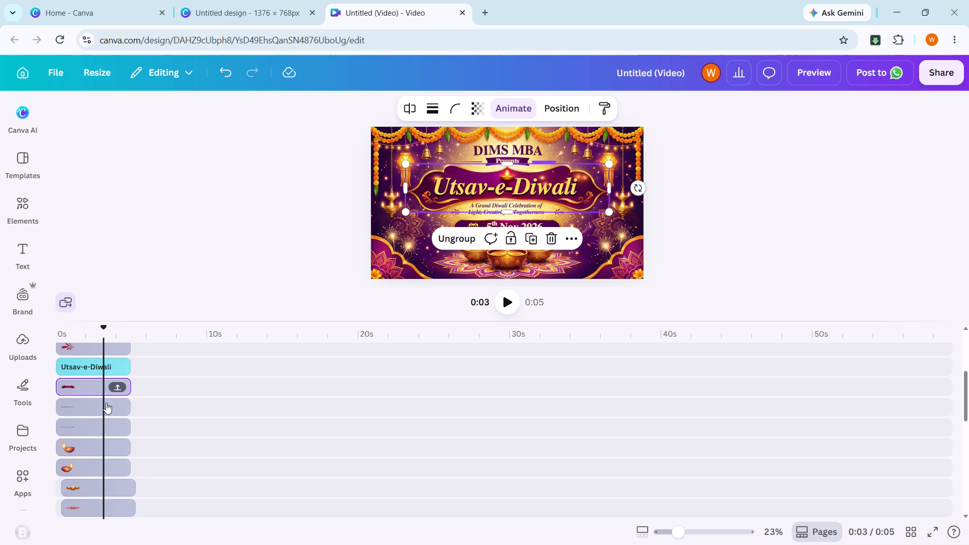
Shift the DIMS MBA text clip to start at about 0.9 s and the grouped Presents ribbon clip at about 1.4 s.
scroll(106, 403, "up", 3)
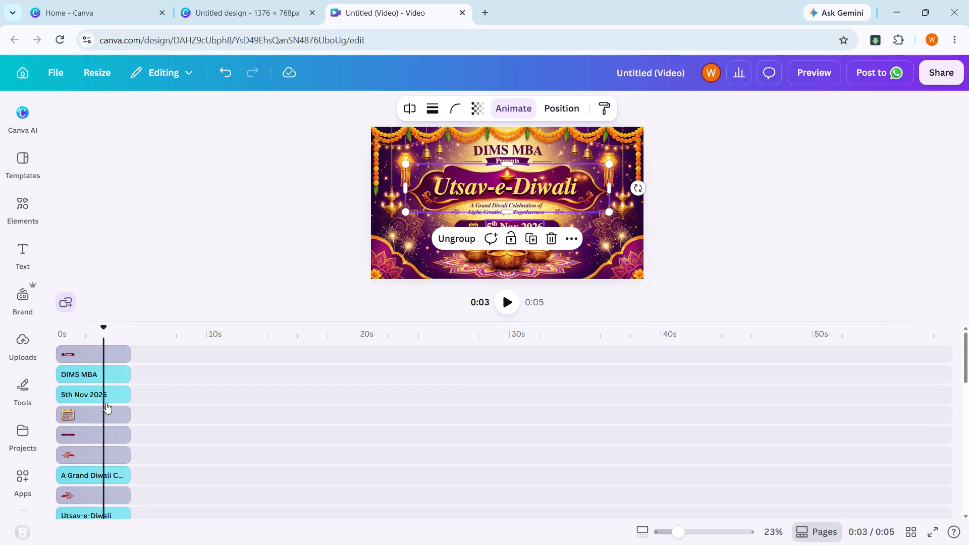
left_click(112, 374)
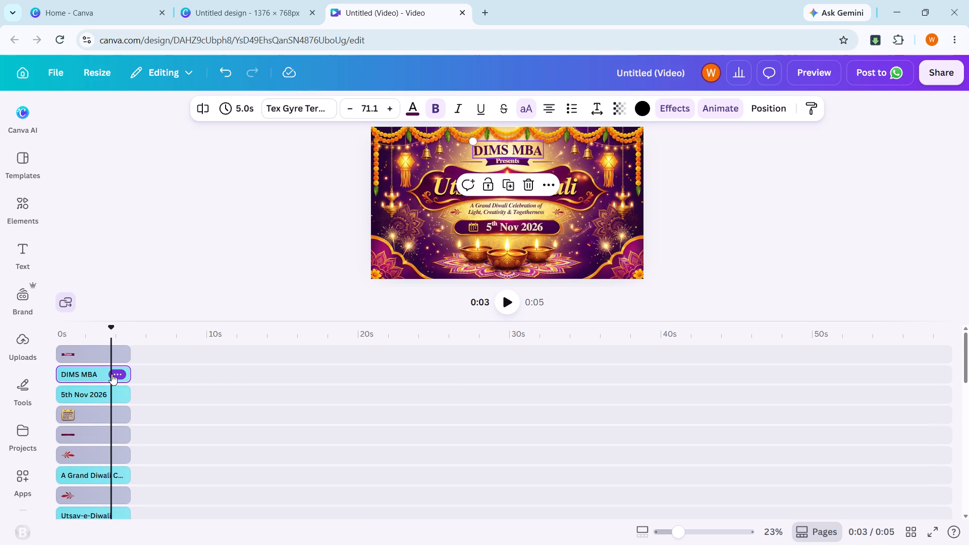
left_click_drag(102, 375, 116, 375)
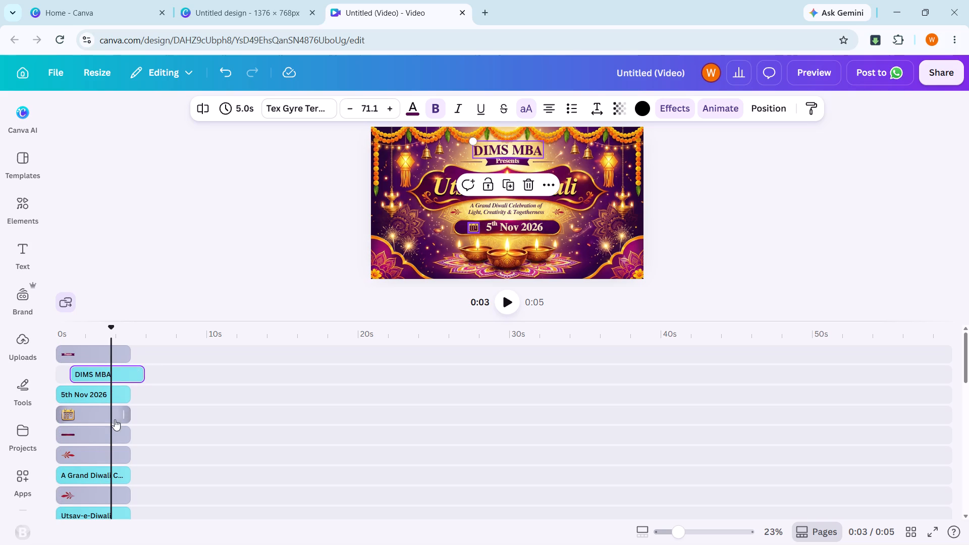
scroll(113, 428, "up", 1)
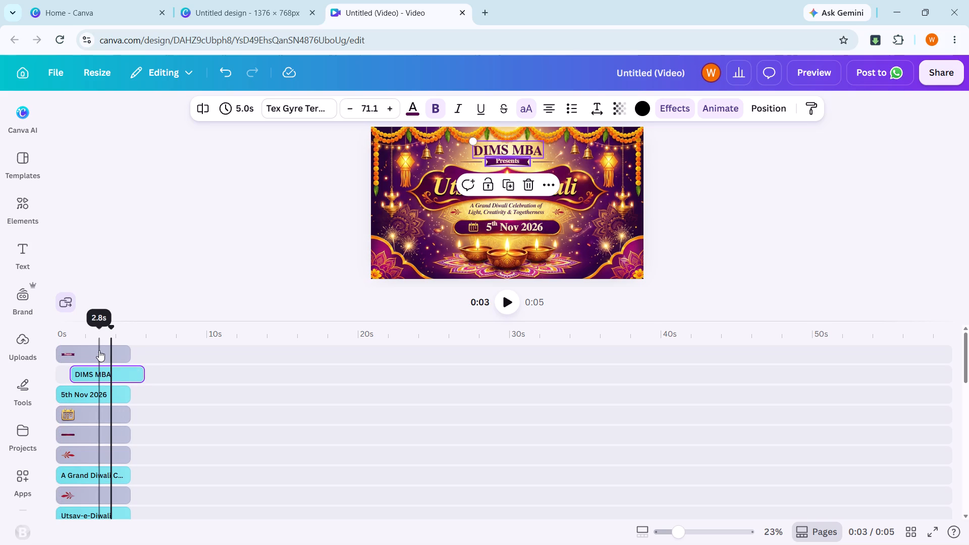
left_click(99, 347)
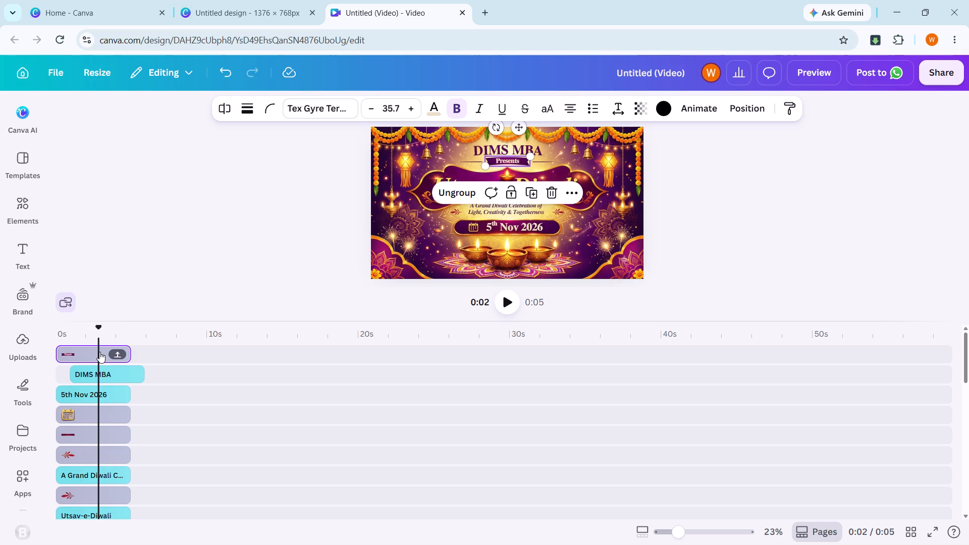
left_click_drag(99, 352, 120, 352)
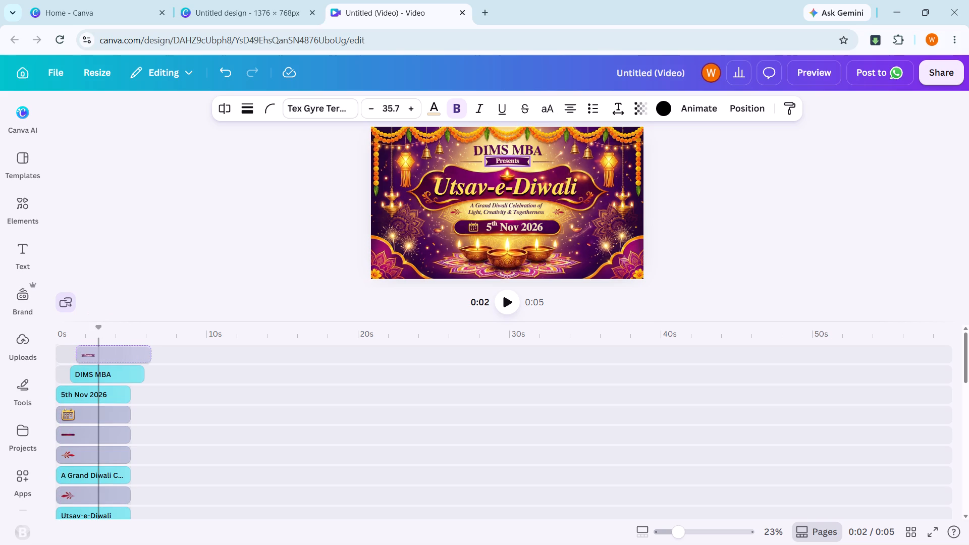
left_click_drag(120, 352, 120, 352)
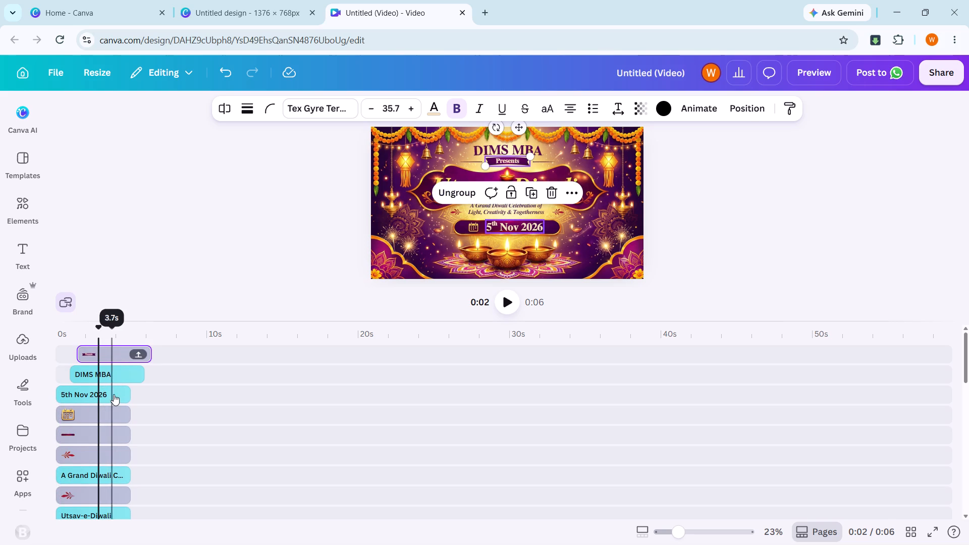
Shift the 5th Nov 2026 text clip to start at about 7 s and the calendar icon clip at about 6.4 s.
left_click_drag(117, 395, 222, 394)
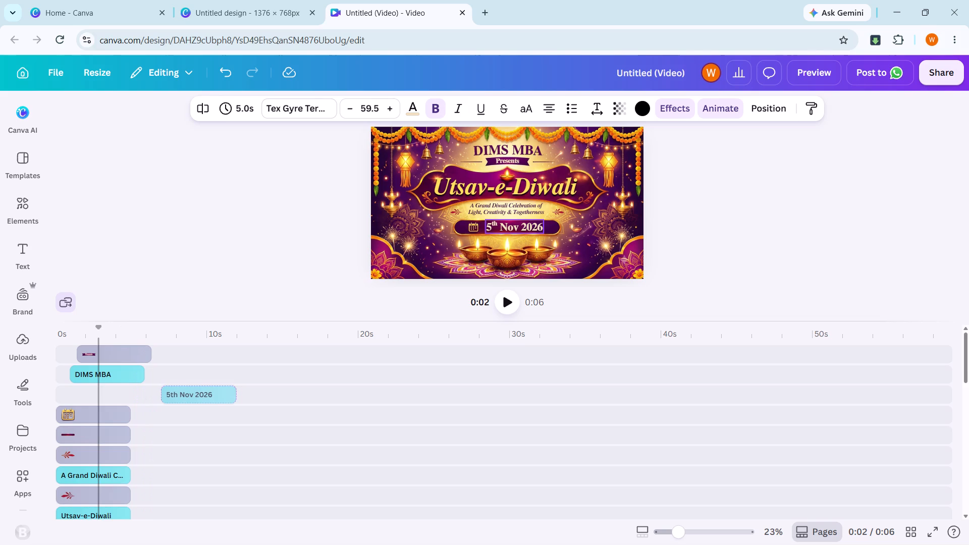
left_click_drag(222, 394, 223, 394)
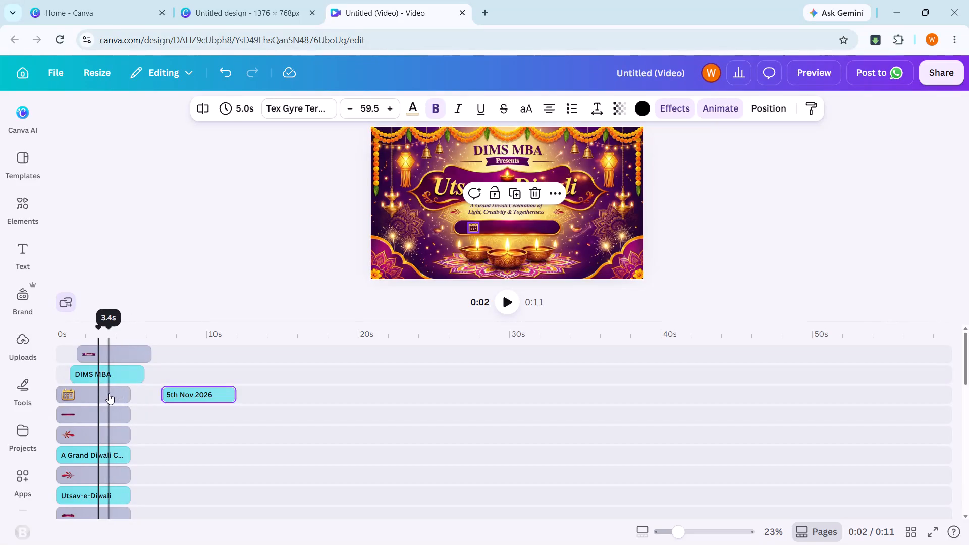
left_click_drag(109, 393, 155, 393)
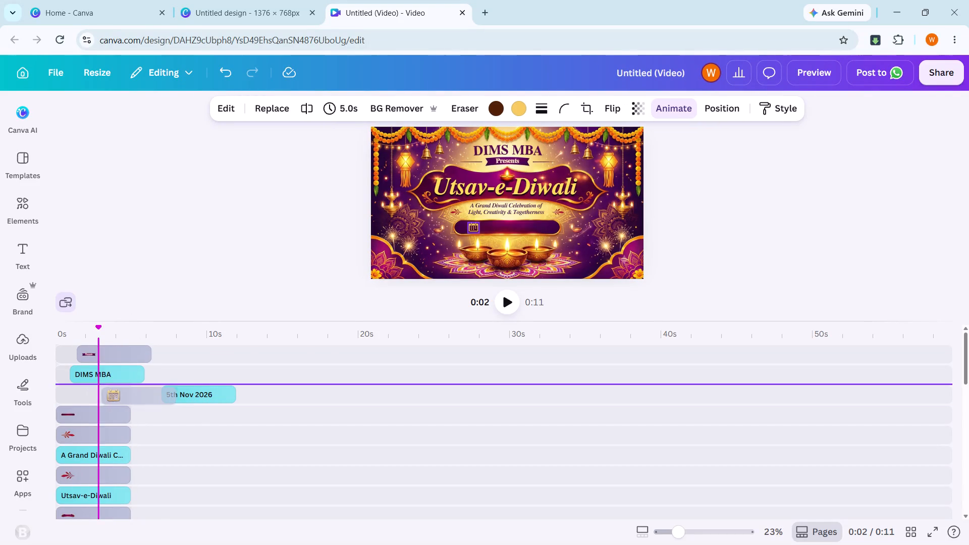
left_click_drag(155, 393, 197, 407)
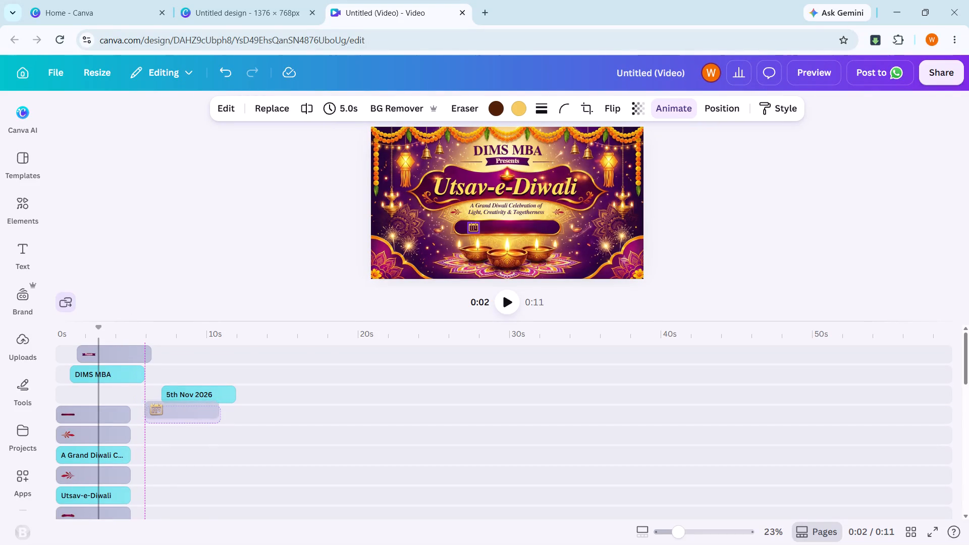
left_click_drag(197, 407, 209, 410)
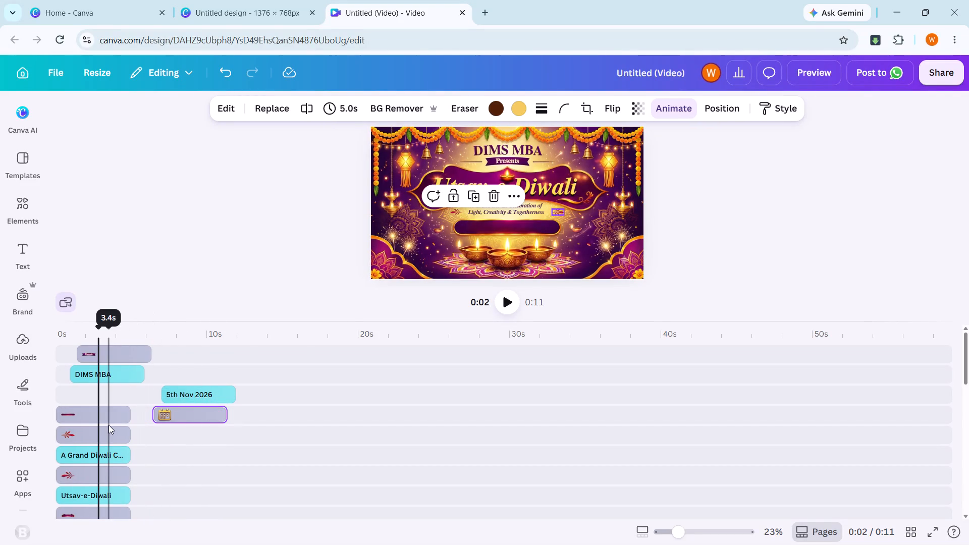
Shift the A Grand Diwali Celebration tagline clip to start at about 6.4 s on the timeline.
scroll(109, 425, "down", 1)
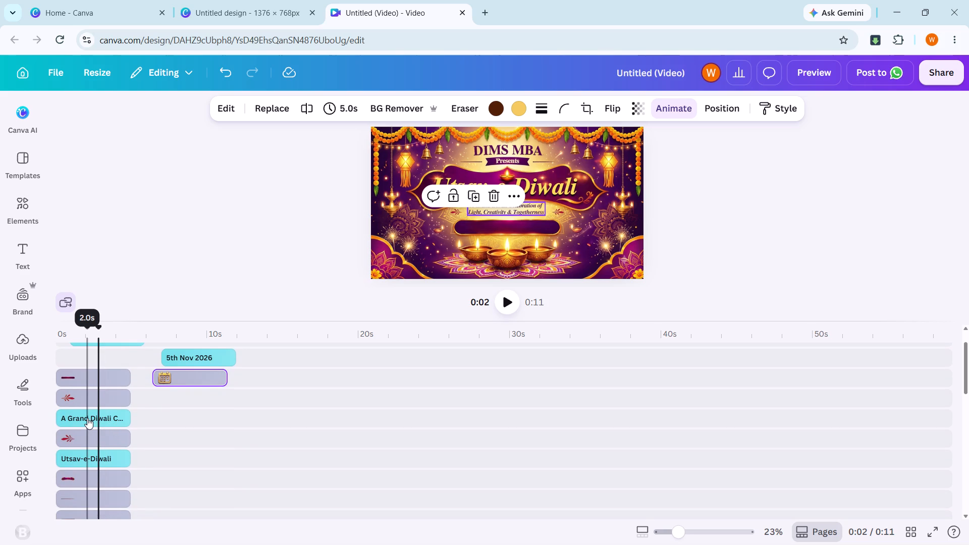
left_click_drag(87, 418, 196, 414)
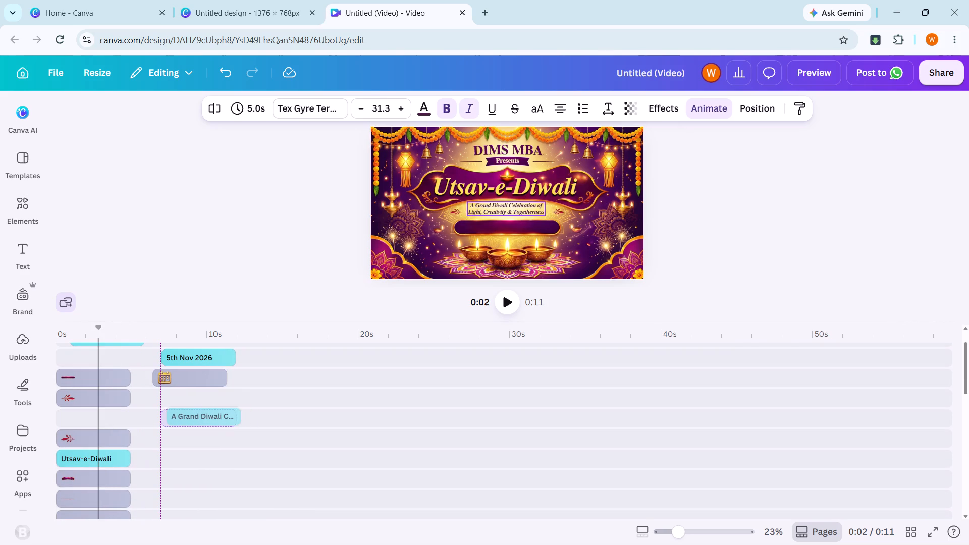
left_click_drag(196, 414, 187, 413)
Shift the 5th Nov 2026 text clip and the calendar icon clip to both start at about 8.6 s.
left_click_drag(220, 357, 244, 360)
left_click_drag(193, 380, 205, 381)
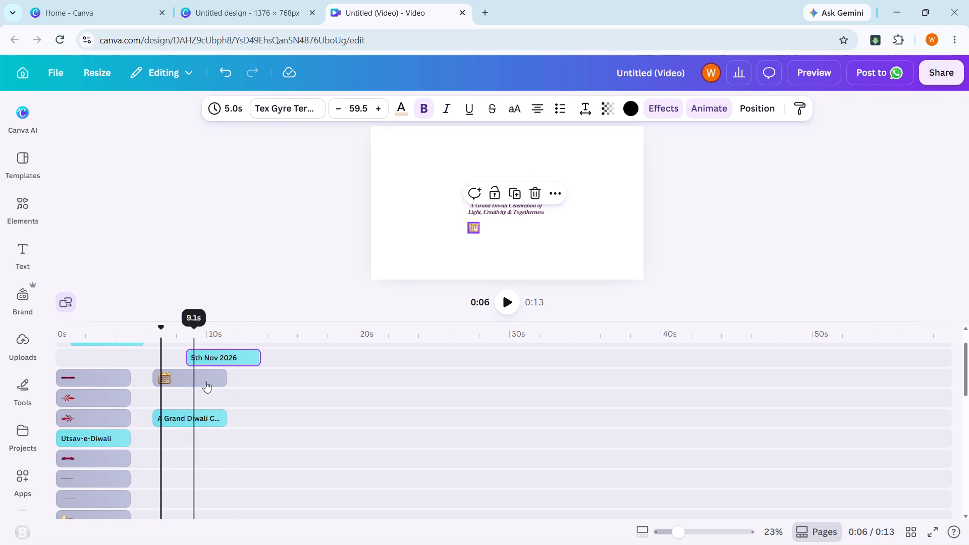
left_click_drag(205, 381, 227, 382)
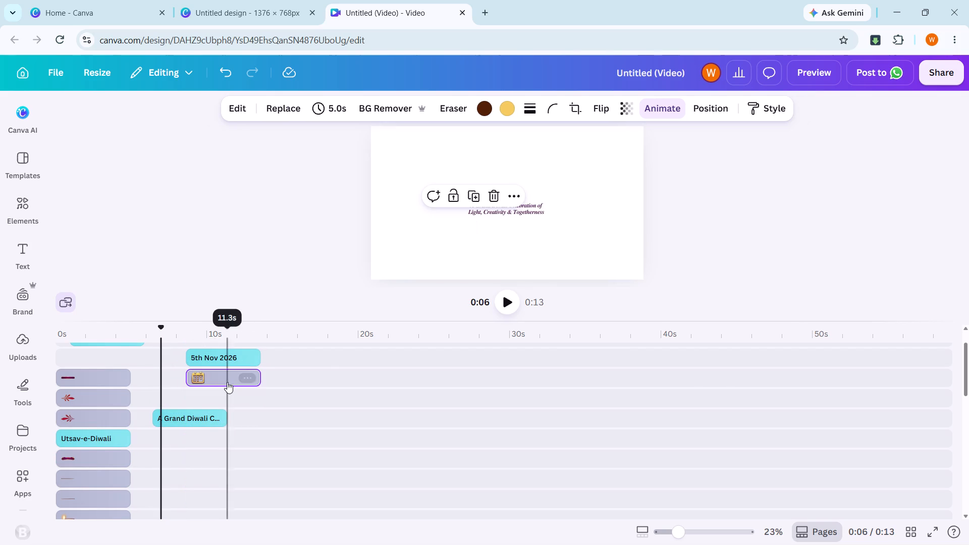
Shift the Utsav-e-Diwali text clip and the grouped purple title frame clip to both start at about 4.3 s.
scroll(120, 430, "down", 1)
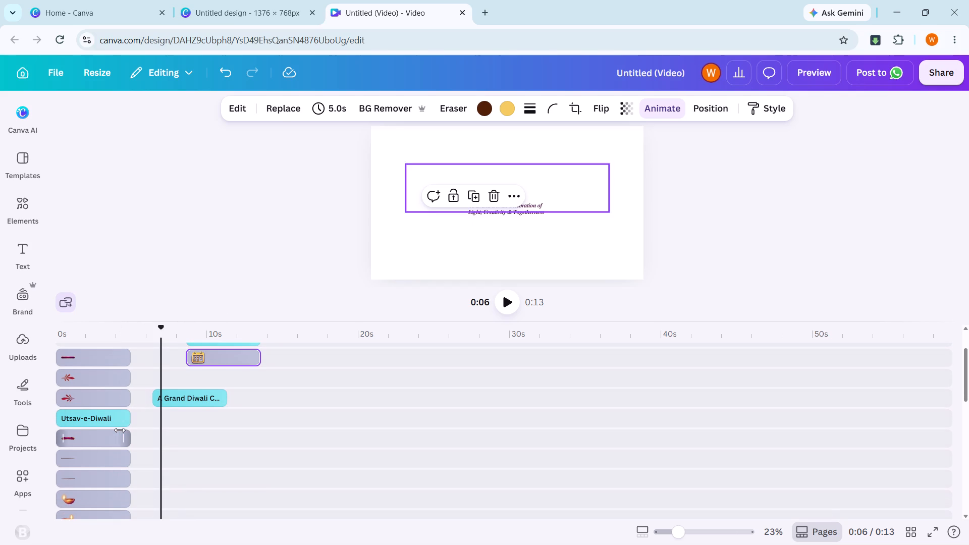
left_click_drag(91, 420, 155, 423)
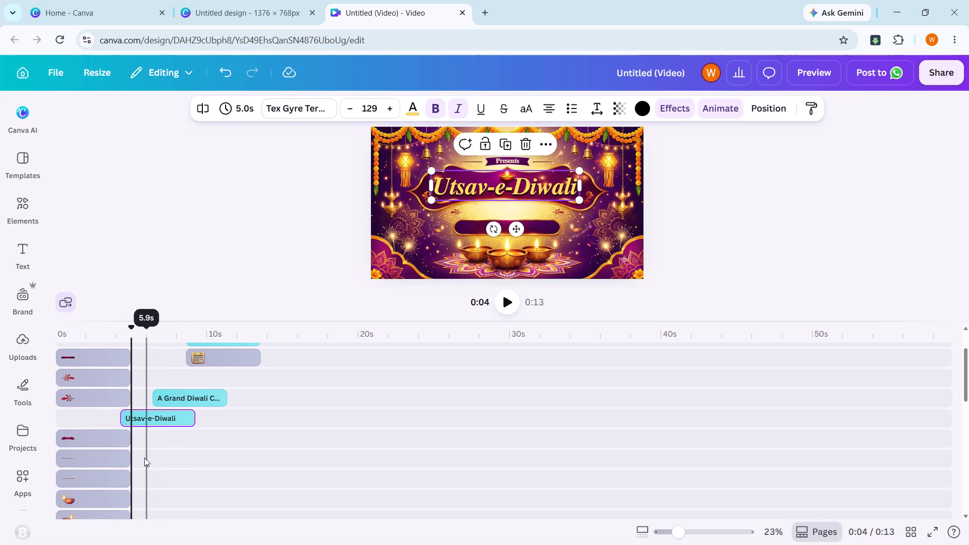
left_click_drag(93, 439, 136, 432)
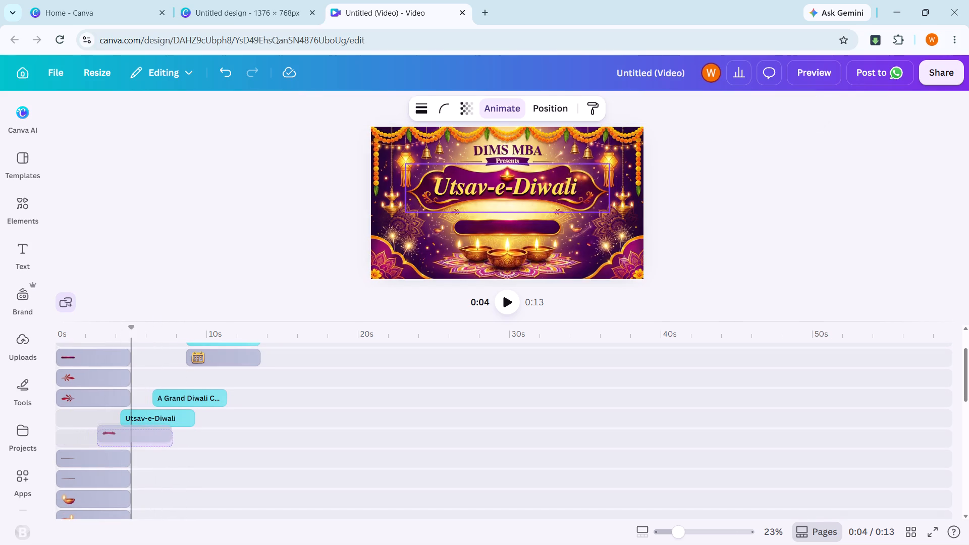
left_click_drag(136, 432, 155, 436)
Play the video from the start to check the order and timing of the title, tagline and date clips.
scroll(155, 470, "down", 1)
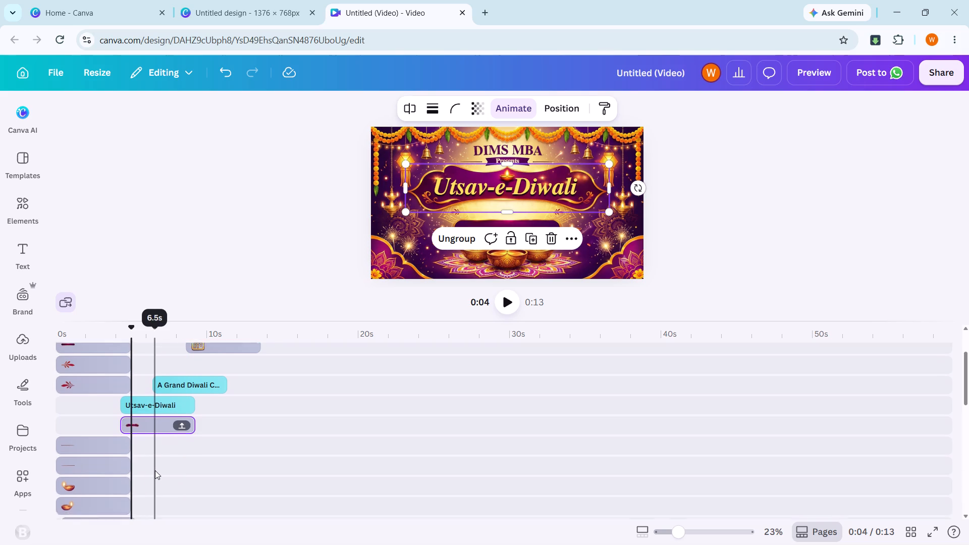
scroll(155, 470, "down", 1)
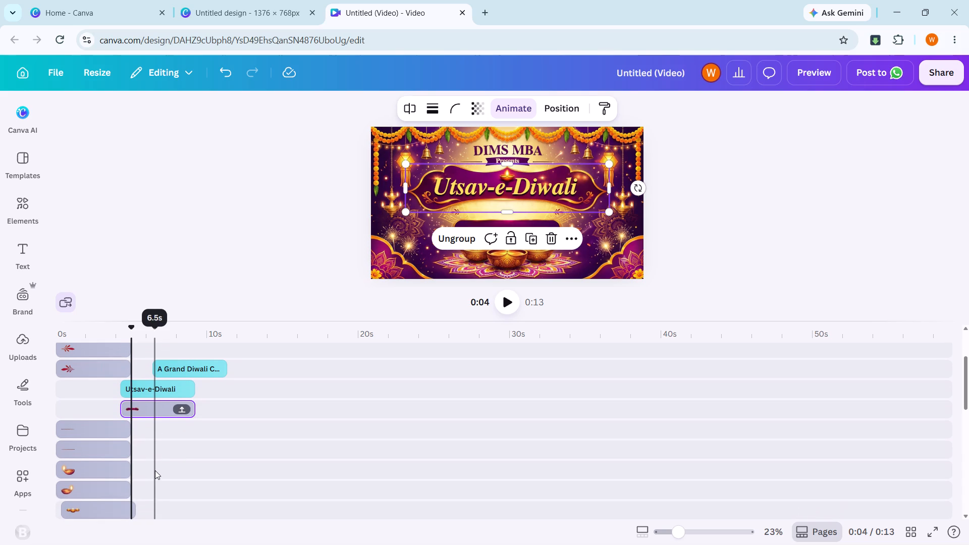
scroll(155, 470, "down", 1)
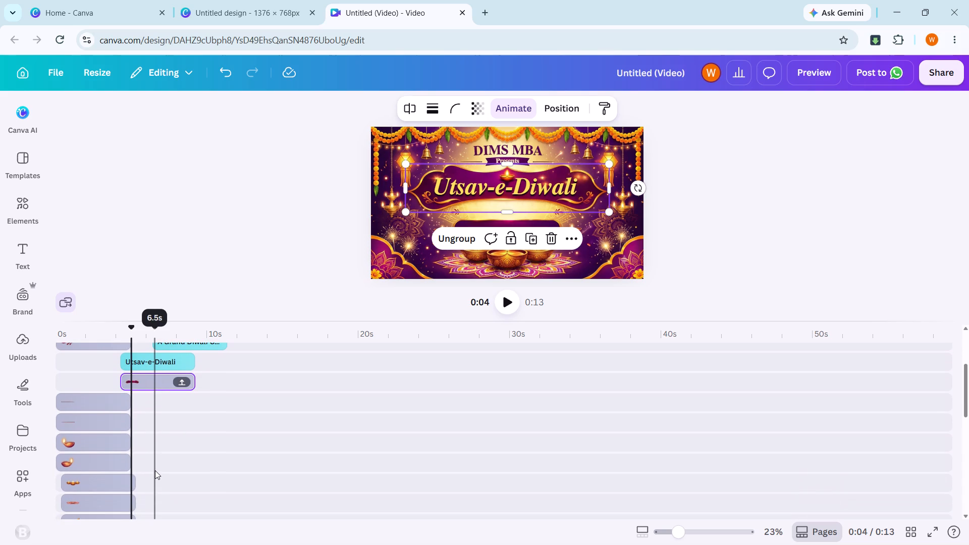
scroll(160, 438, "down", 1)
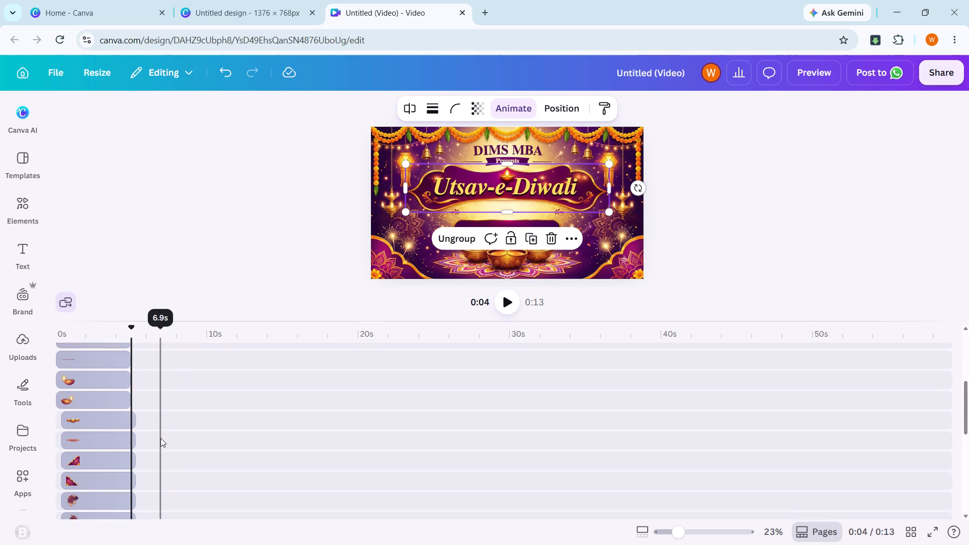
scroll(160, 438, "down", 1)
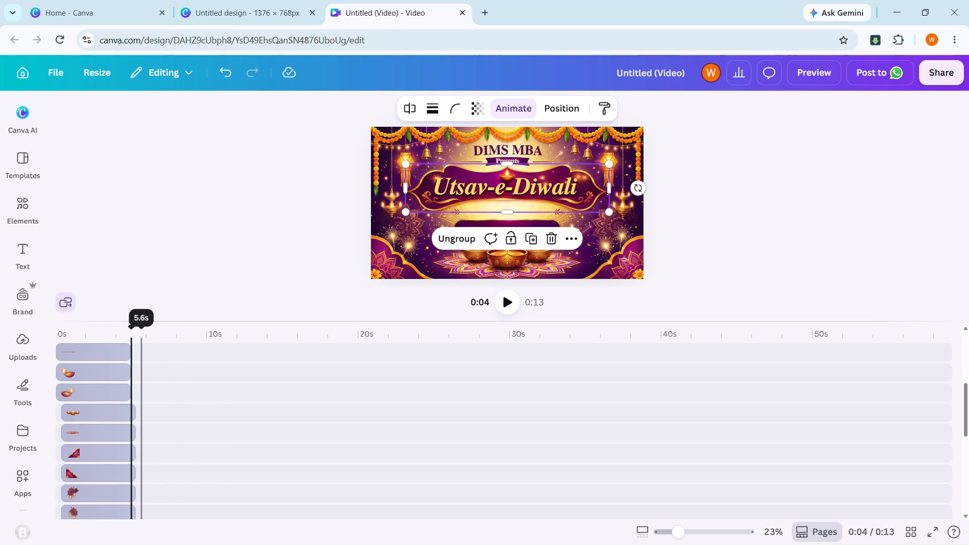
left_click_drag(131, 338, 13, 332)
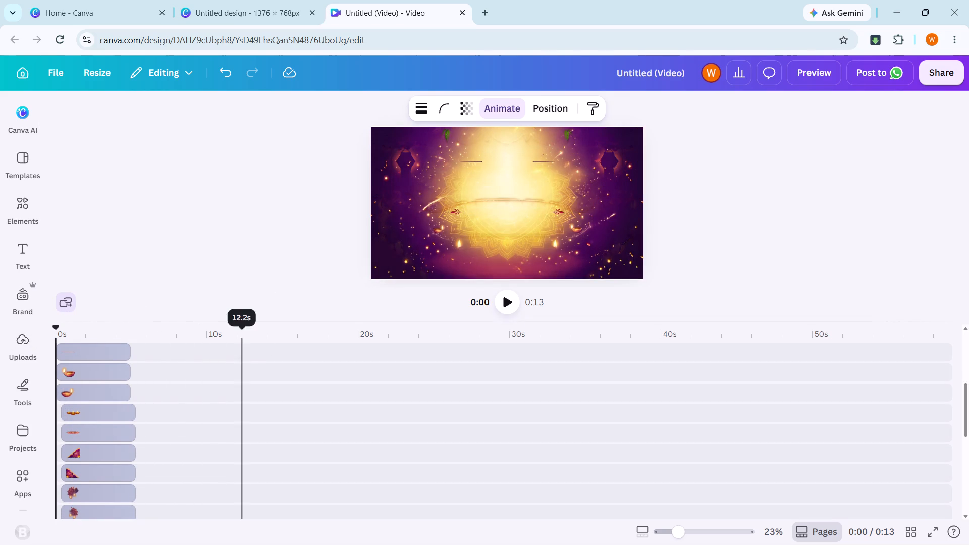
left_click(508, 310)
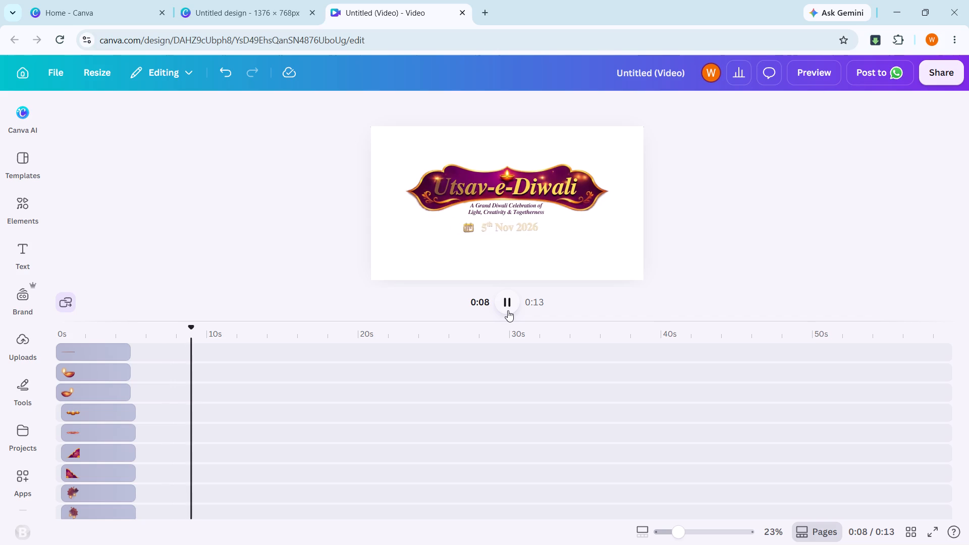
left_click(508, 310)
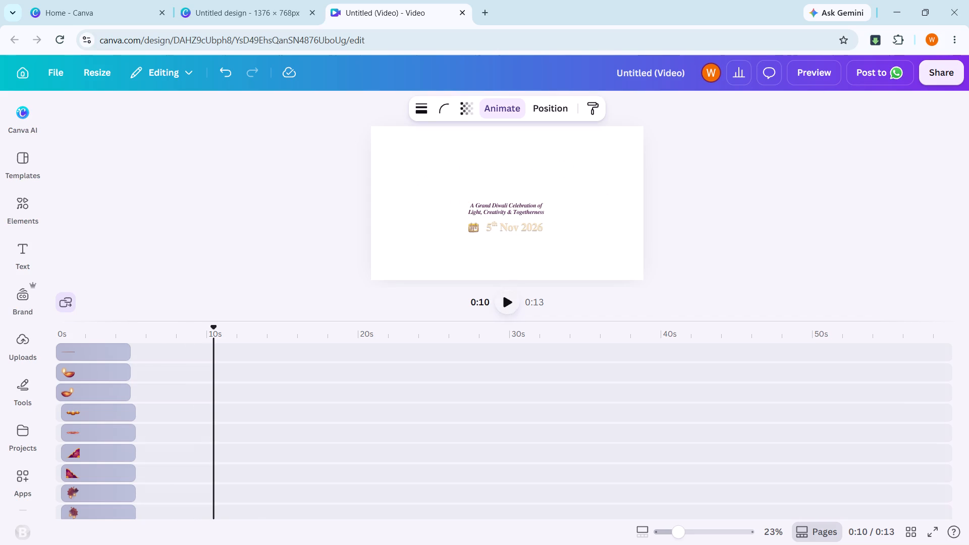
Apply the Succession animation to the grouped purple frame behind the Utsav-e-Diwali title.
scroll(250, 480, "up", 3)
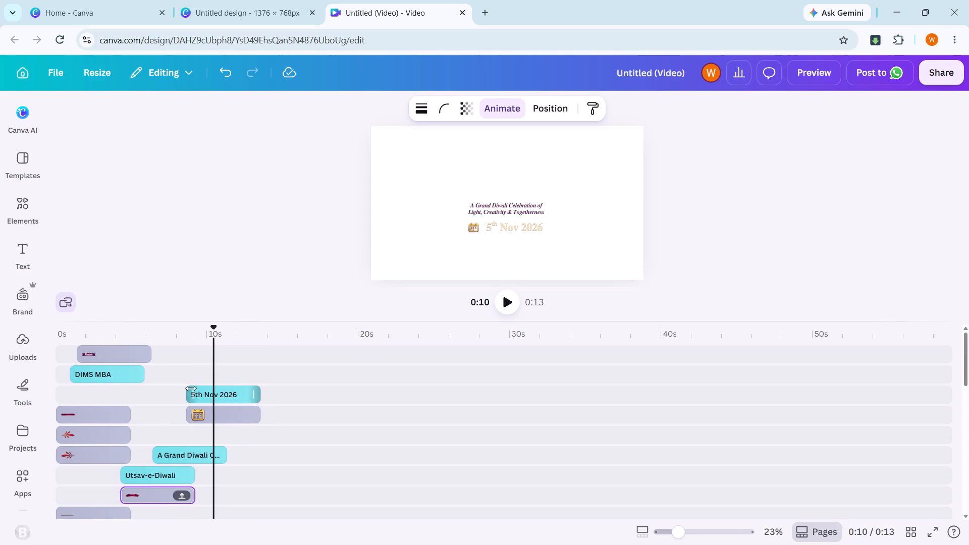
left_click(125, 356)
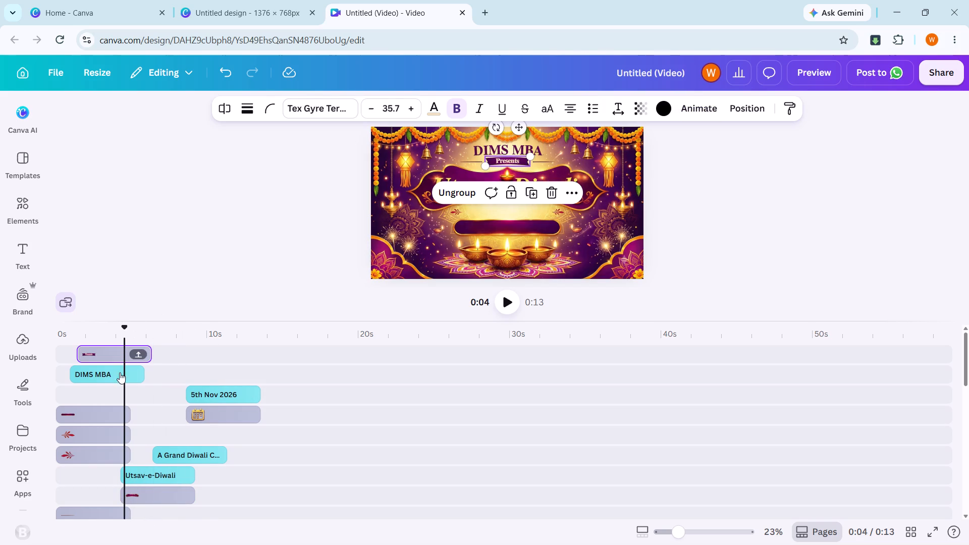
left_click(418, 203)
left_click(516, 110)
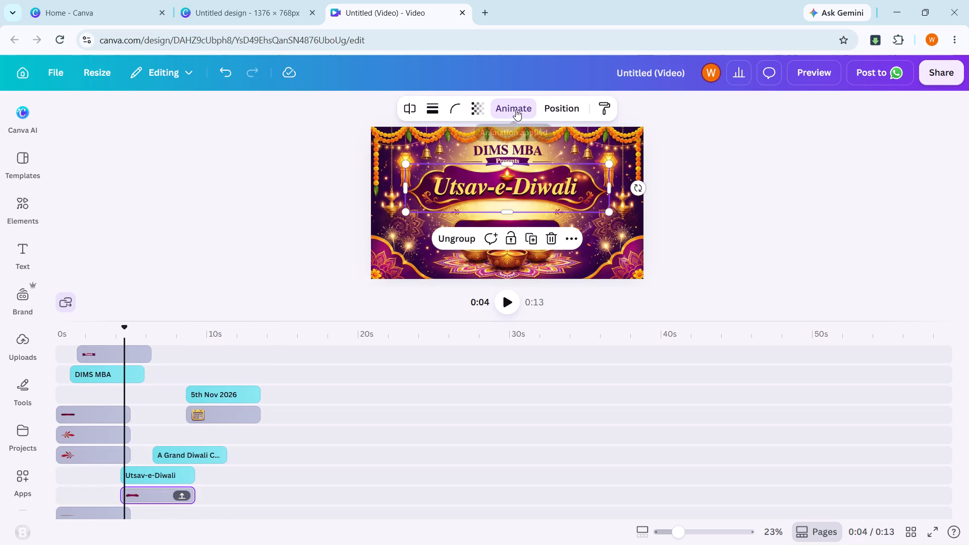
scroll(212, 362, "down", 2)
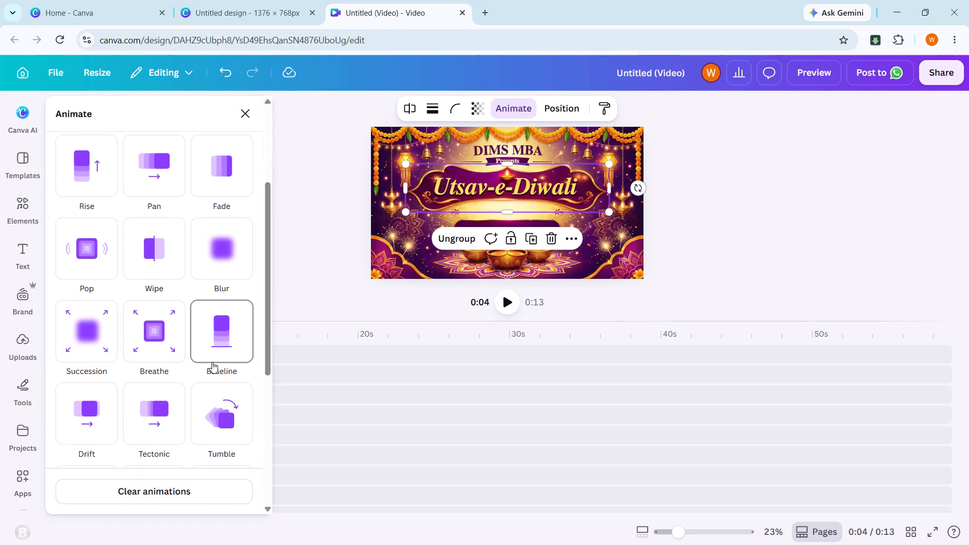
scroll(212, 362, "down", 3)
scroll(212, 362, "up", 2)
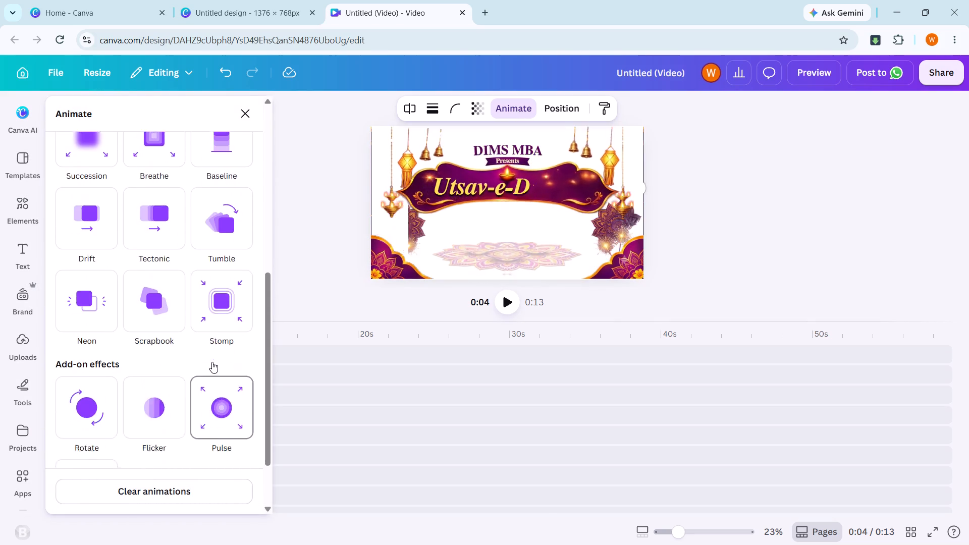
scroll(212, 362, "down", 1)
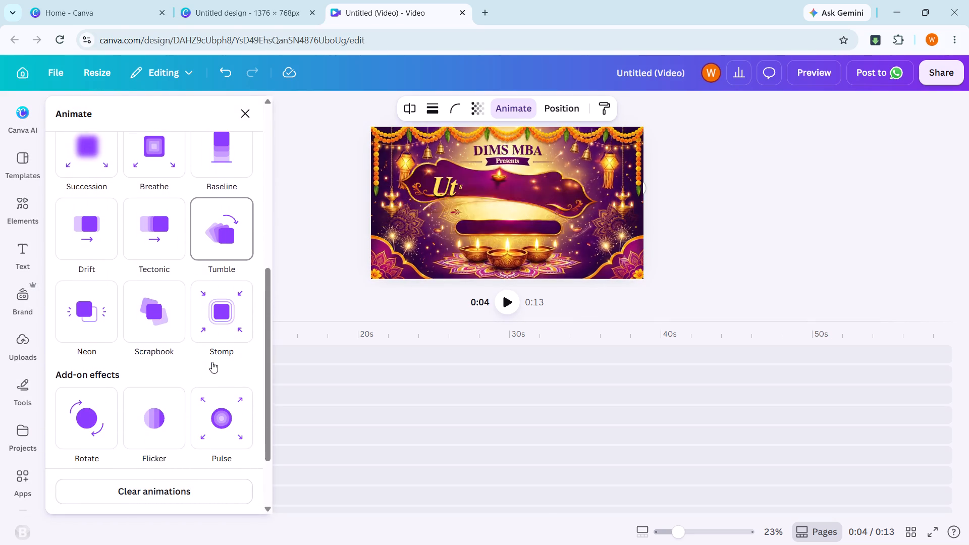
scroll(212, 362, "down", 2)
scroll(212, 362, "up", 3)
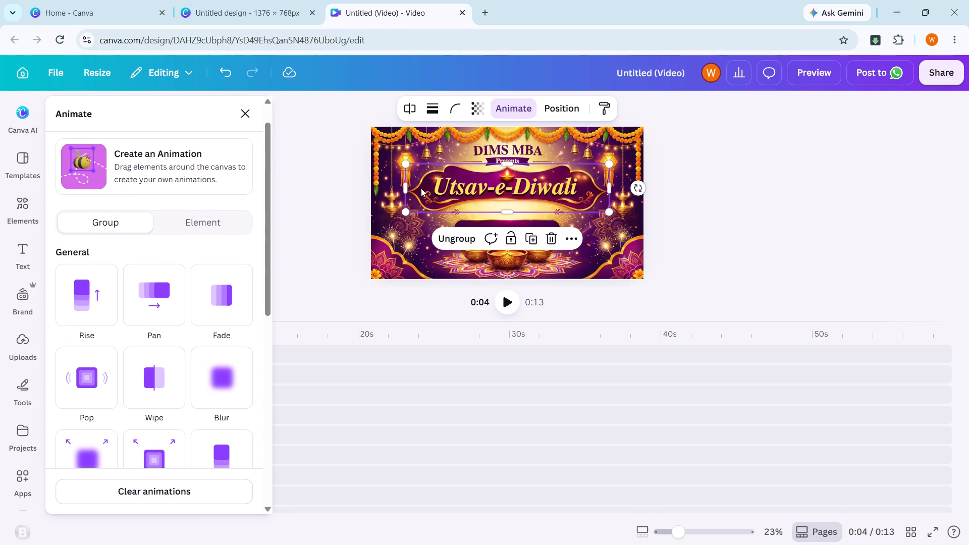
left_click(510, 108)
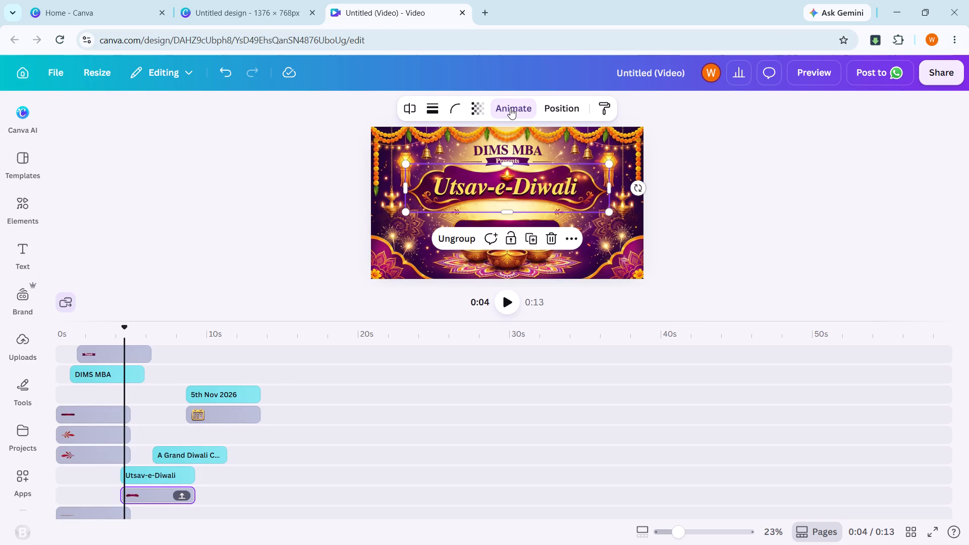
left_click(510, 108)
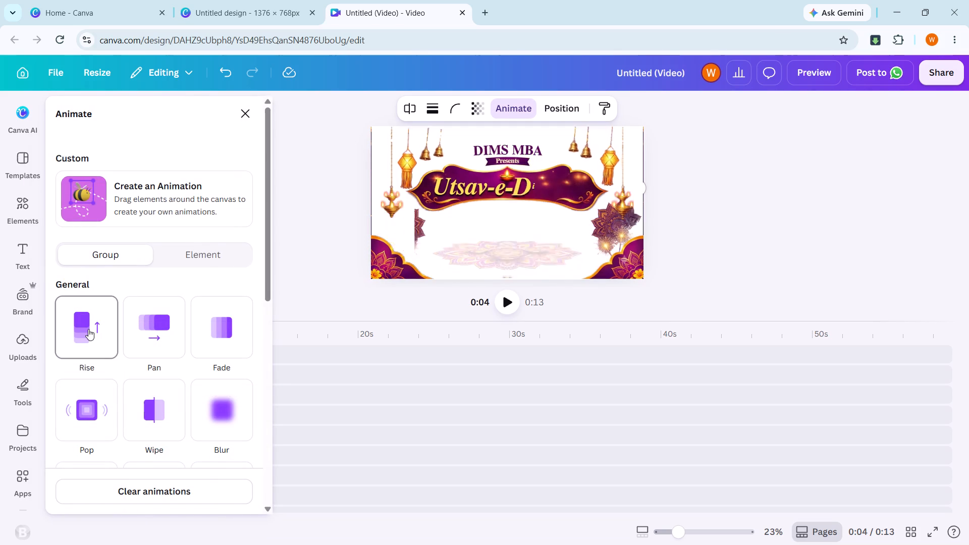
scroll(149, 416, "down", 2)
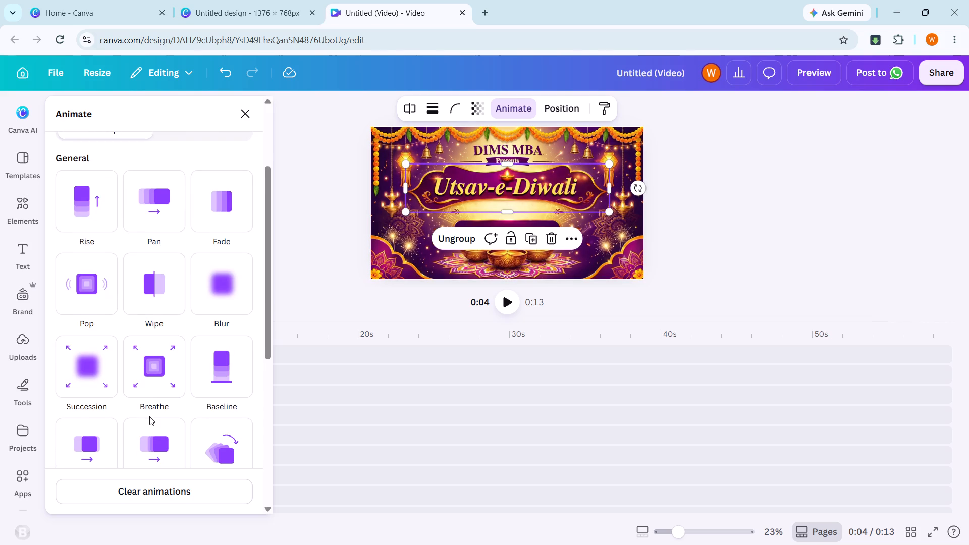
scroll(149, 416, "down", 1)
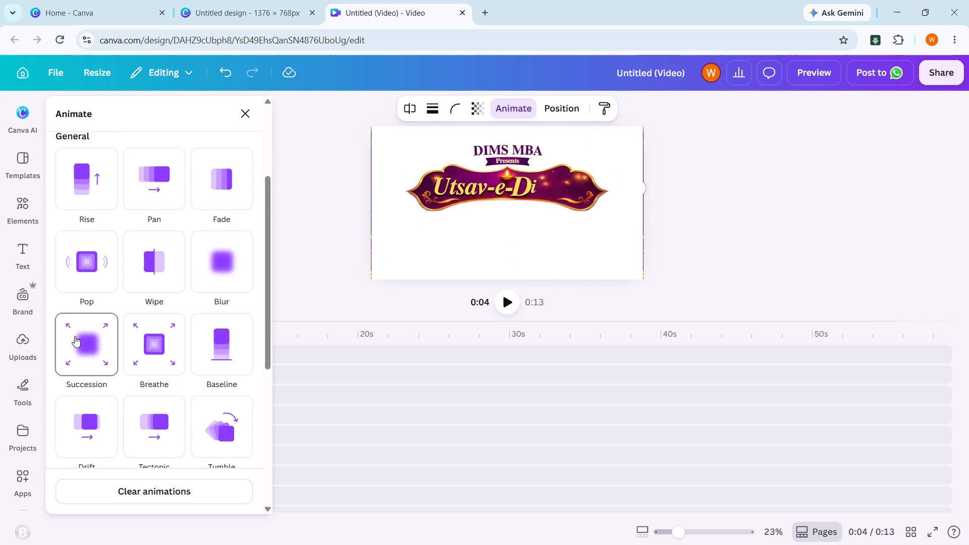
left_click(75, 336)
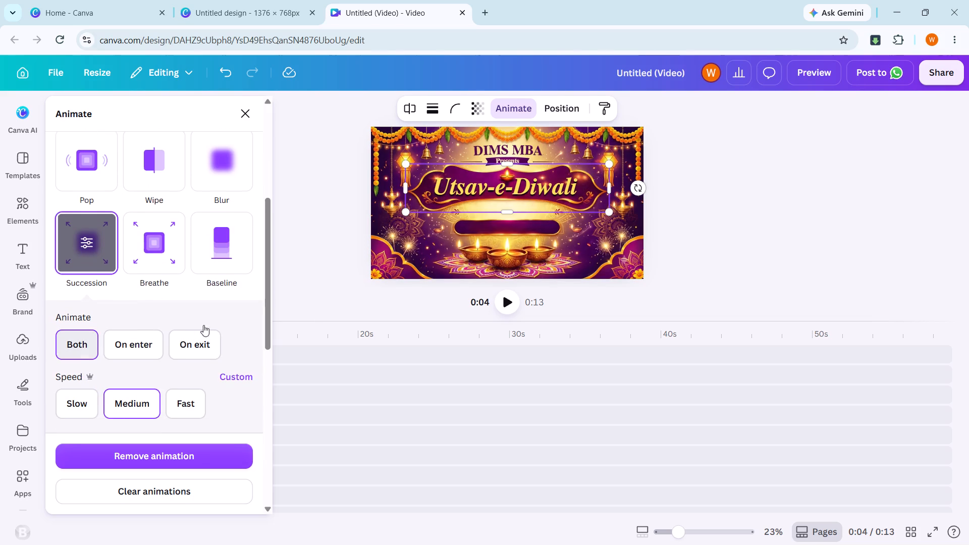
left_click(334, 248)
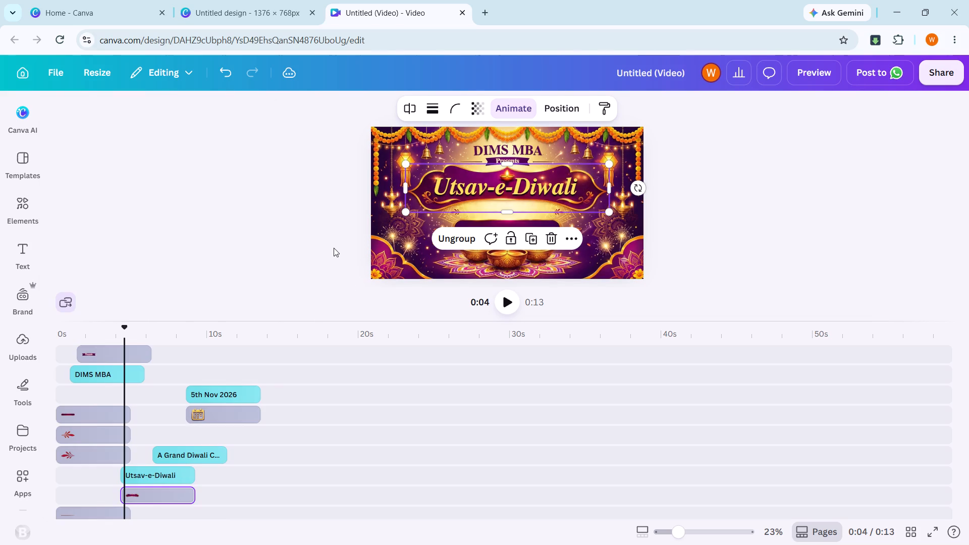
Extend the white base page clip of the video to a duration of 10.7 s.
scroll(241, 374, "down", 5)
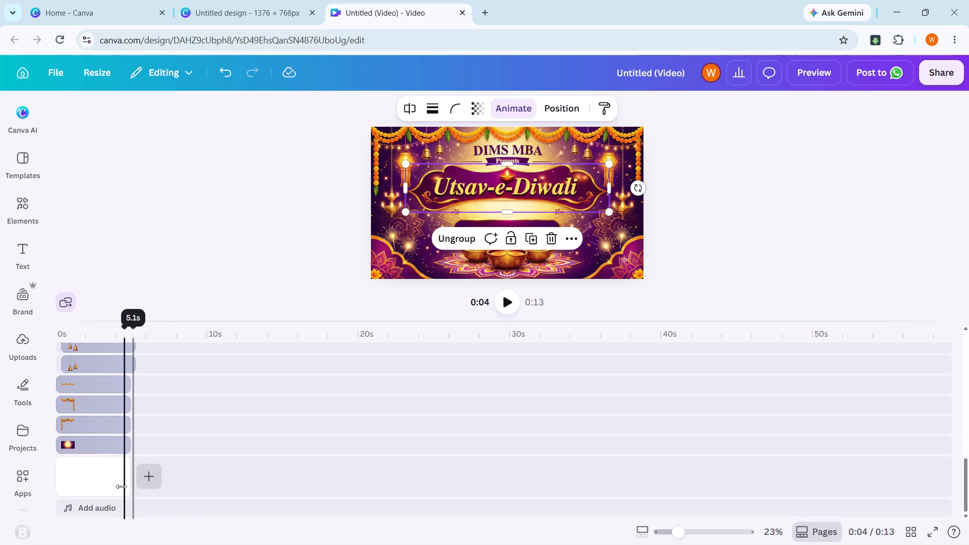
left_click(115, 484)
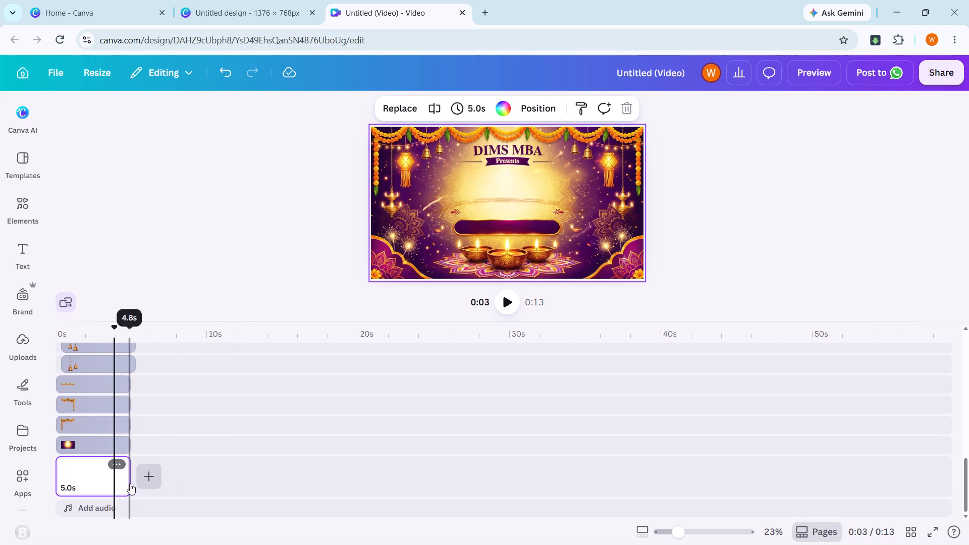
left_click_drag(130, 483, 97, 476)
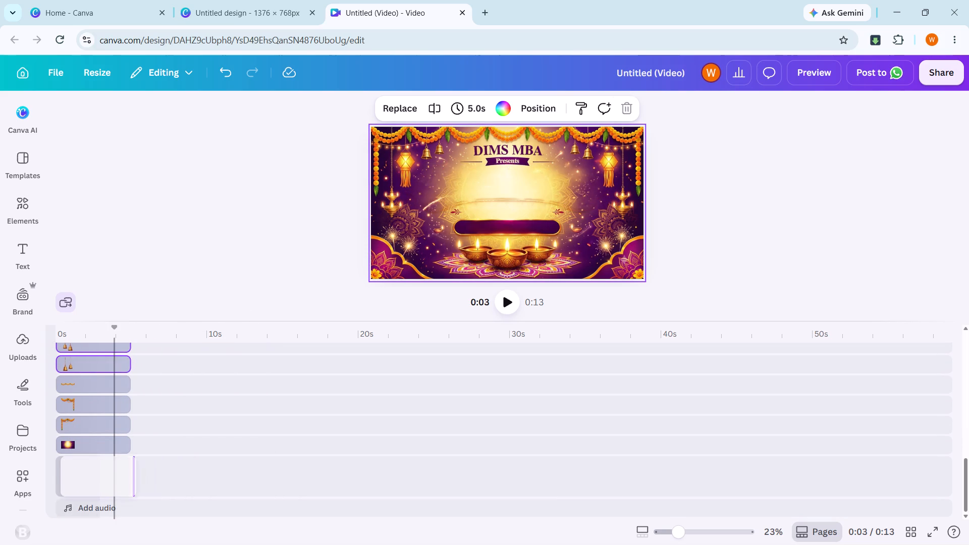
left_click_drag(97, 476, 96, 476)
left_click_drag(128, 482, 204, 479)
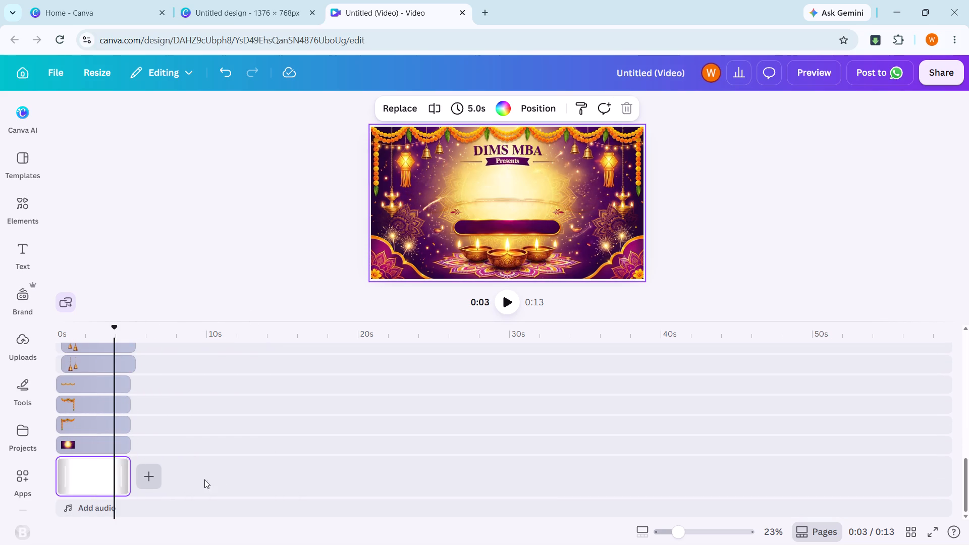
left_click_drag(204, 479, 313, 497)
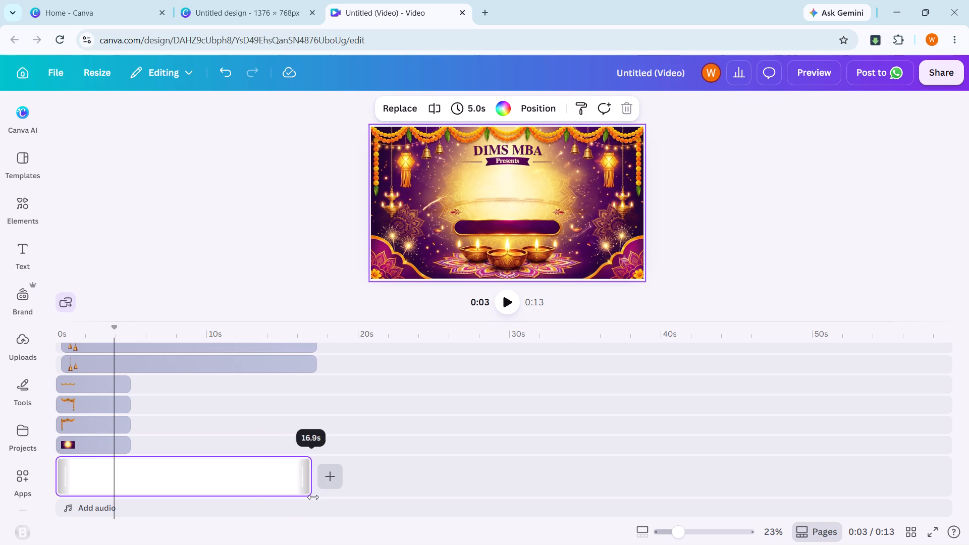
left_click_drag(313, 497, 315, 497)
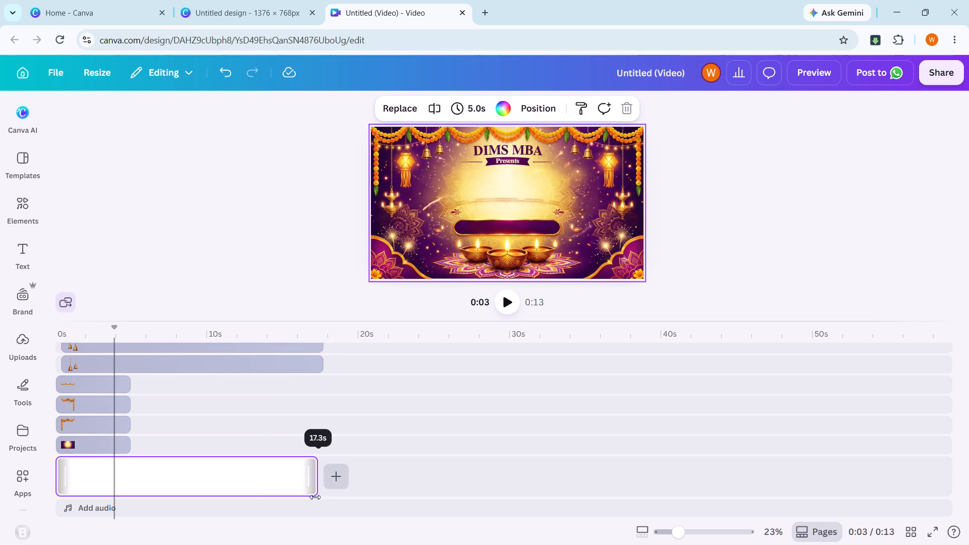
left_click_drag(315, 497, 252, 472)
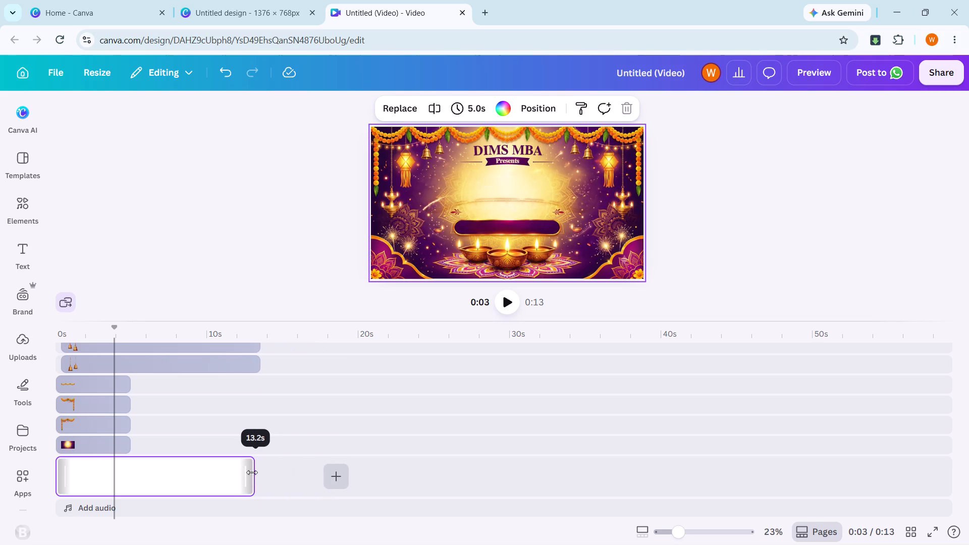
left_click_drag(252, 472, 262, 476)
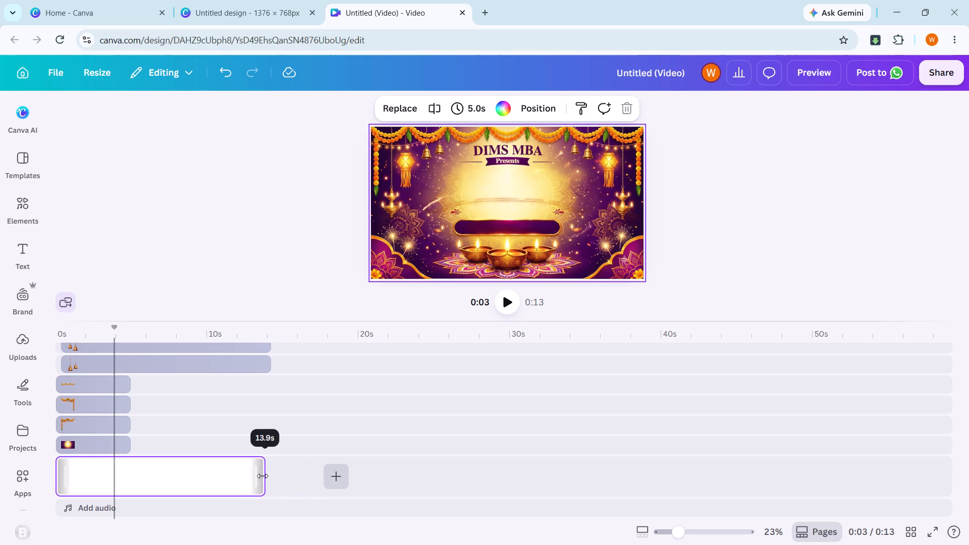
left_click_drag(262, 476, 232, 472)
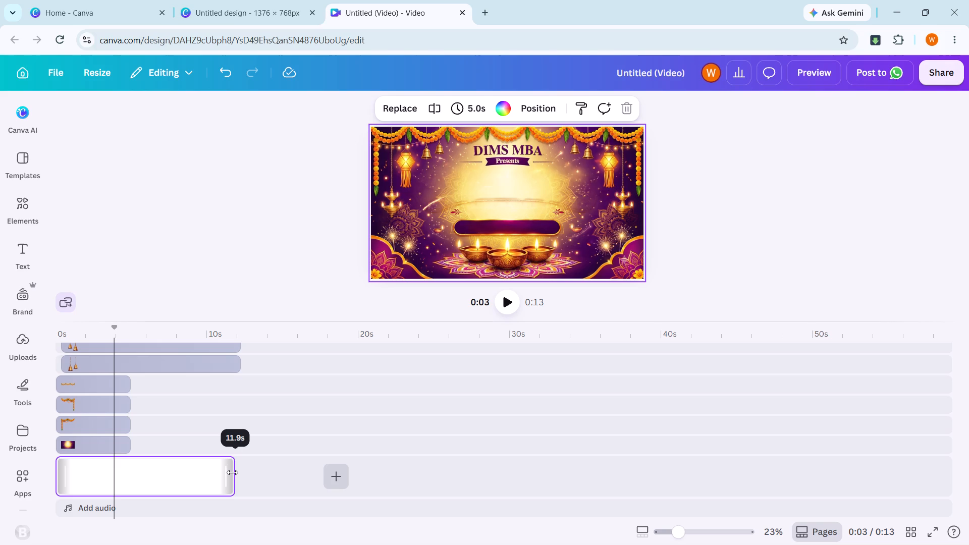
left_click_drag(232, 472, 215, 471)
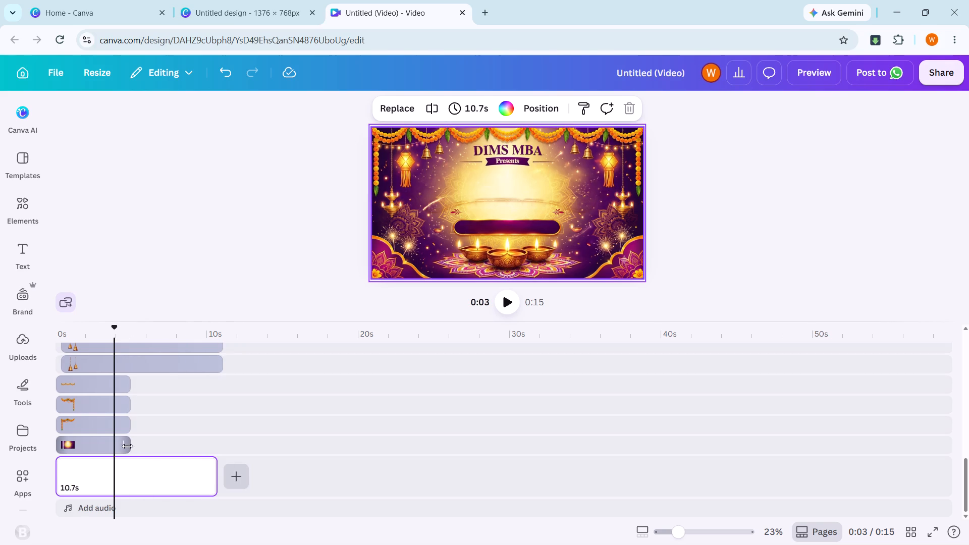
Extend the glowing background clip and the three marigold garland clips to end at 10.7 s, matching the page clip.
left_click_drag(126, 445, 218, 454)
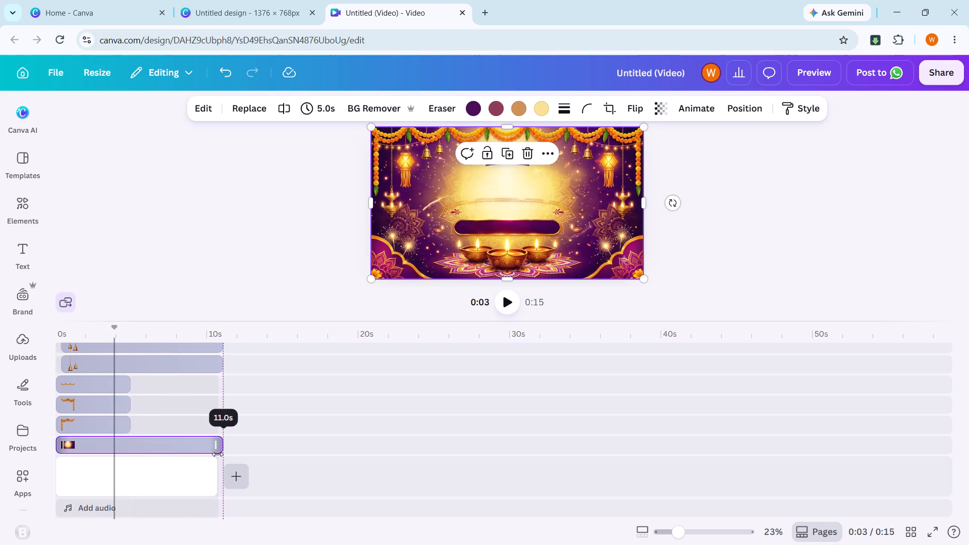
left_click_drag(218, 454, 208, 452)
left_click_drag(123, 420, 204, 435)
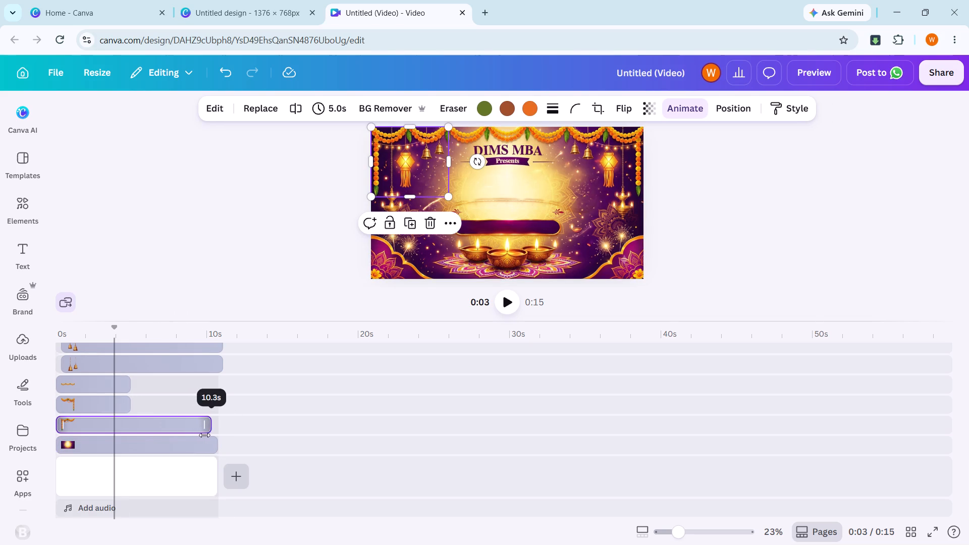
left_click_drag(204, 435, 210, 435)
left_click_drag(129, 407, 201, 407)
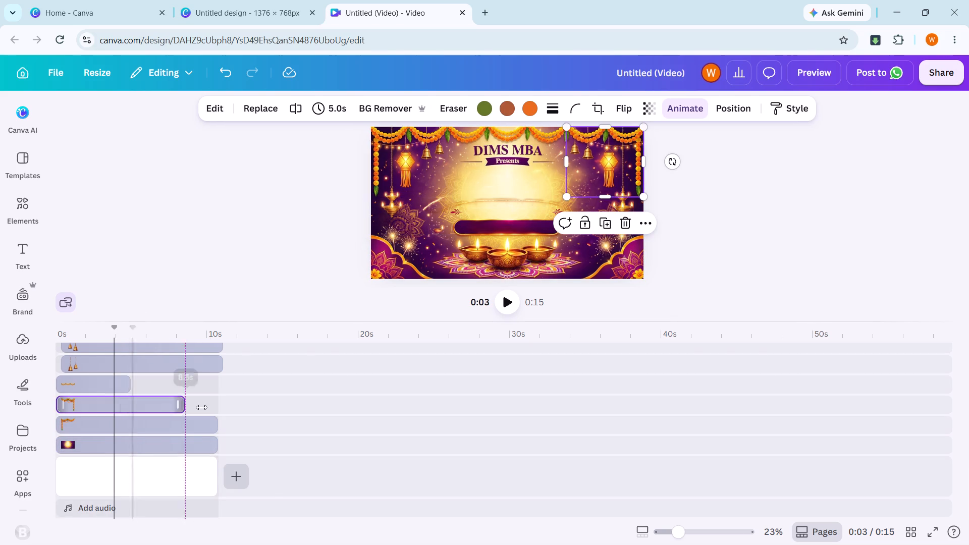
left_click_drag(201, 407, 211, 408)
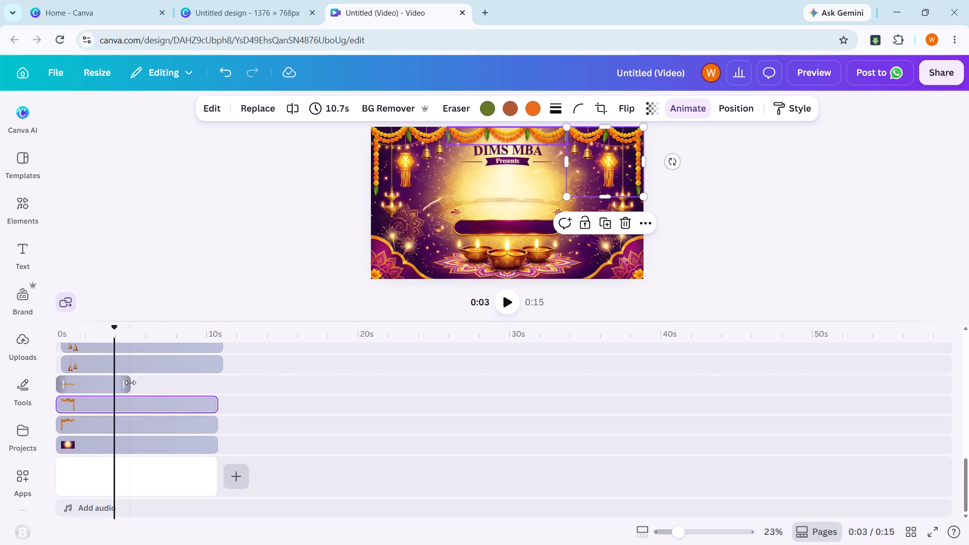
left_click_drag(130, 383, 213, 393)
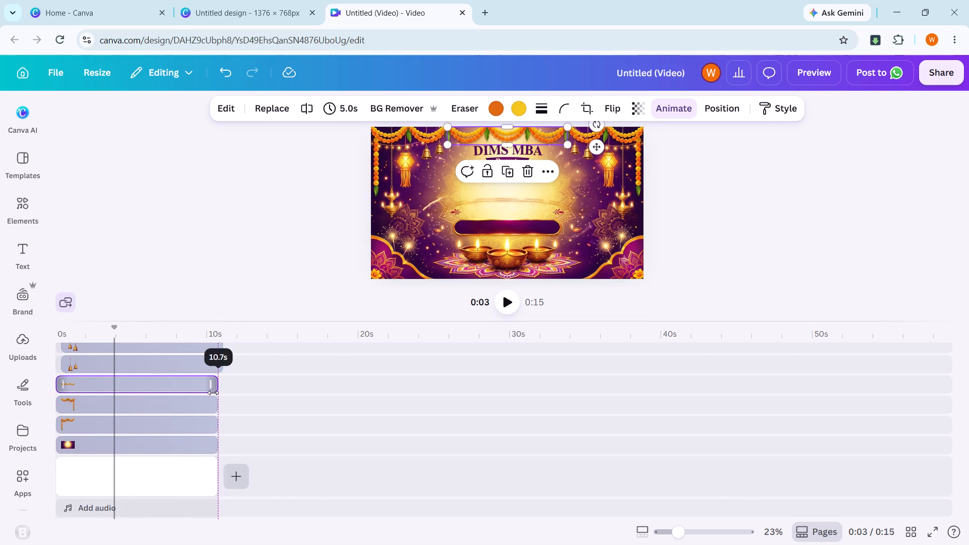
left_click_drag(213, 393, 217, 393)
Extend the two small diya clips and the two thin line clips beside Presents to 10.7 s each.
scroll(217, 393, "up", 1)
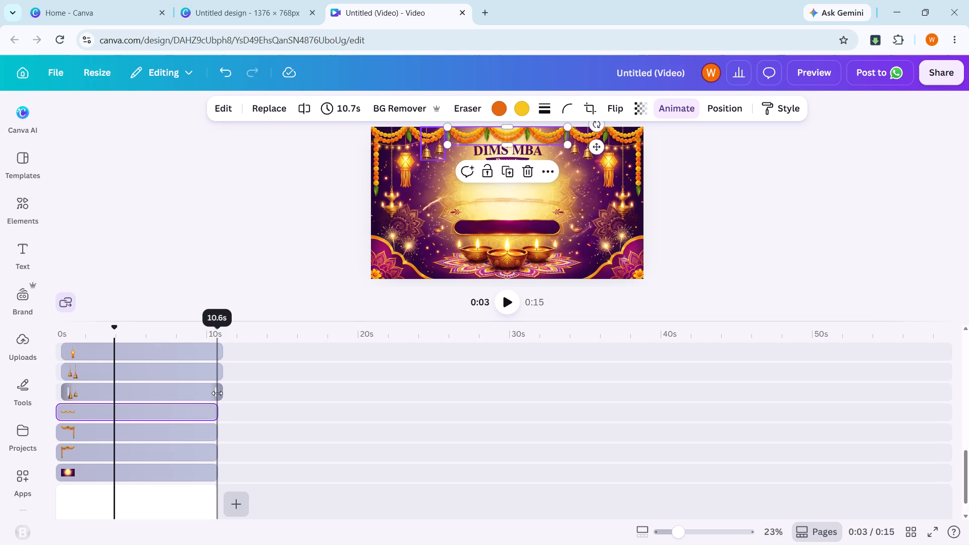
scroll(217, 393, "up", 1)
scroll(287, 421, "down", 1)
scroll(287, 421, "up", 2)
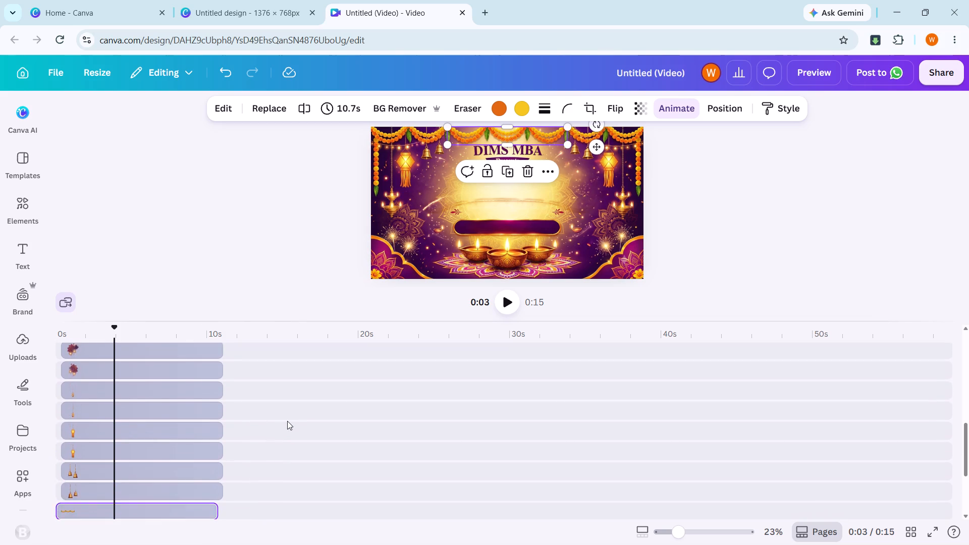
scroll(287, 421, "up", 2)
scroll(241, 490, "down", 1)
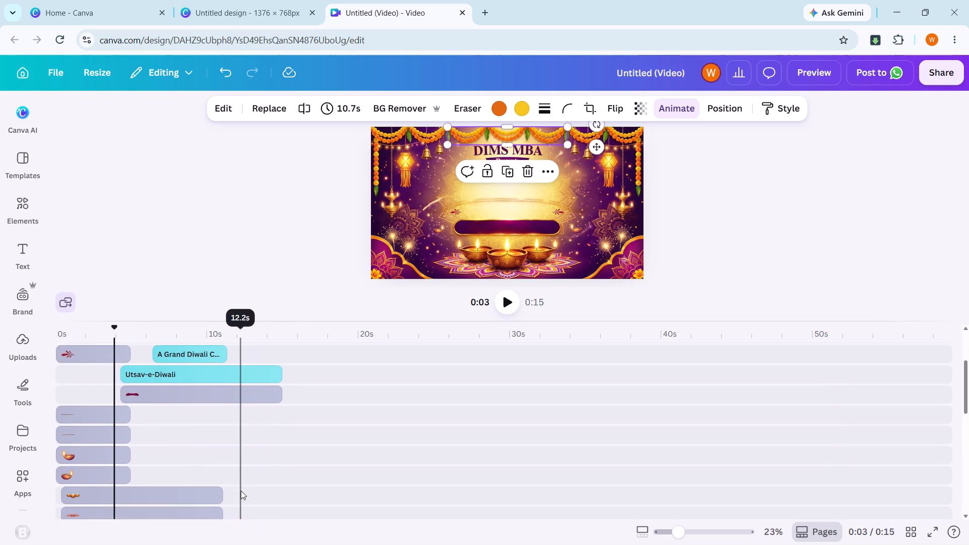
scroll(241, 490, "down", 1)
left_click_drag(128, 465, 220, 470)
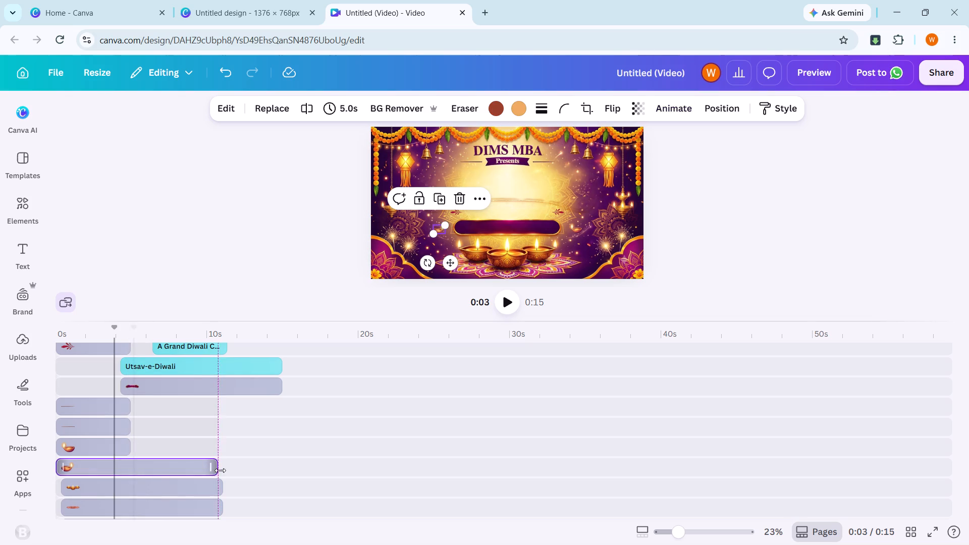
left_click_drag(220, 470, 211, 469)
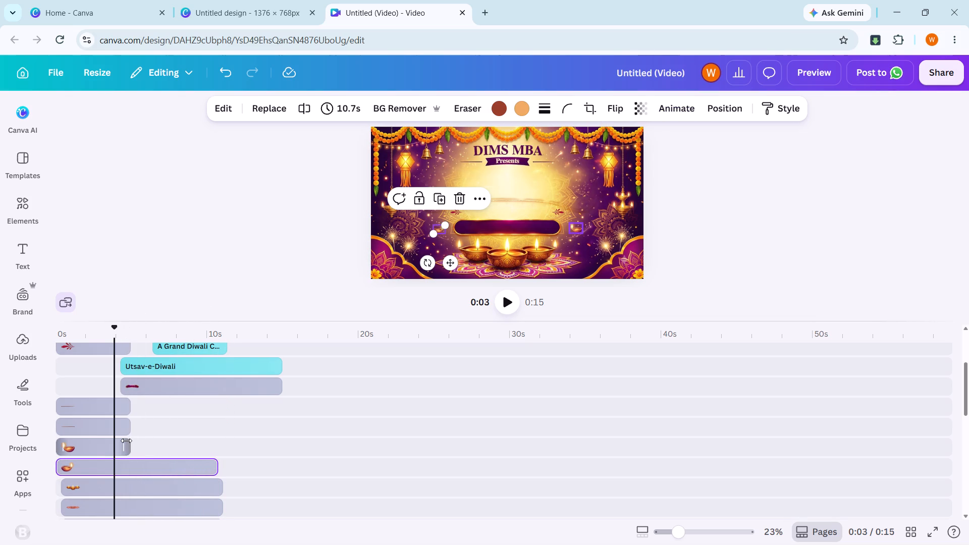
left_click_drag(126, 441, 214, 453)
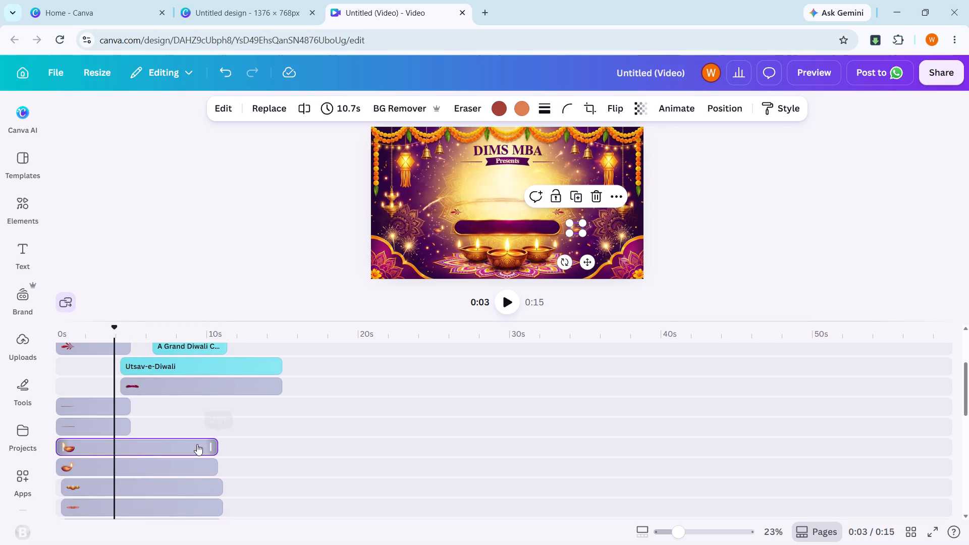
left_click_drag(126, 423, 209, 420)
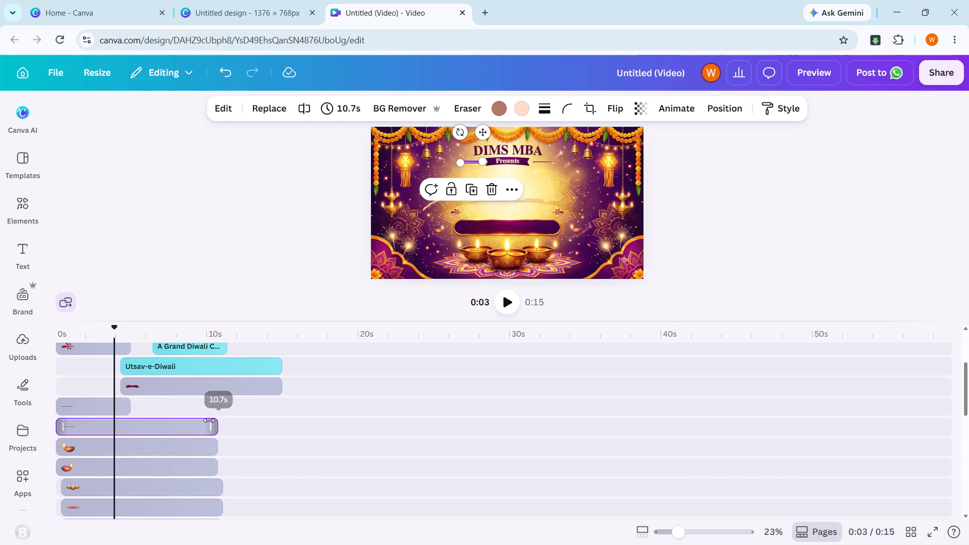
left_click_drag(129, 408, 214, 426)
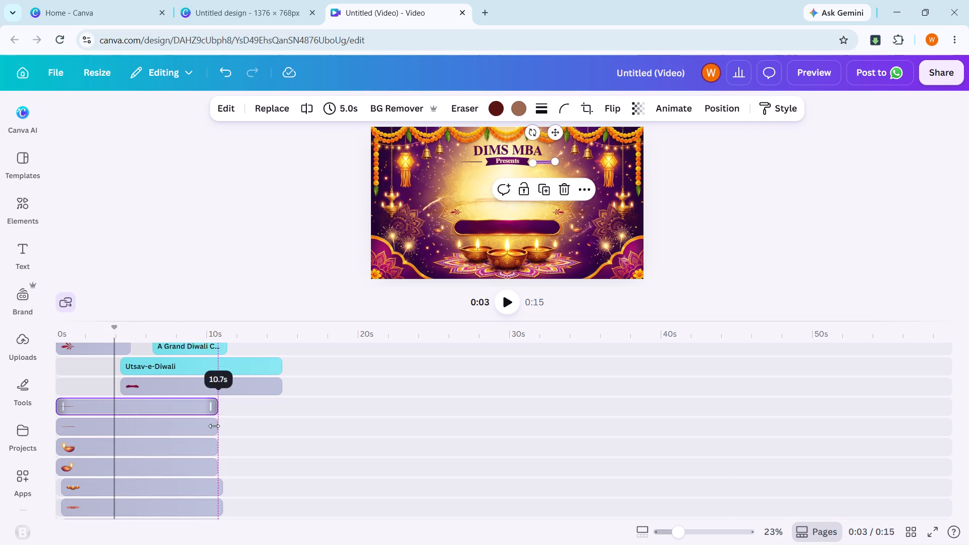
Extend the tagline's left ornament clip to 10.3 s, its right ornament to 9.8 s, and the purple date bar to 10.3 s.
scroll(202, 418, "up", 1)
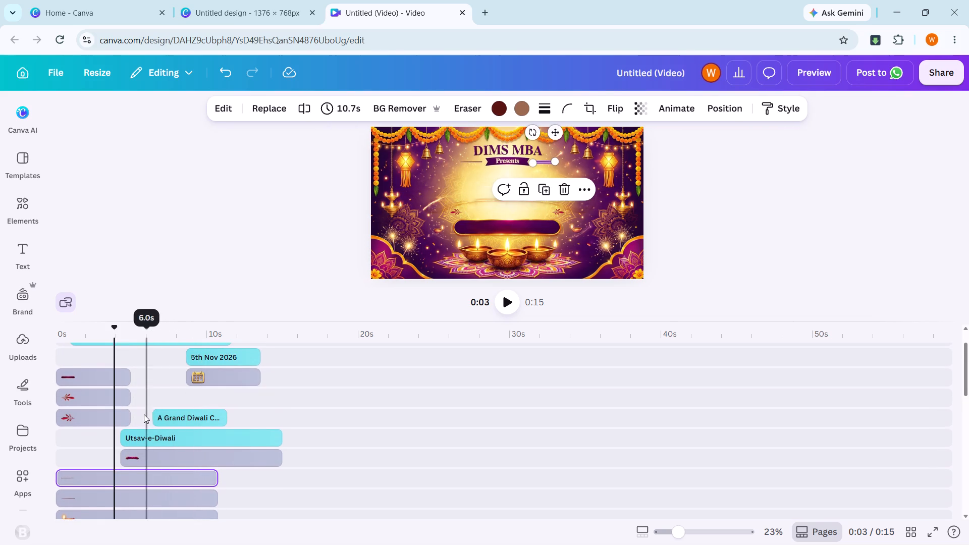
left_click_drag(128, 416, 153, 416)
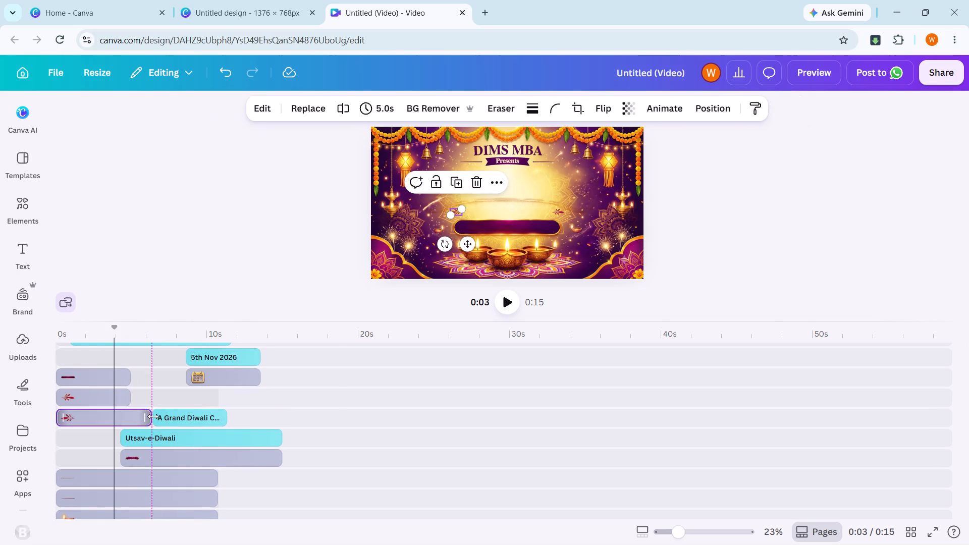
left_click_drag(153, 416, 189, 416)
left_click(189, 416)
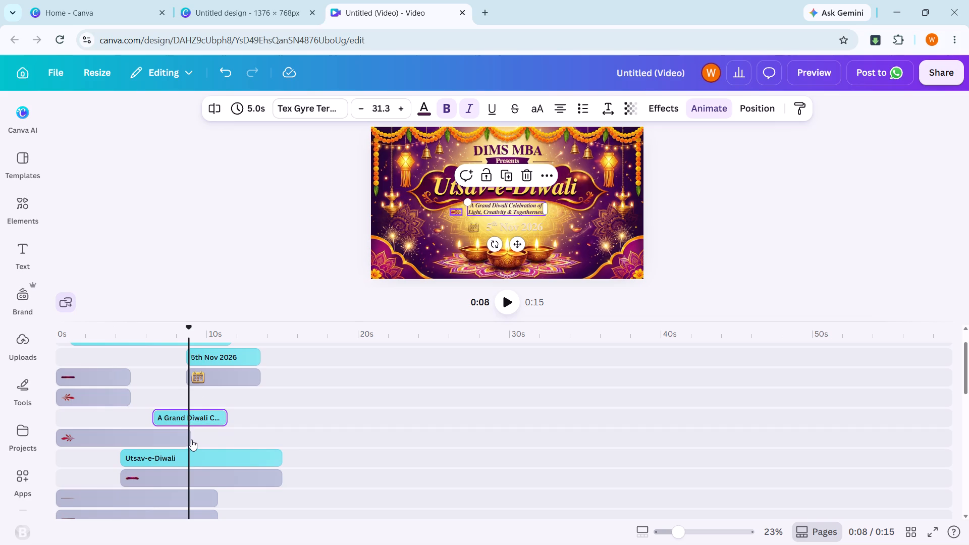
left_click_drag(188, 440, 208, 440)
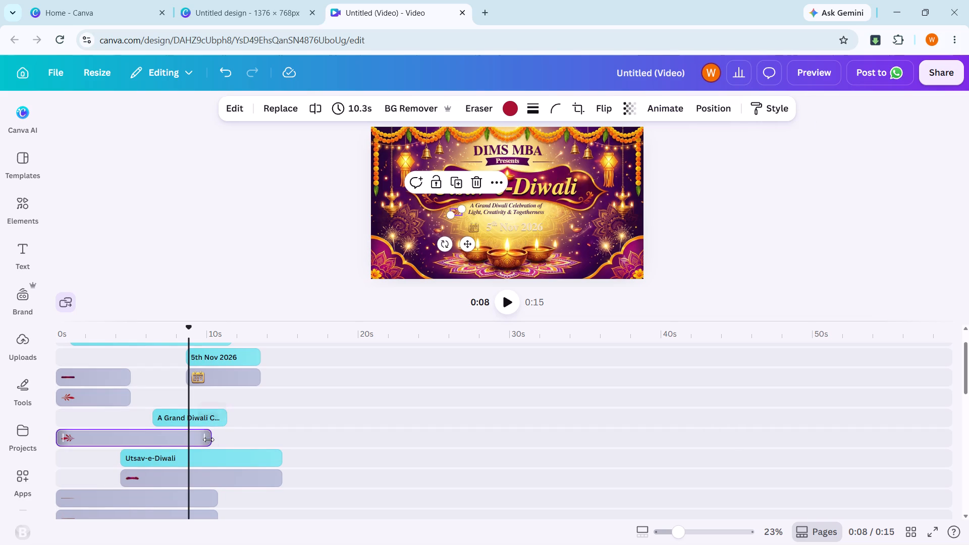
left_click_drag(128, 396, 201, 395)
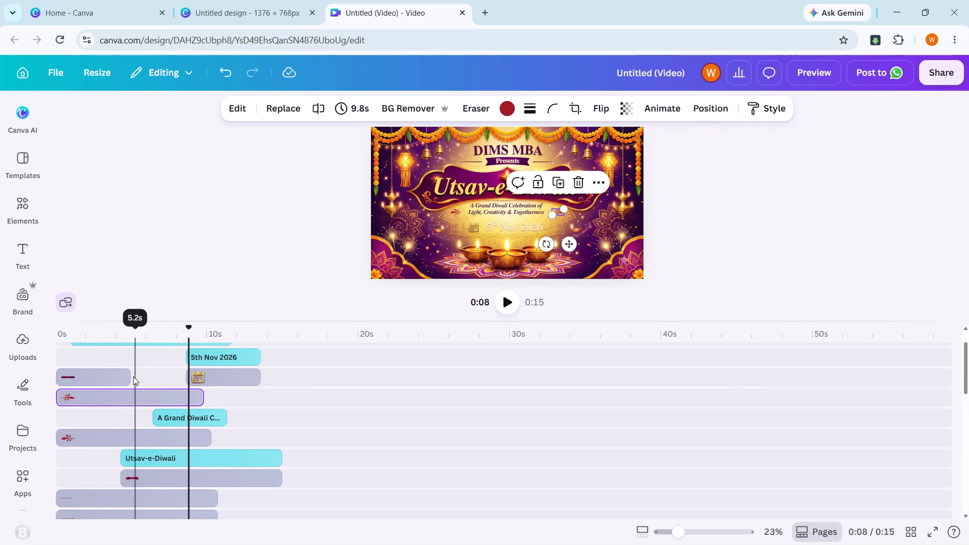
left_click_drag(128, 374, 203, 380)
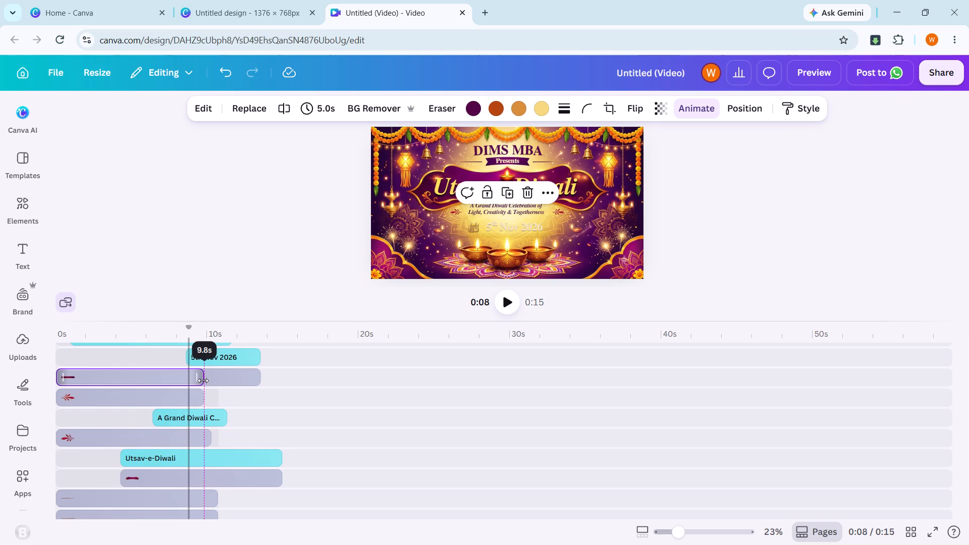
left_click_drag(203, 380, 208, 381)
Play the video from the start to check how long the background, decorations and text clips stay on screen.
scroll(176, 444, "up", 1)
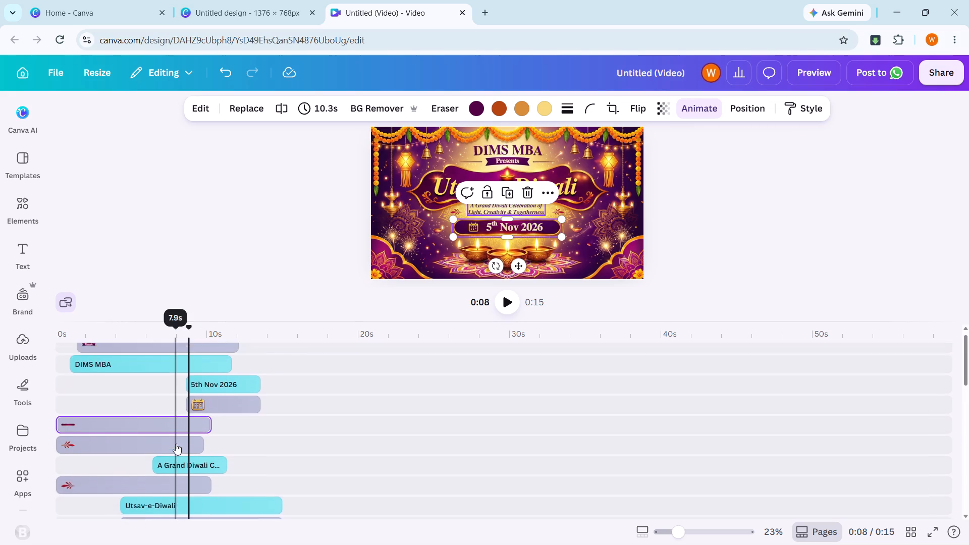
scroll(176, 444, "up", 2)
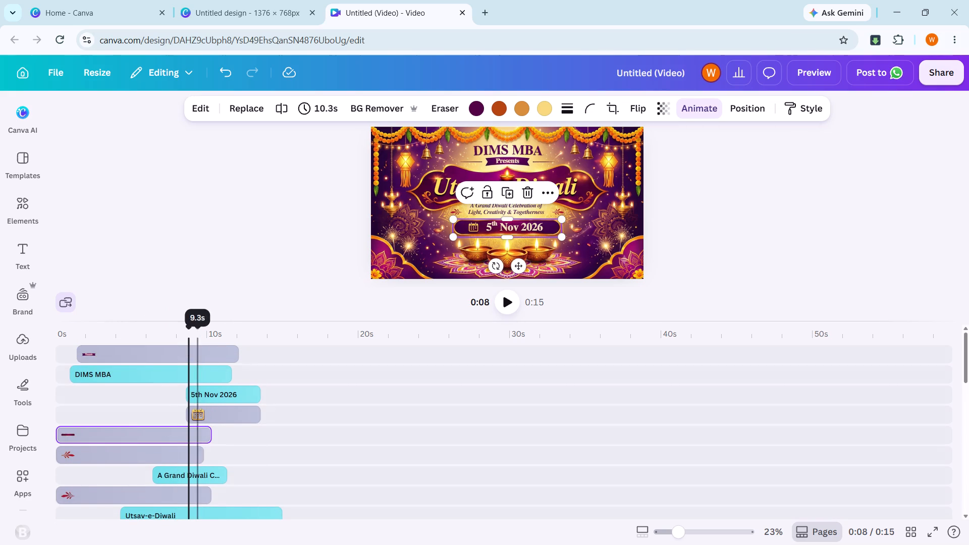
left_click_drag(186, 338, 34, 363)
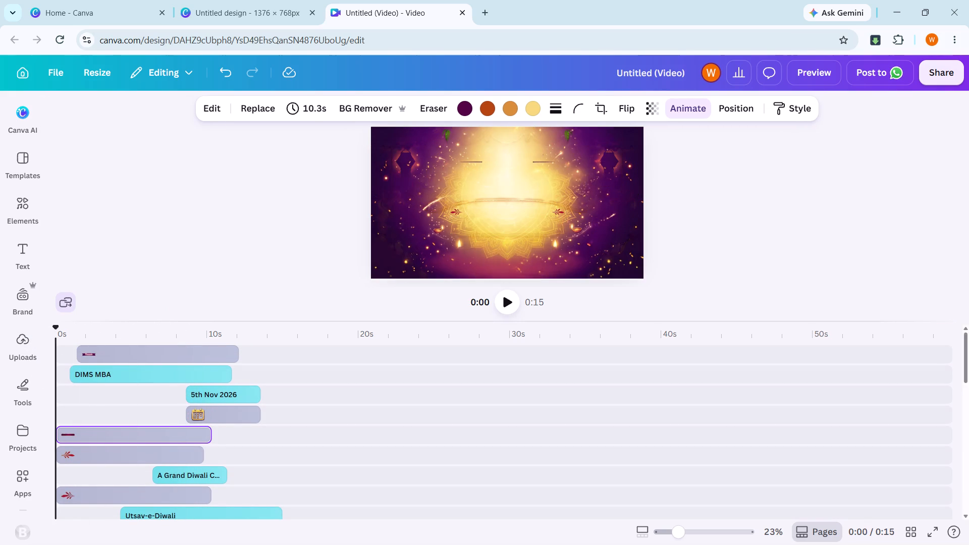
left_click(507, 301)
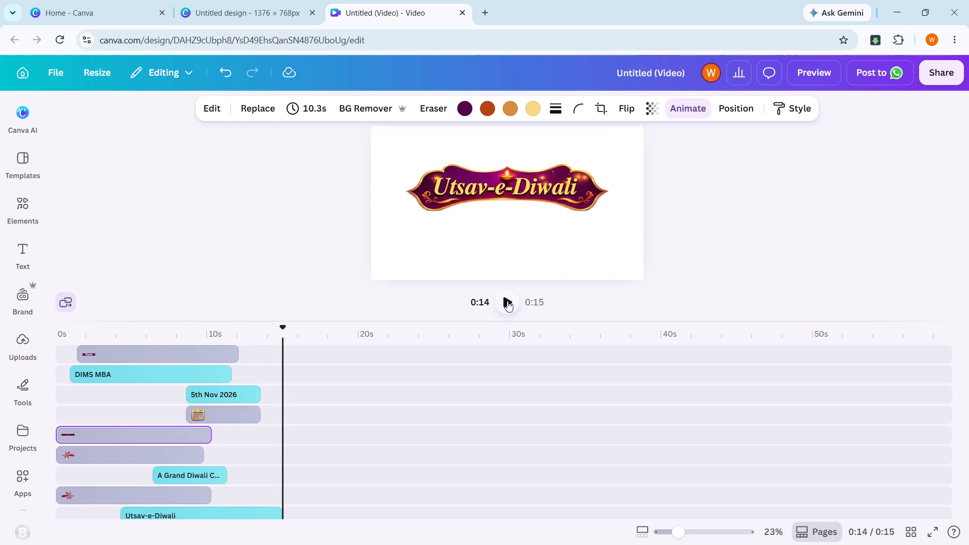
left_click(507, 301)
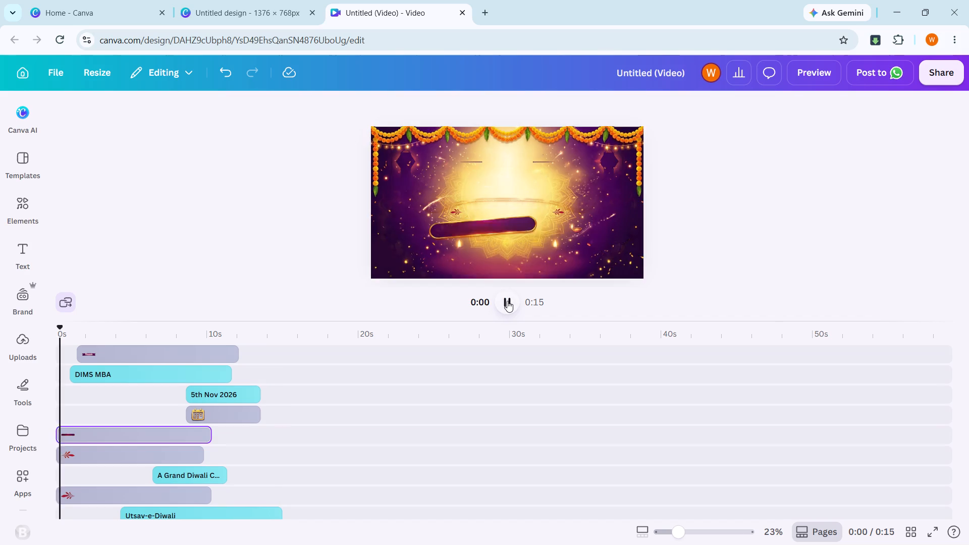
left_click(507, 301)
left_click(507, 301)
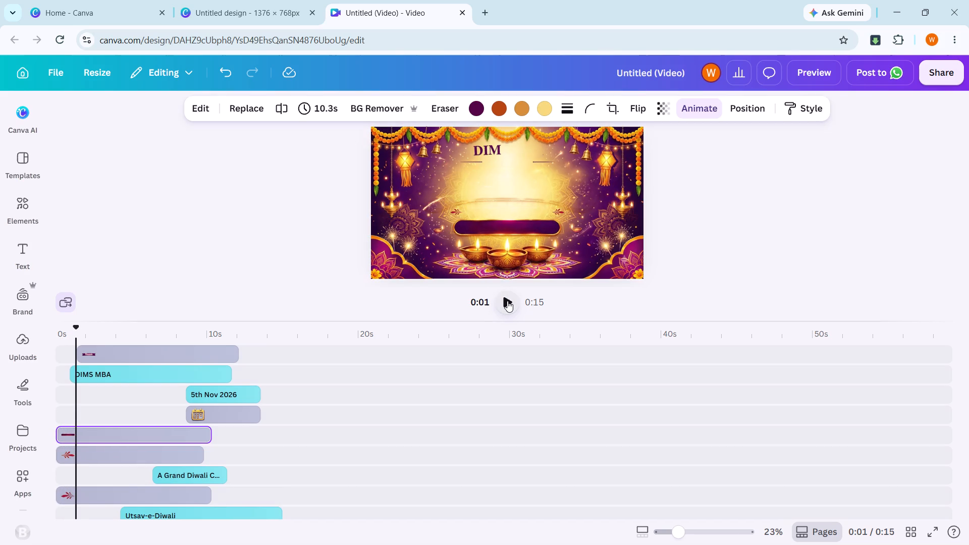
Replay the opening seconds of the video to check how the diyas, rangoli and heading appear.
left_click(507, 301)
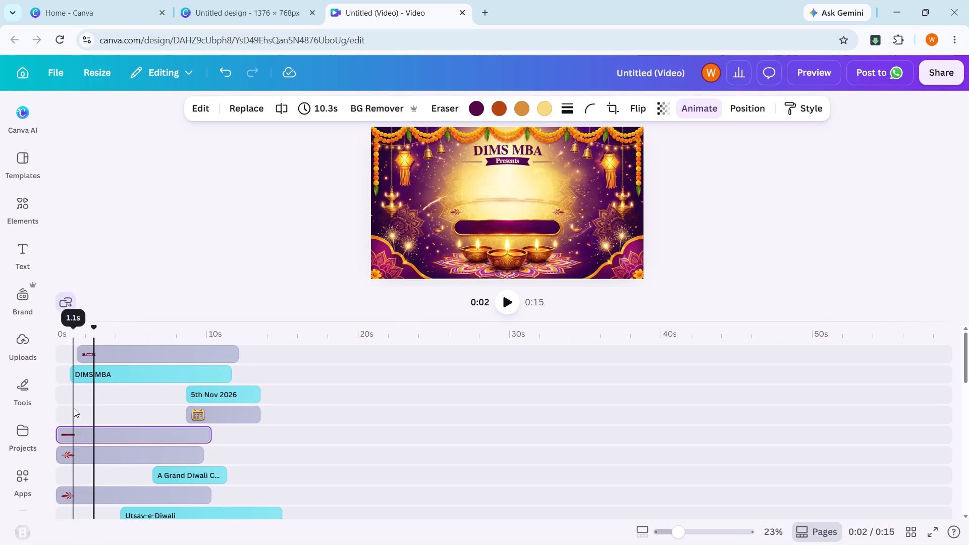
left_click_drag(95, 337, 0, 362)
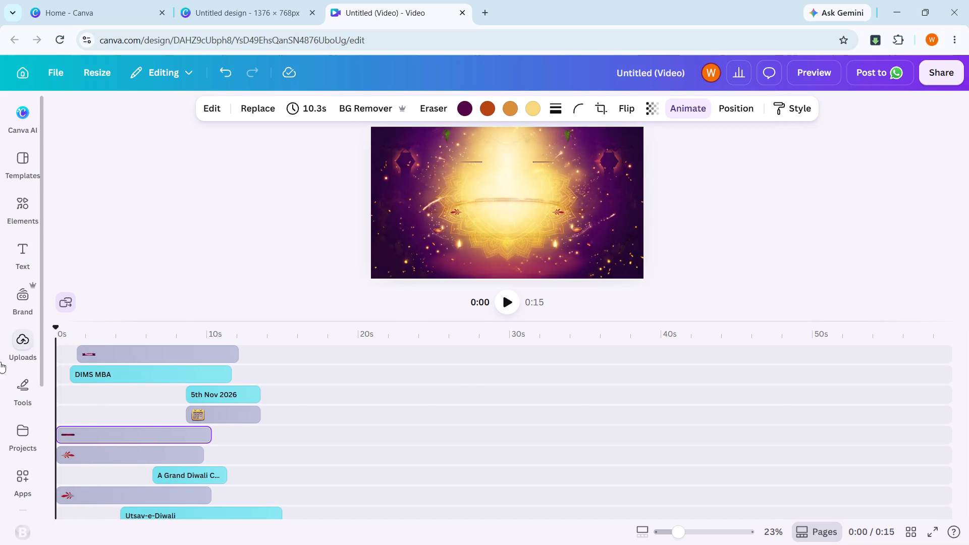
left_click(506, 306)
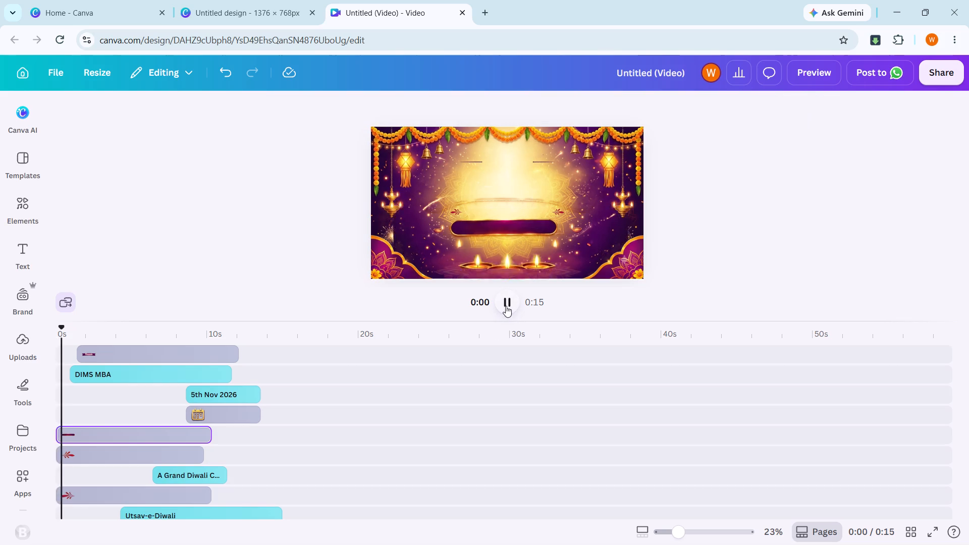
left_click(506, 306)
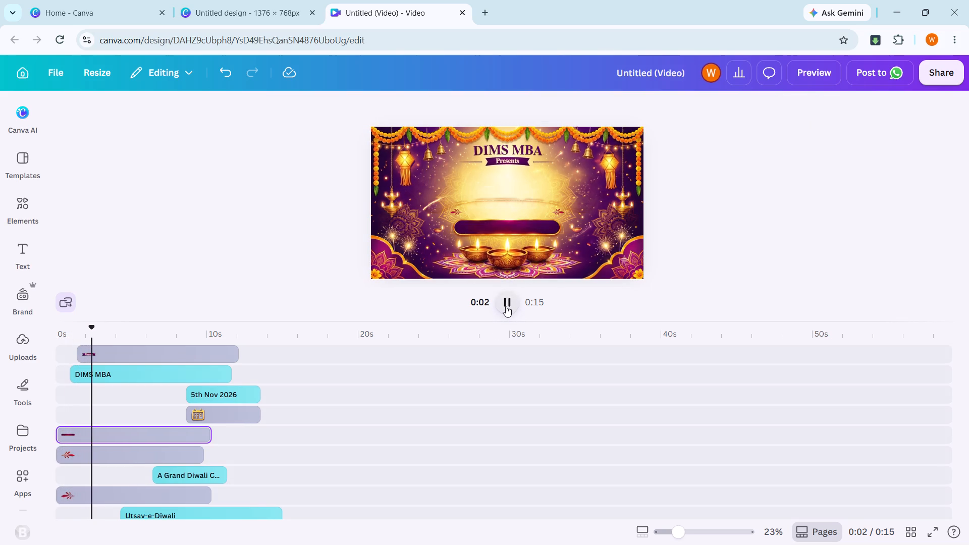
Set the Rise animation of the rangoli beneath the diyas to Slow speed.
left_click(502, 259)
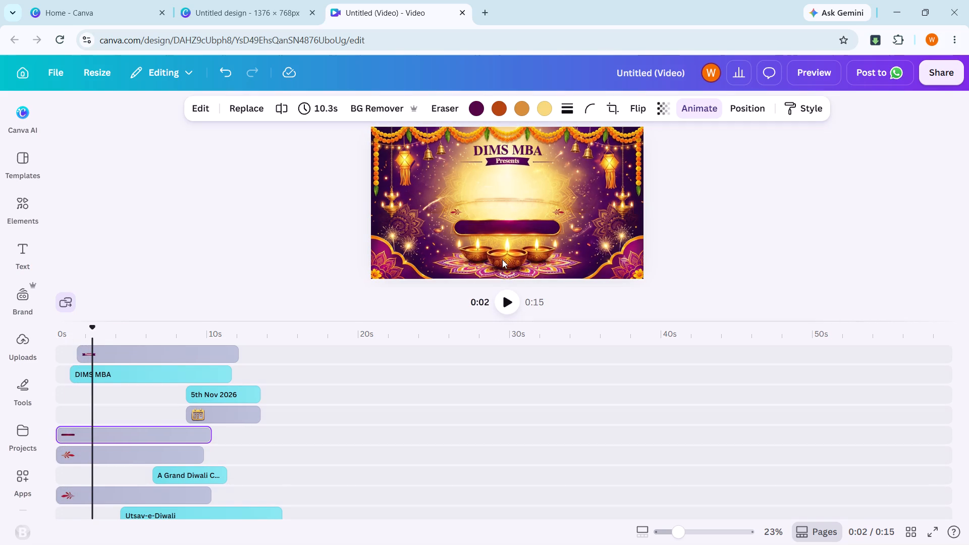
left_click(512, 280)
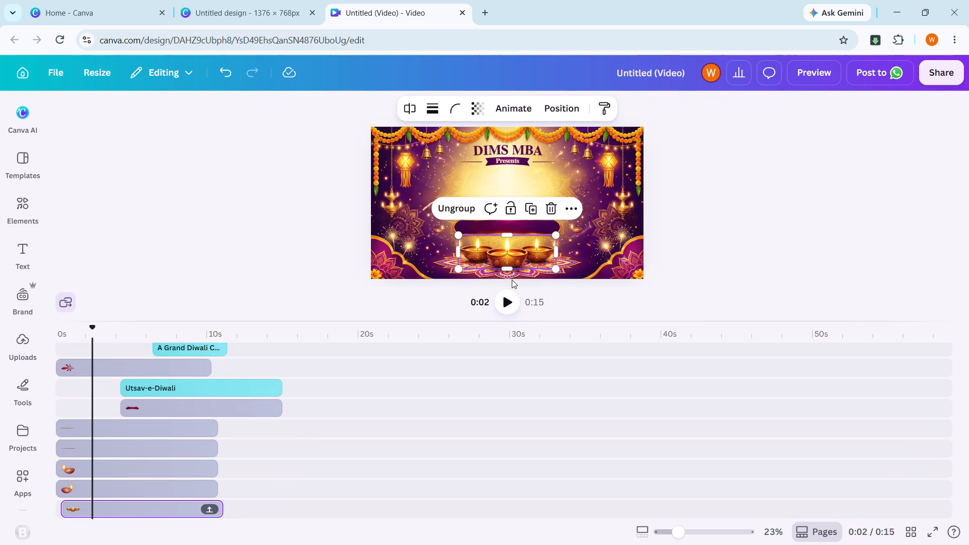
left_click(512, 274)
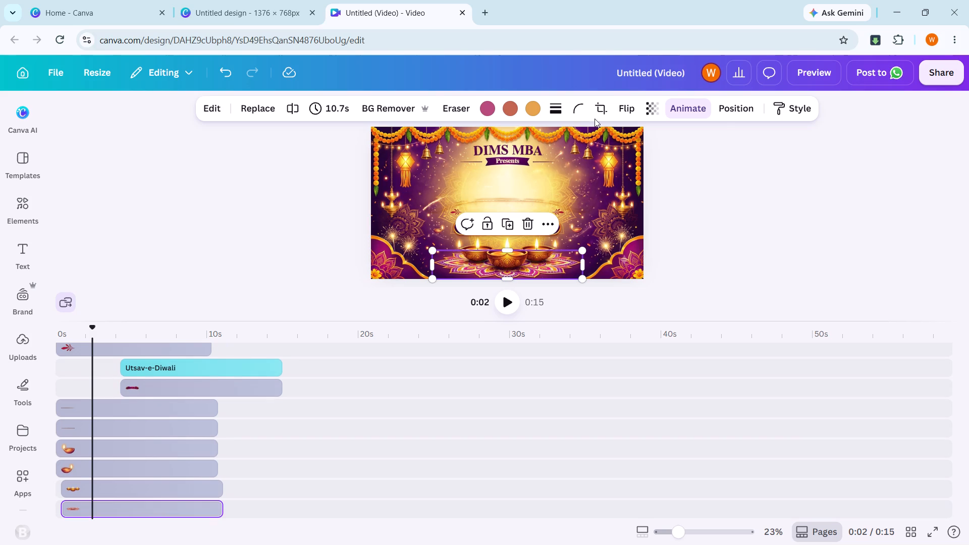
left_click(690, 106)
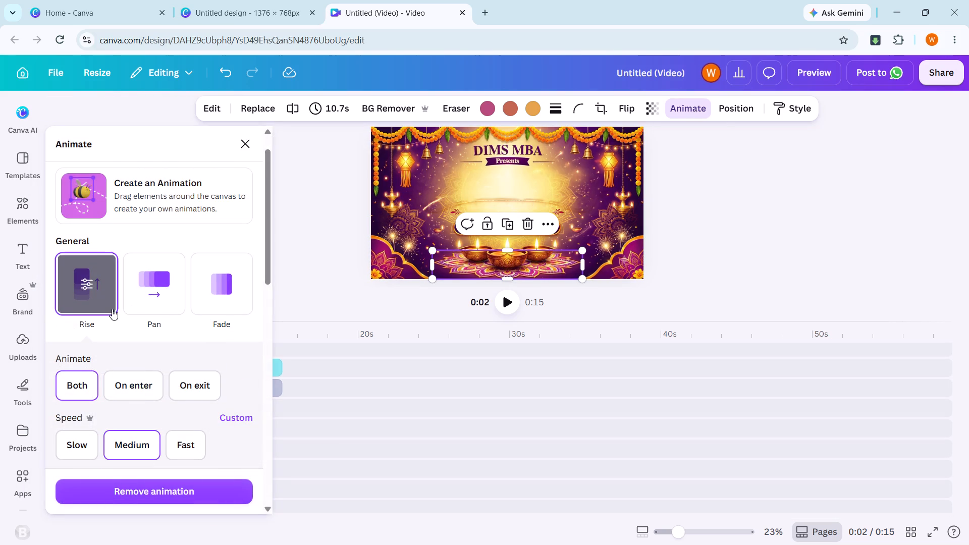
scroll(112, 309, "down", 3)
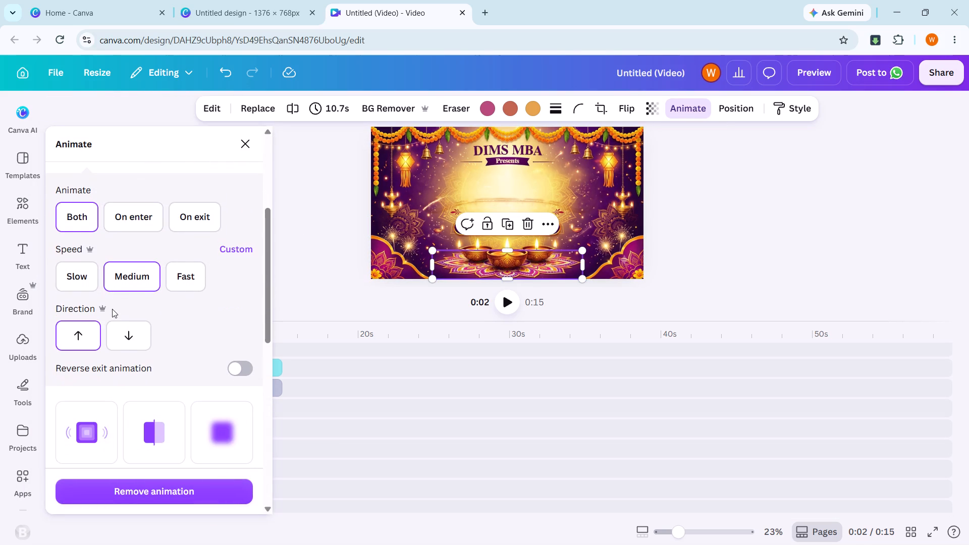
left_click(78, 276)
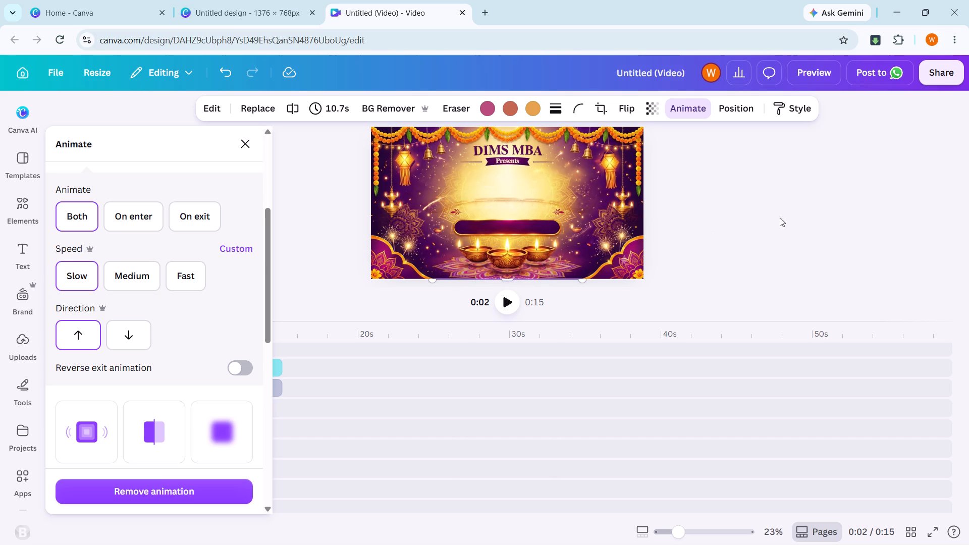
left_click(800, 210)
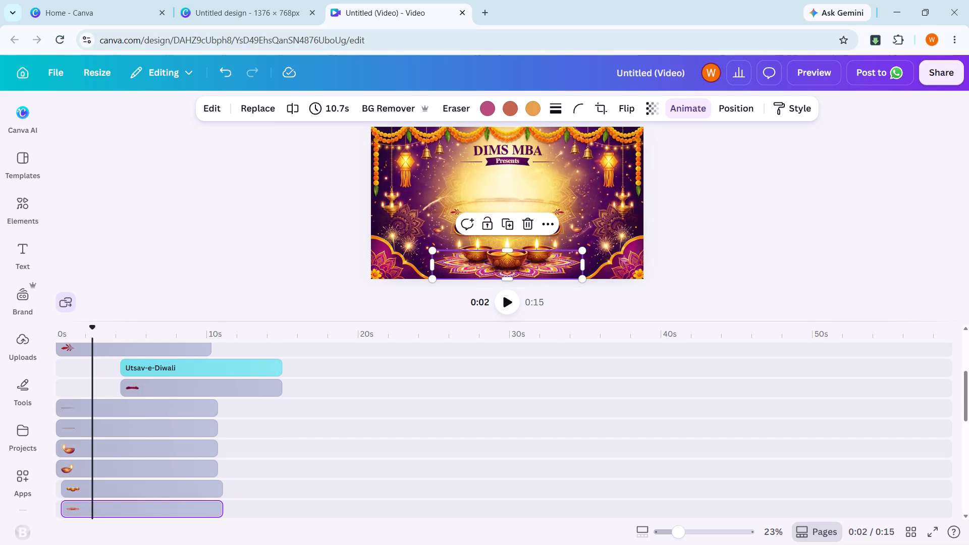
Play the video's first two seconds to check the rangoli's entrance.
left_click_drag(93, 333, 28, 333)
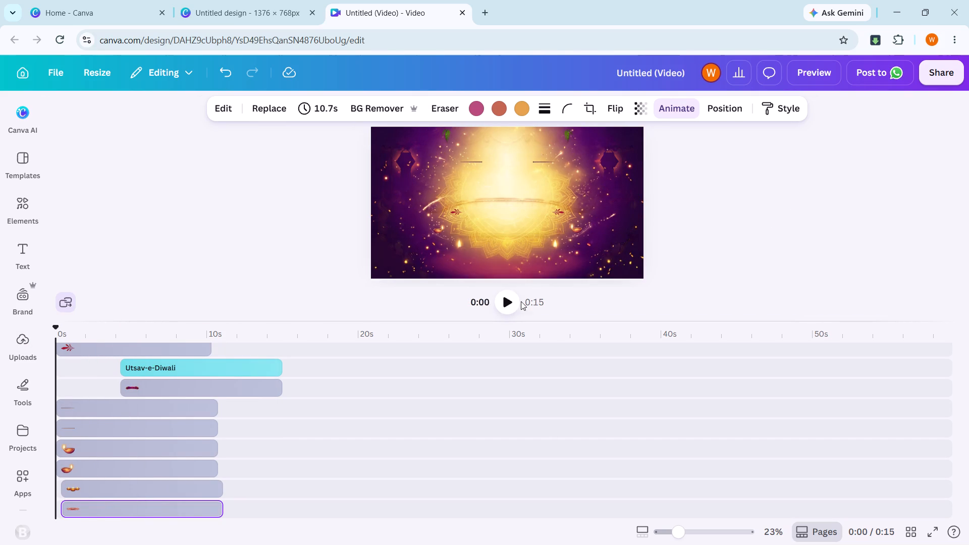
left_click(508, 302)
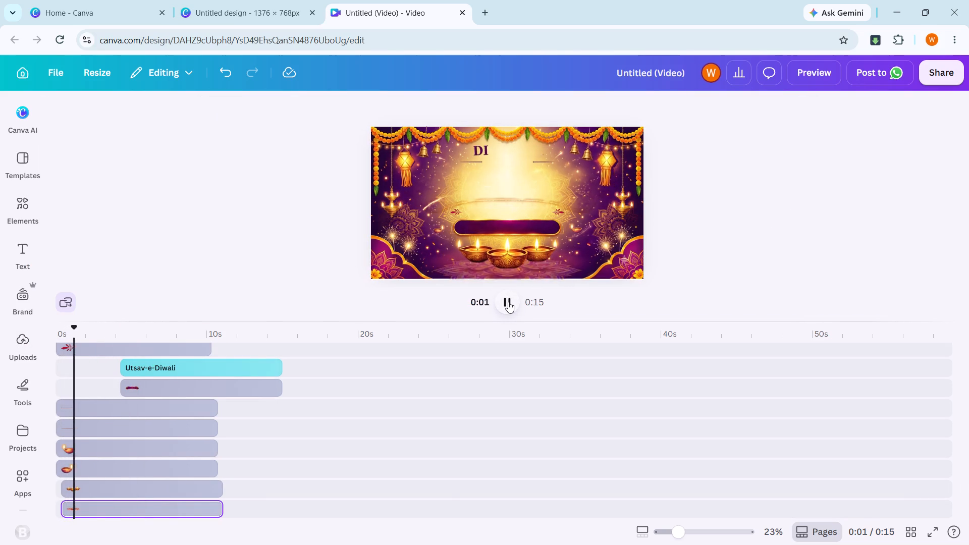
left_click(508, 302)
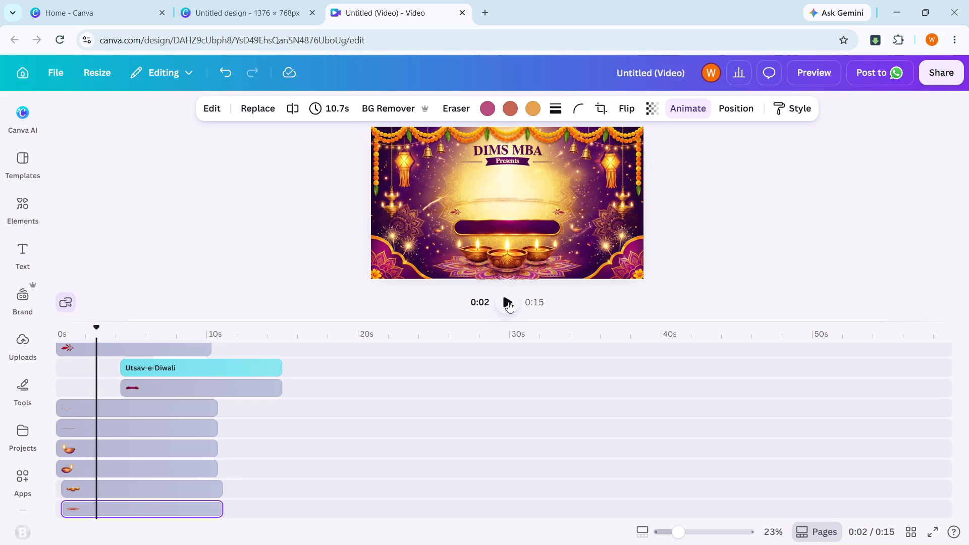
Set the Baseline animation of the grouped three large diyas to Slow speed.
left_click(514, 255)
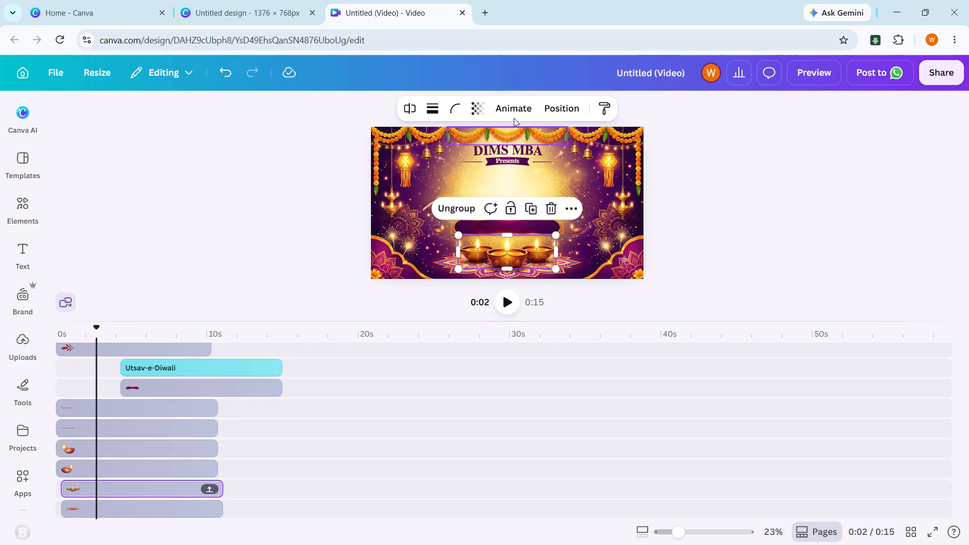
left_click(509, 103)
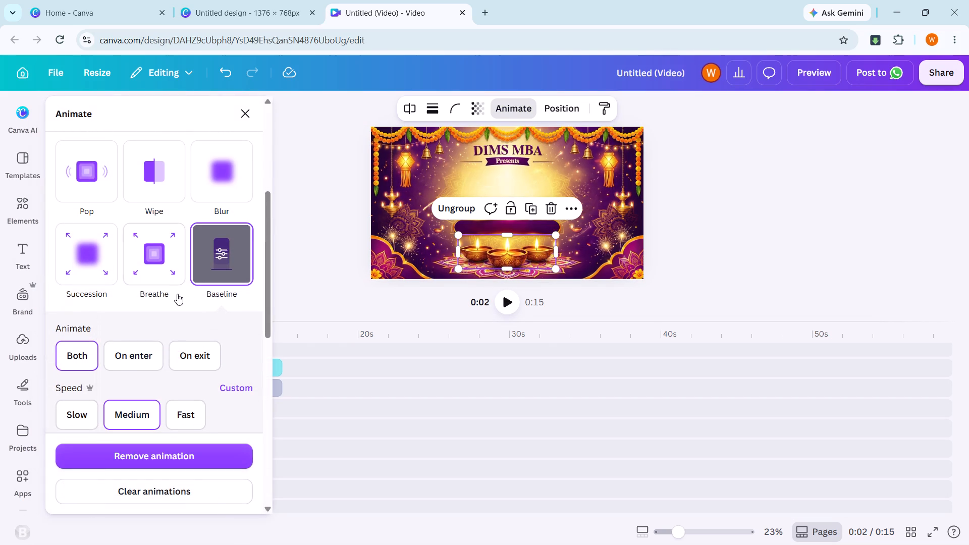
left_click(92, 410)
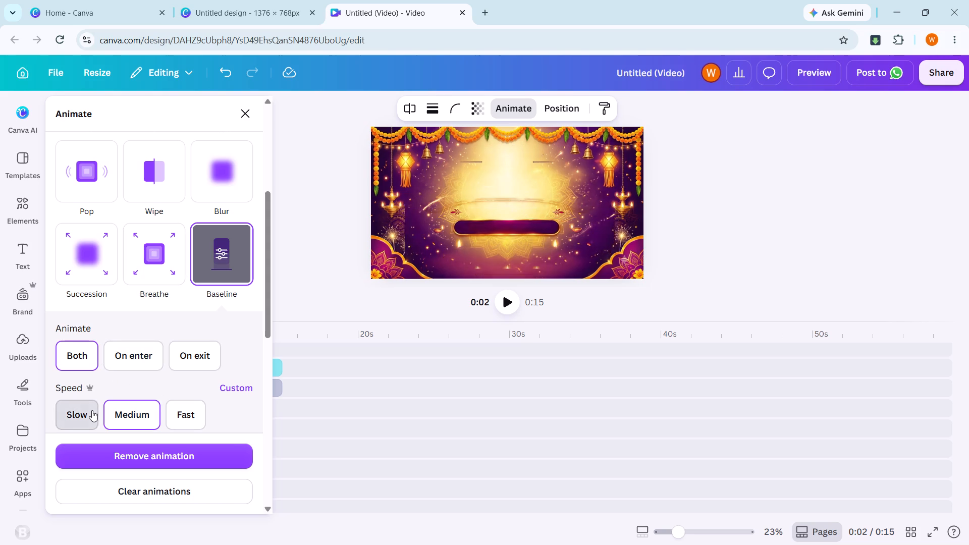
left_click(700, 233)
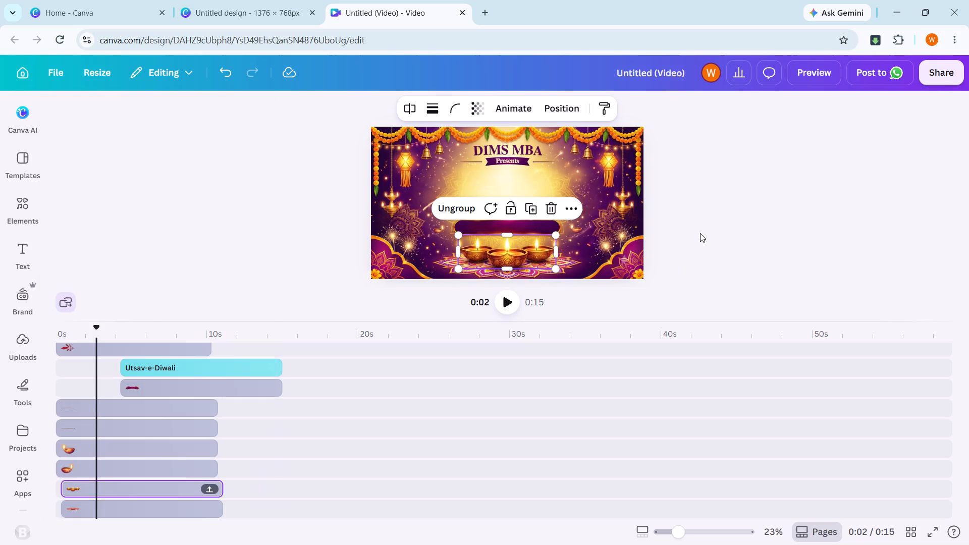
Play the video from the start, then replay its opening seconds to check the diya entrance and clip timing.
left_click_drag(95, 335, 43, 335)
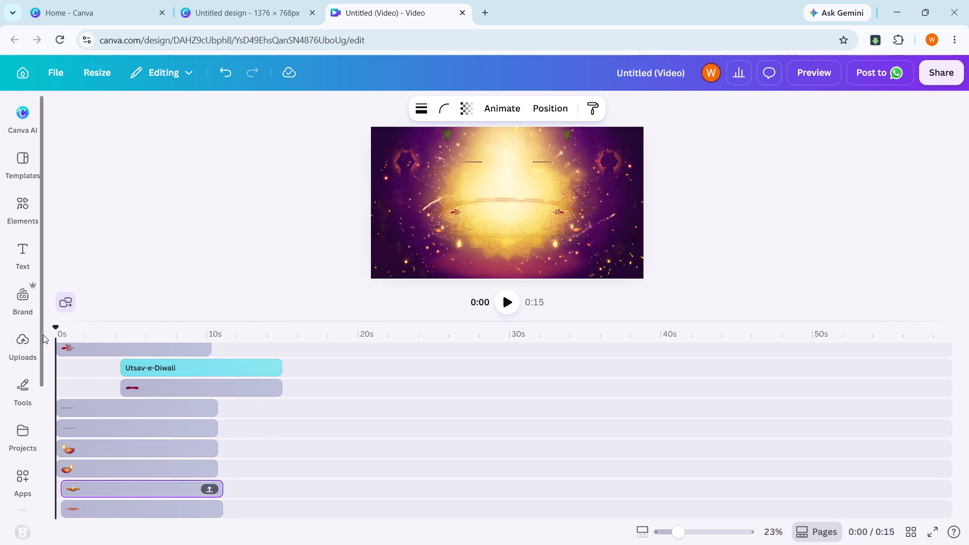
left_click(508, 308)
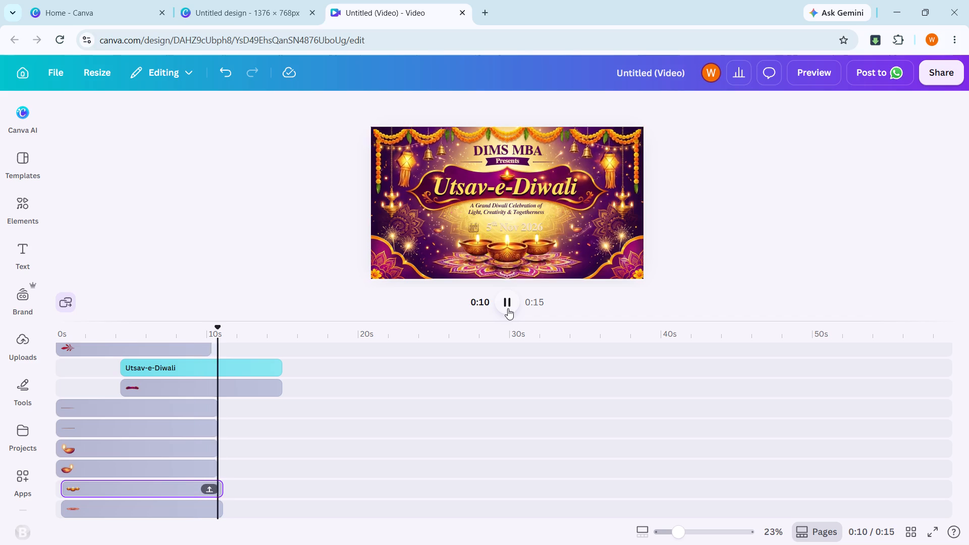
left_click(277, 255)
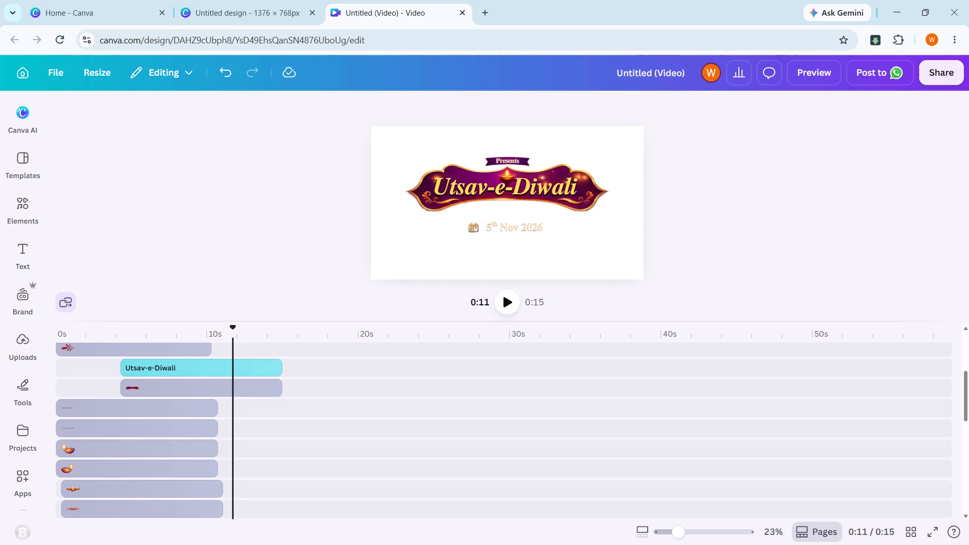
left_click_drag(233, 332, 43, 325)
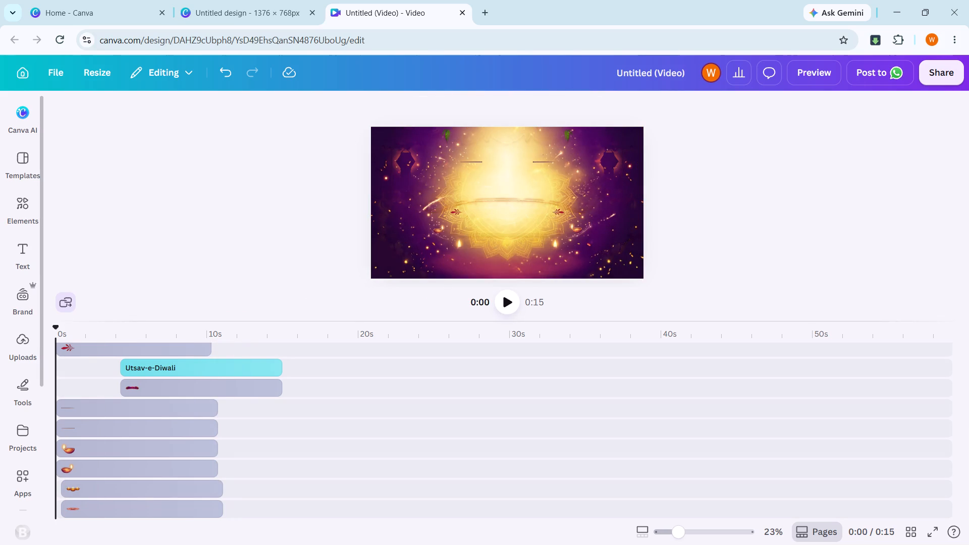
left_click(512, 298)
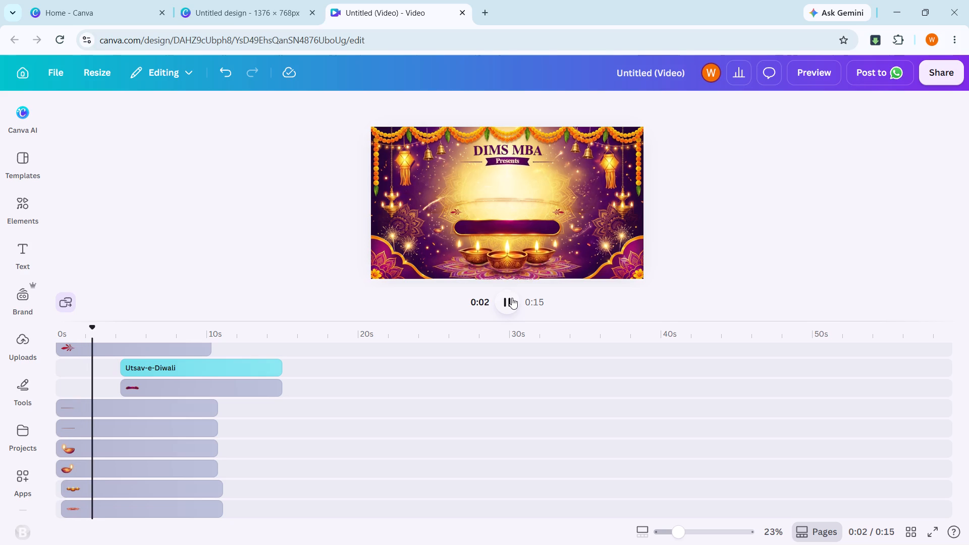
left_click(512, 298)
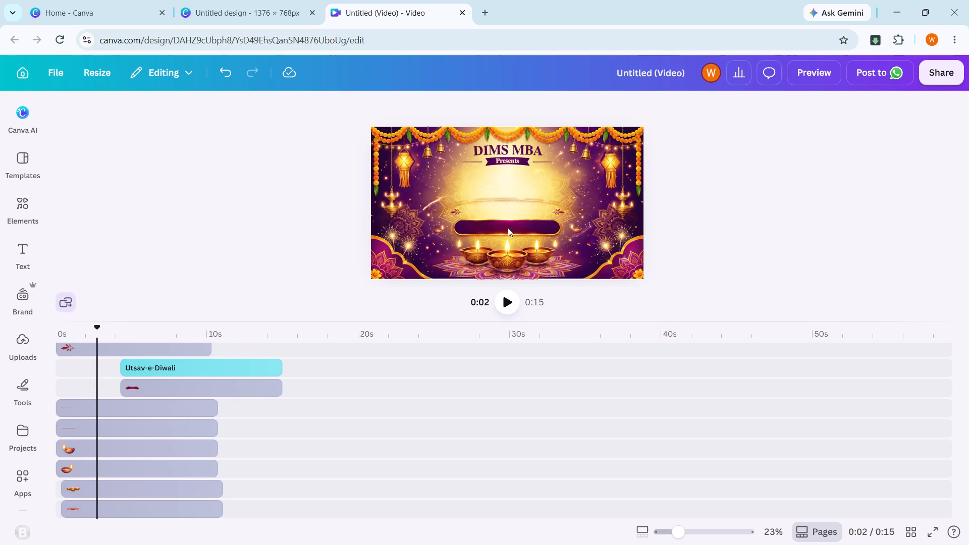
Move the purple date bar's clip to start at about 4.3 s, aligned with the start of the Utsav-e-Diwali clip.
left_click(508, 225)
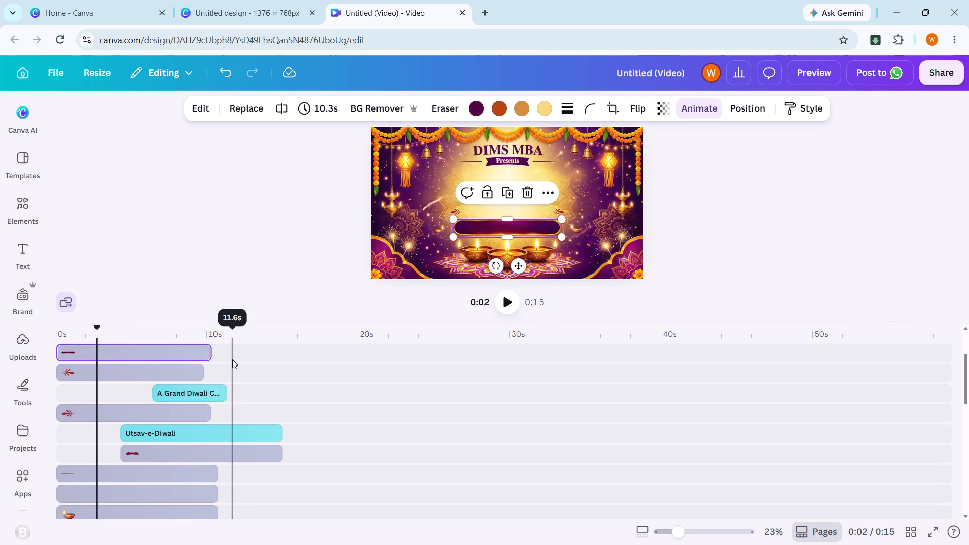
left_click_drag(155, 351, 182, 351)
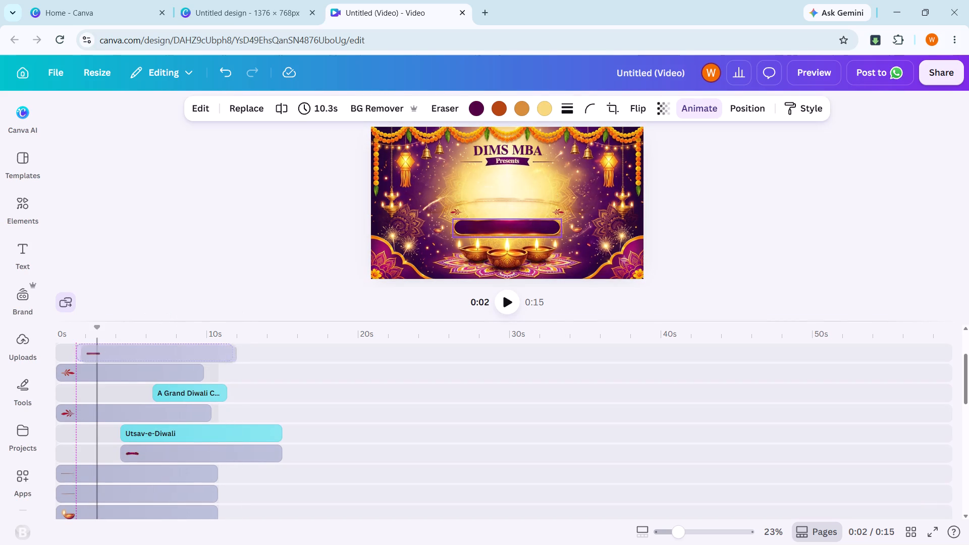
left_click_drag(182, 351, 177, 351)
left_click_drag(177, 351, 191, 352)
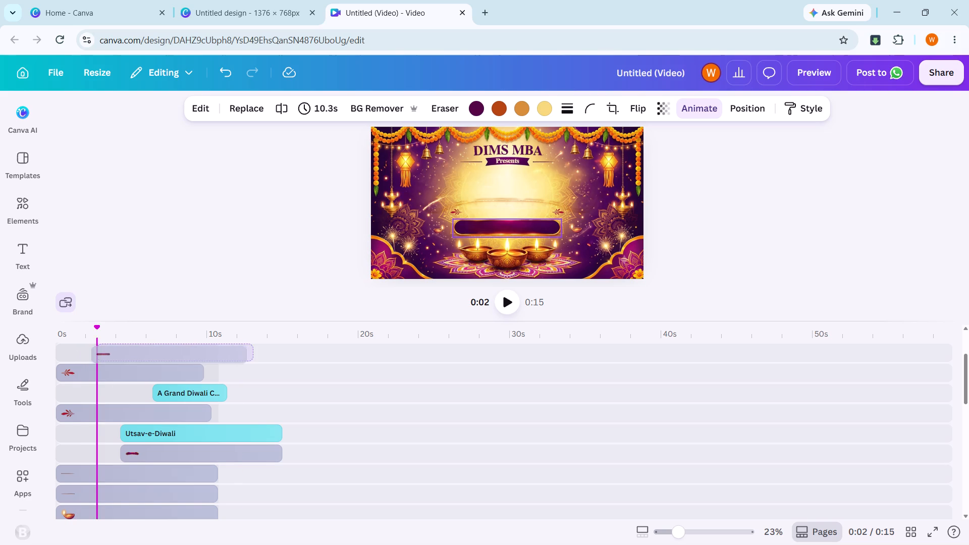
left_click_drag(191, 352, 229, 348)
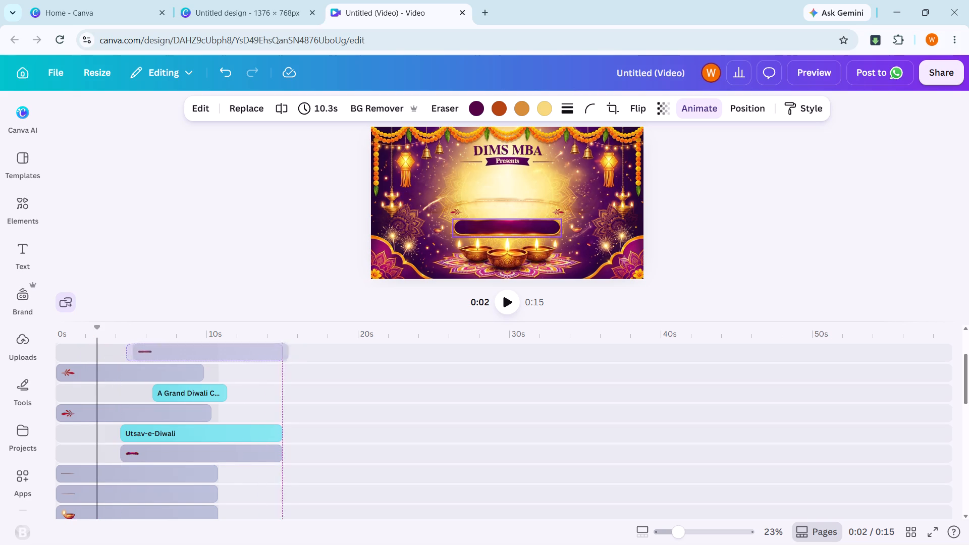
left_click_drag(229, 348, 214, 348)
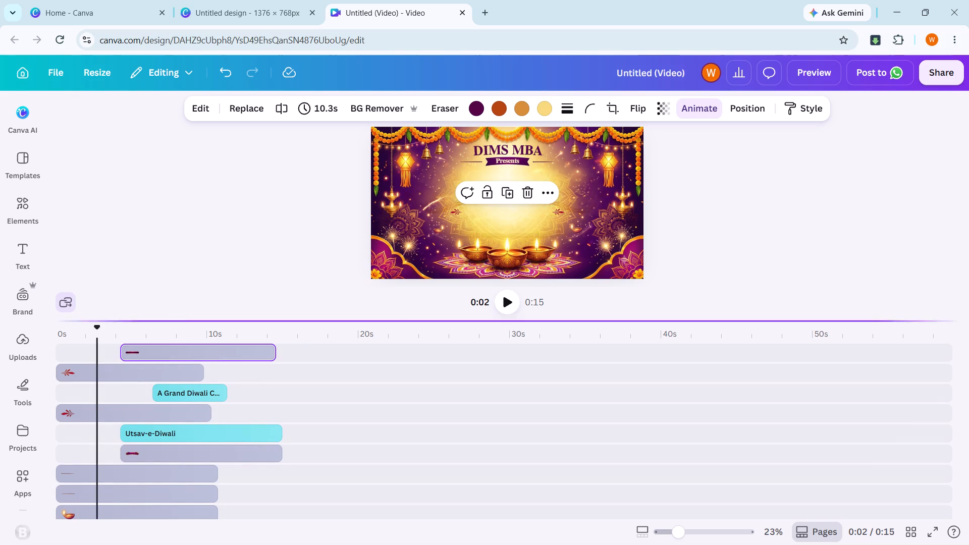
Play the video from the start to about 9 s to check when the date bar and texts appear.
left_click_drag(95, 336, 53, 325)
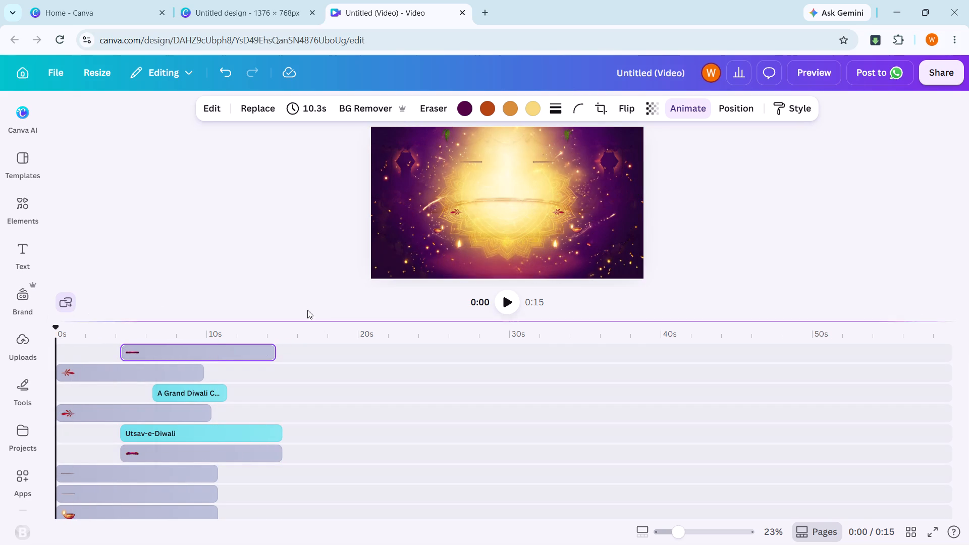
left_click(505, 308)
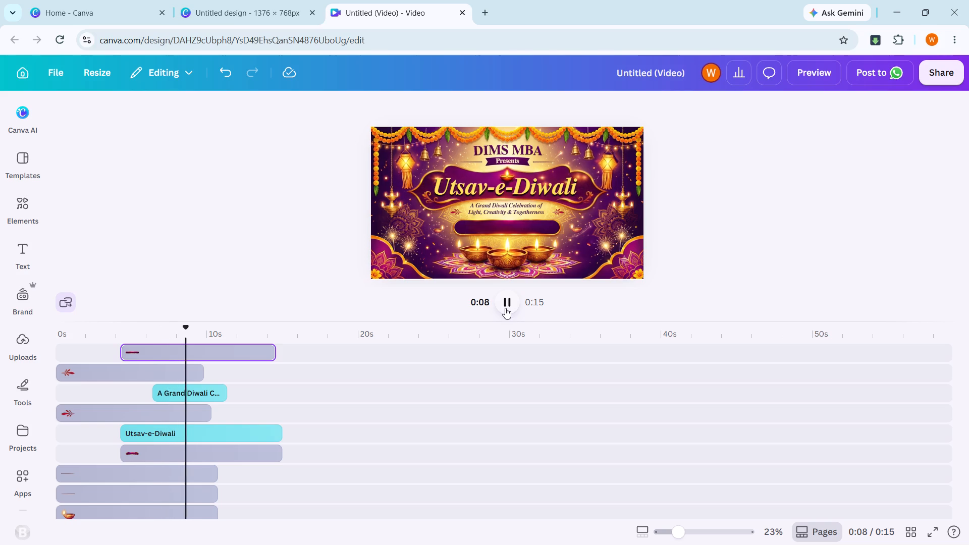
left_click(505, 308)
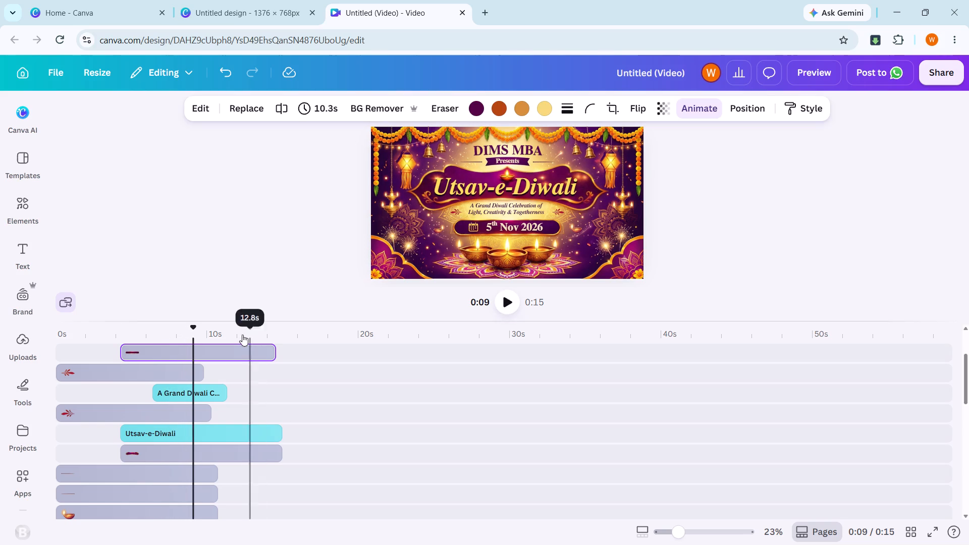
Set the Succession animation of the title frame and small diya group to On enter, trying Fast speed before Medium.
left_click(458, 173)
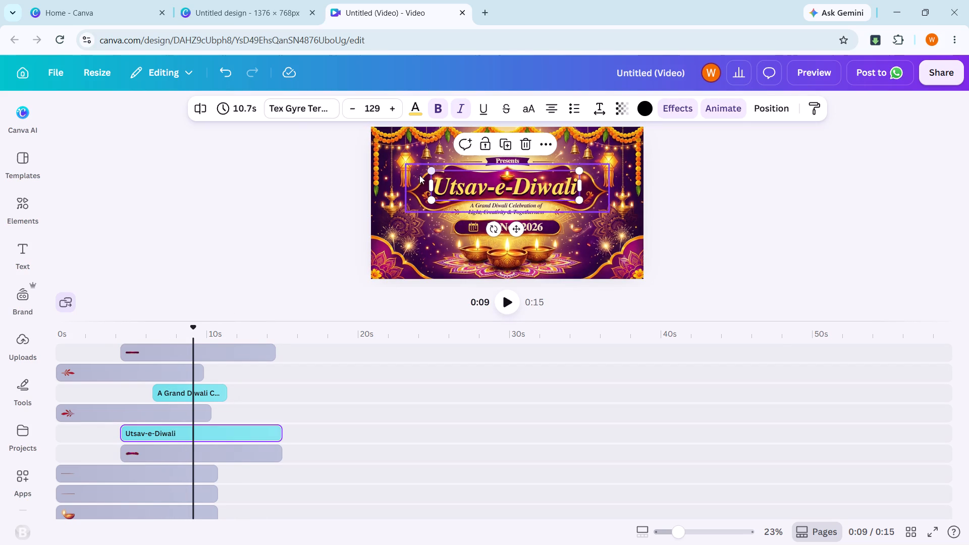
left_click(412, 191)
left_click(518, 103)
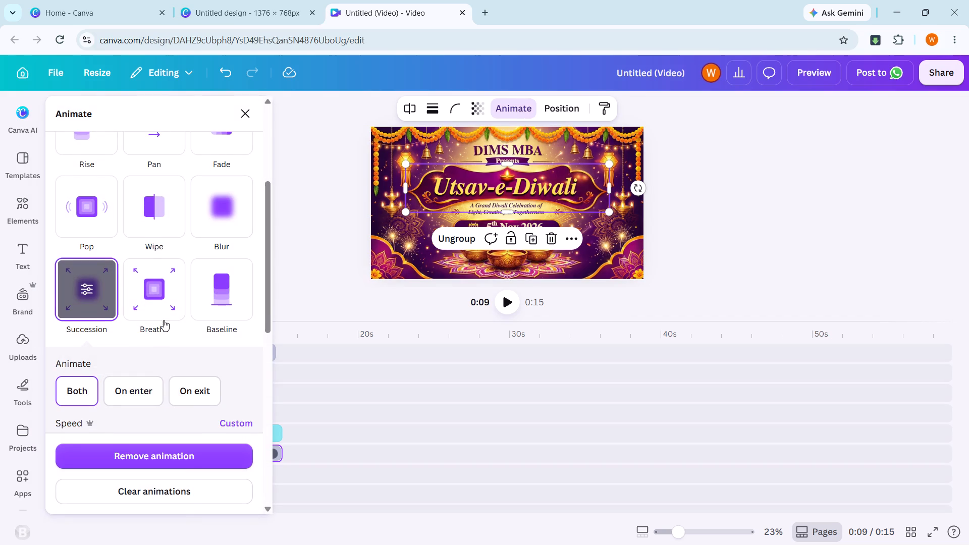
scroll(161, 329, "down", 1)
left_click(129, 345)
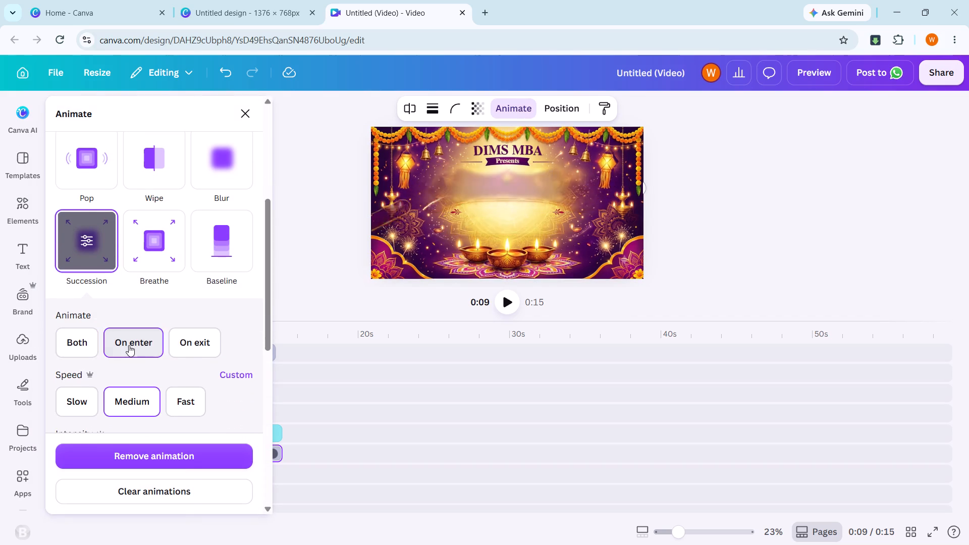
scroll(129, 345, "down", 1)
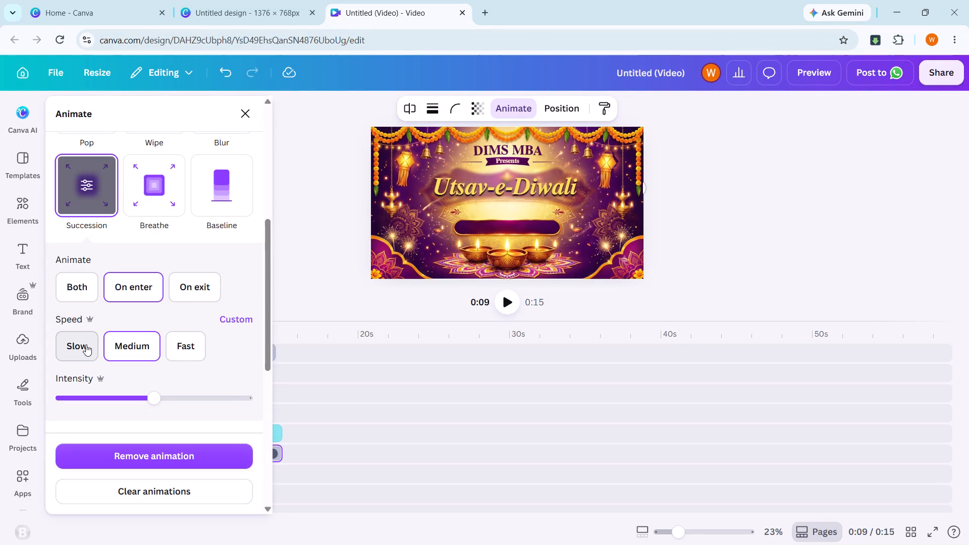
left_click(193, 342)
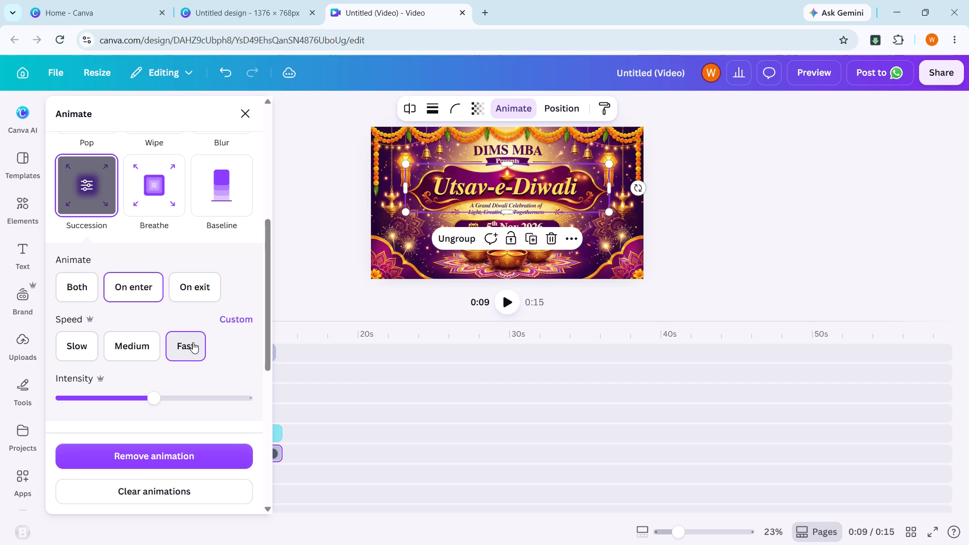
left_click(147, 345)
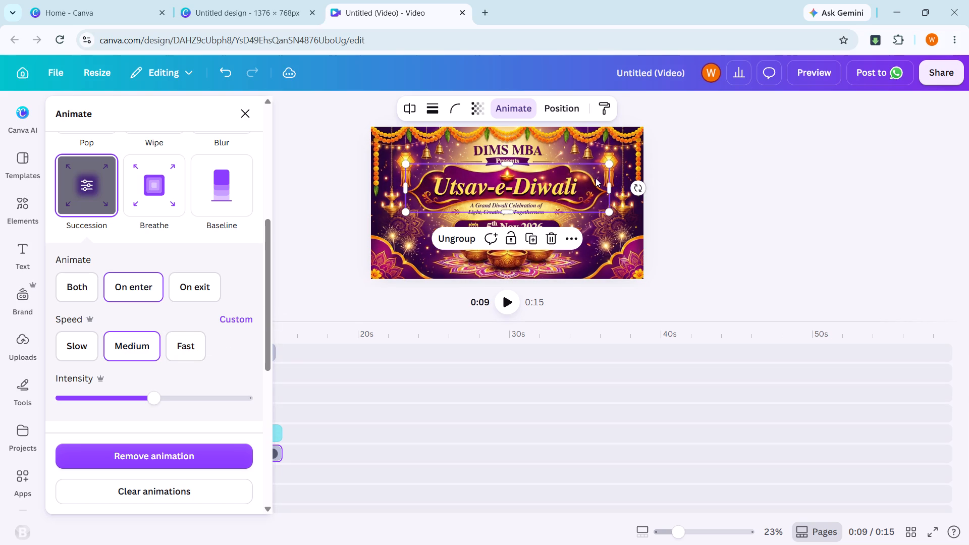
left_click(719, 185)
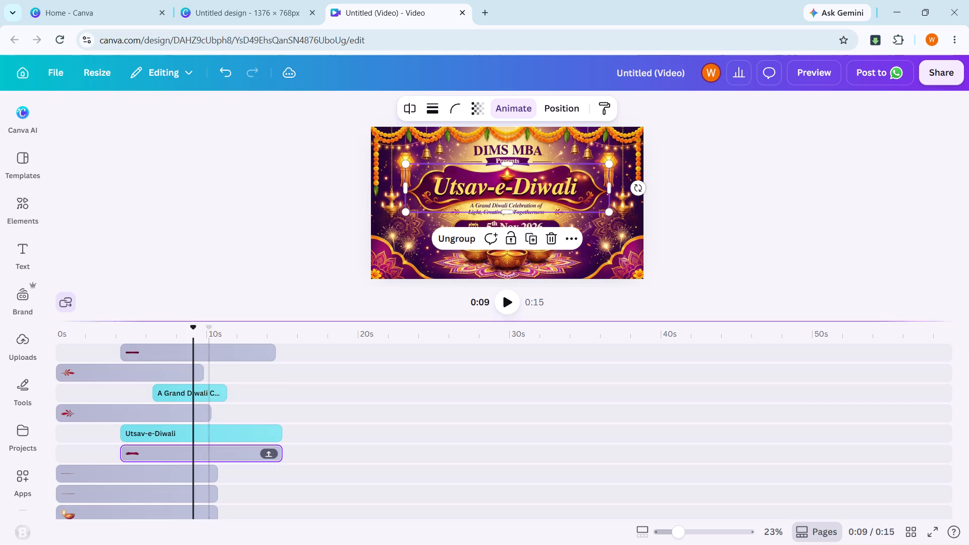
Play the video from about 4 s to 6 s to check the title frame's entrance.
left_click_drag(194, 335, 130, 340)
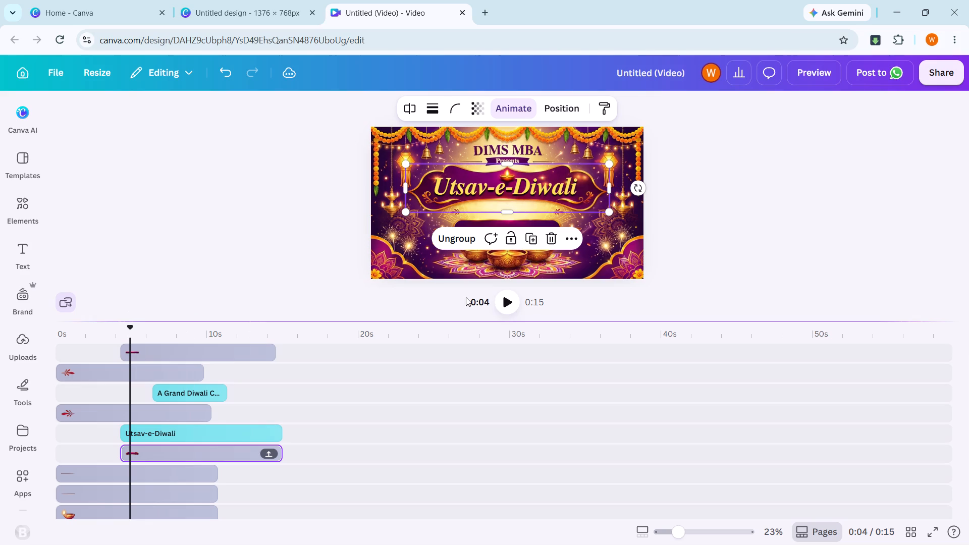
left_click(507, 305)
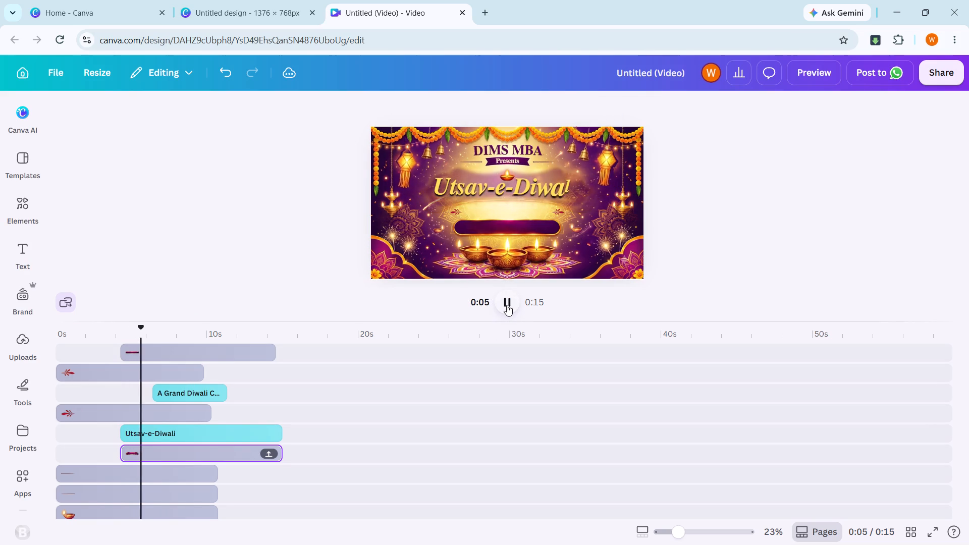
left_click(507, 305)
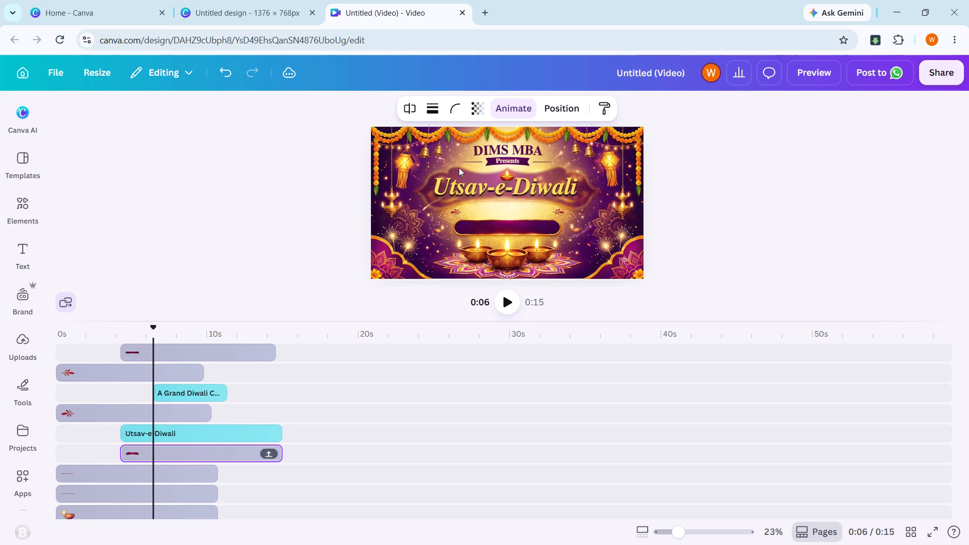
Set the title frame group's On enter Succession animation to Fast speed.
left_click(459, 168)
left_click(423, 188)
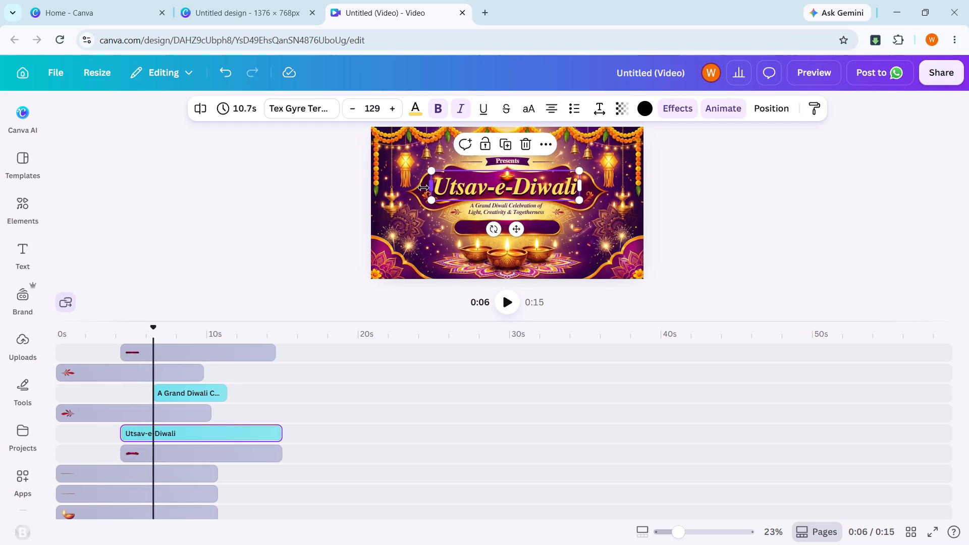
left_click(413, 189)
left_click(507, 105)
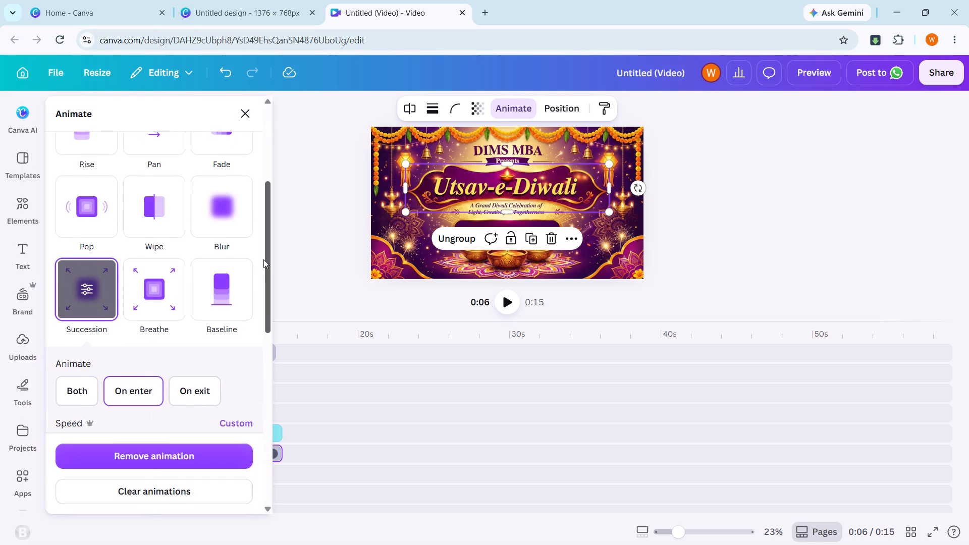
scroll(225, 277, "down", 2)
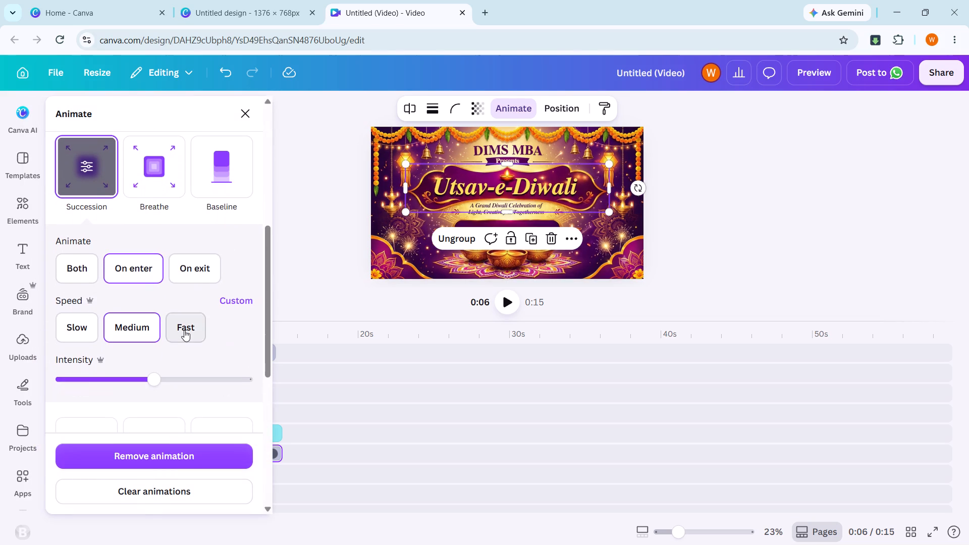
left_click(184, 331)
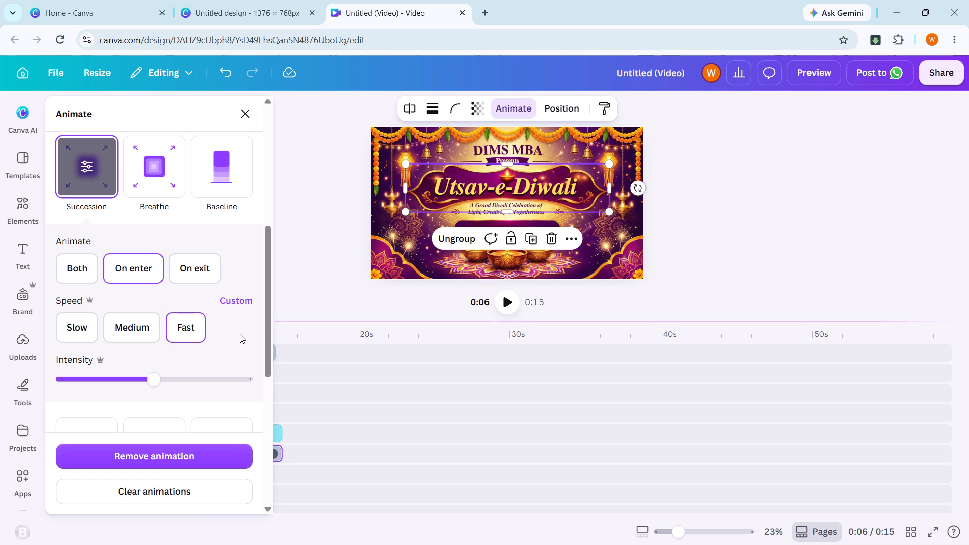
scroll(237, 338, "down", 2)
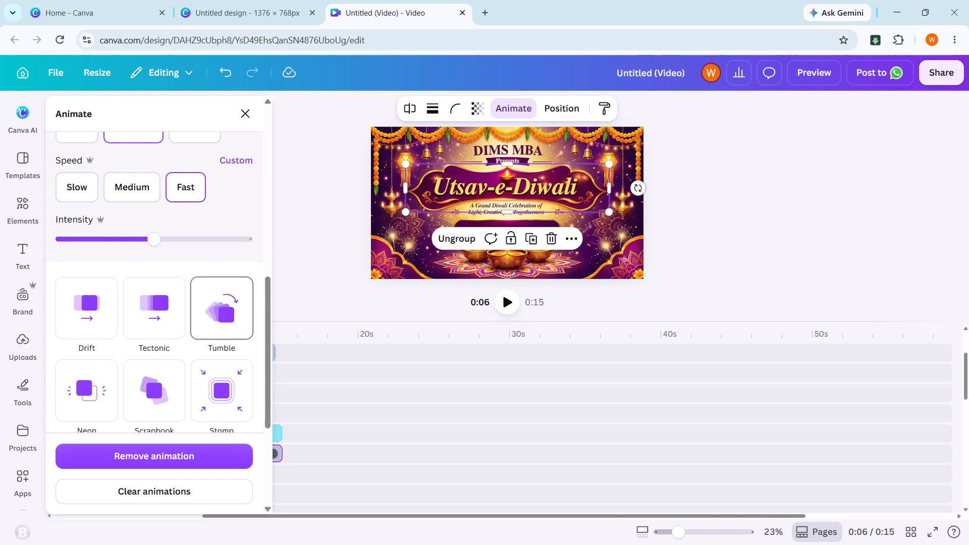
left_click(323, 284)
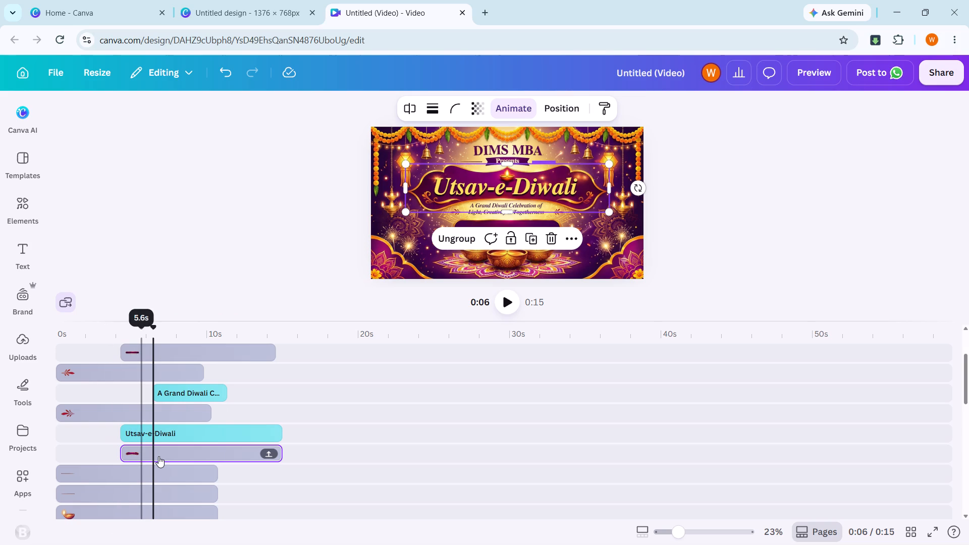
Play the video from the start to about 8 s to check the title frame and text timing.
scroll(158, 456, "up", 2)
scroll(158, 456, "down", 1)
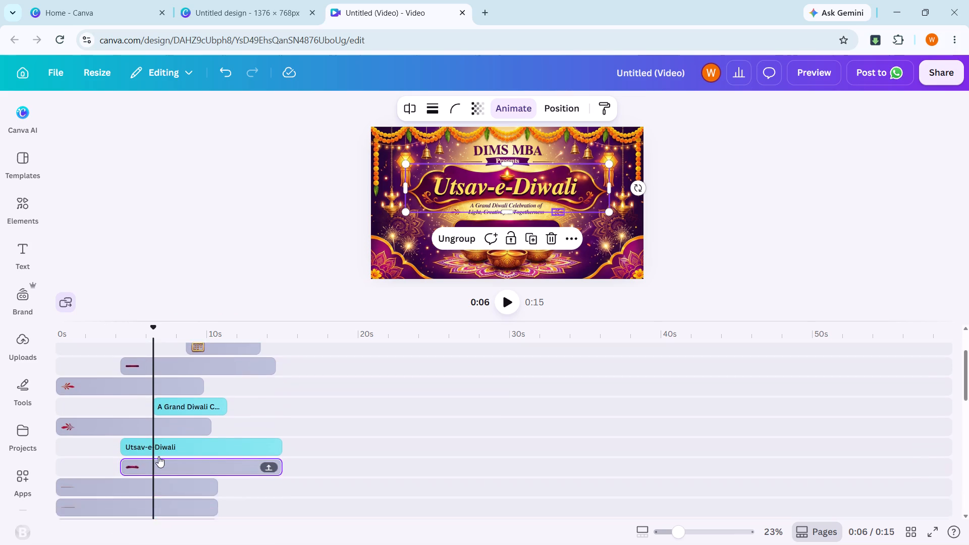
scroll(158, 456, "down", 2)
left_click_drag(152, 334, 59, 345)
key("space")
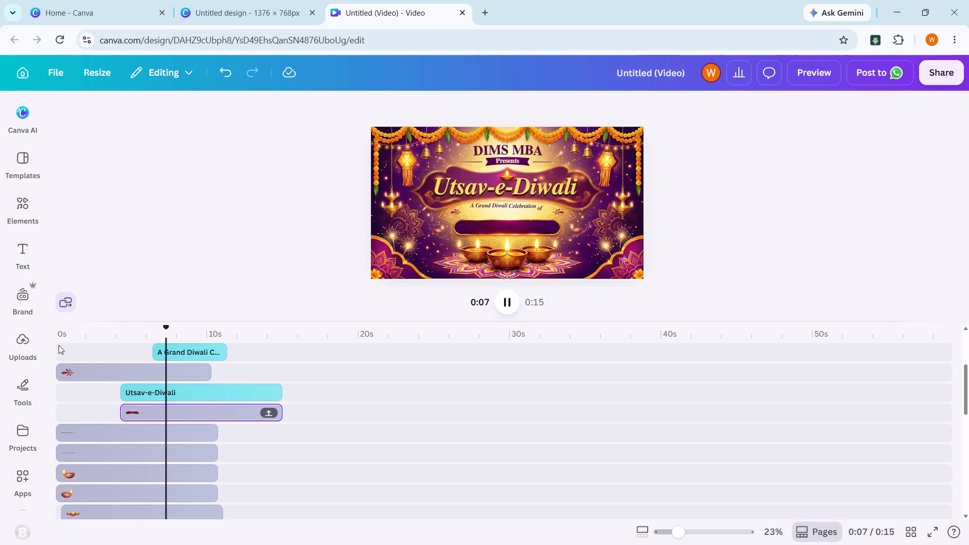
key("space")
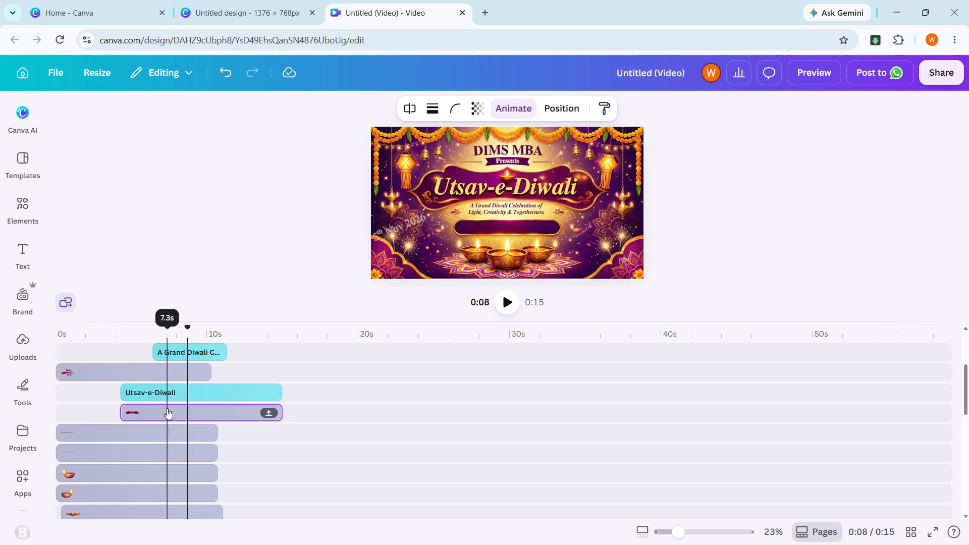
Move the title frame group's clip and the Utsav-e-Diwali text clip earlier so both start at about 3 s.
left_click_drag(167, 408, 149, 407)
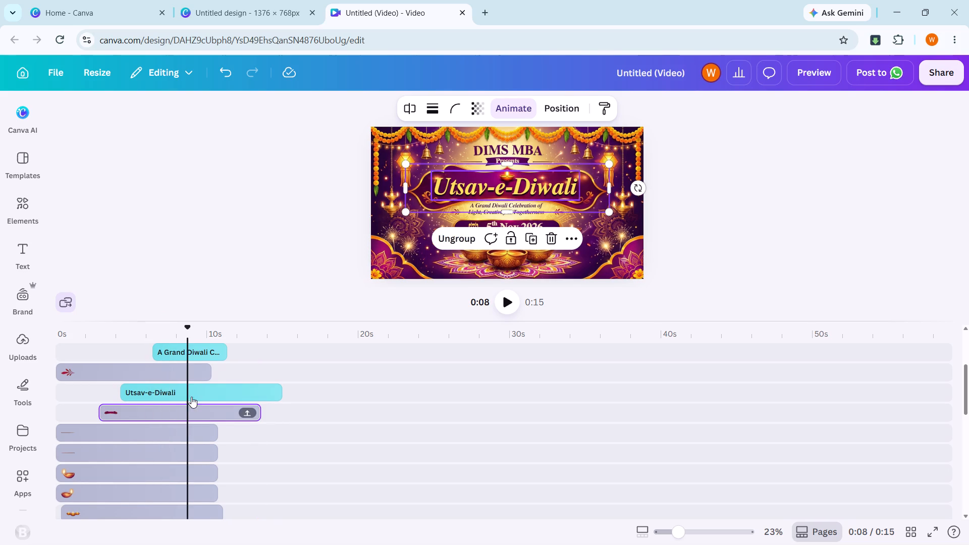
left_click_drag(194, 394, 176, 394)
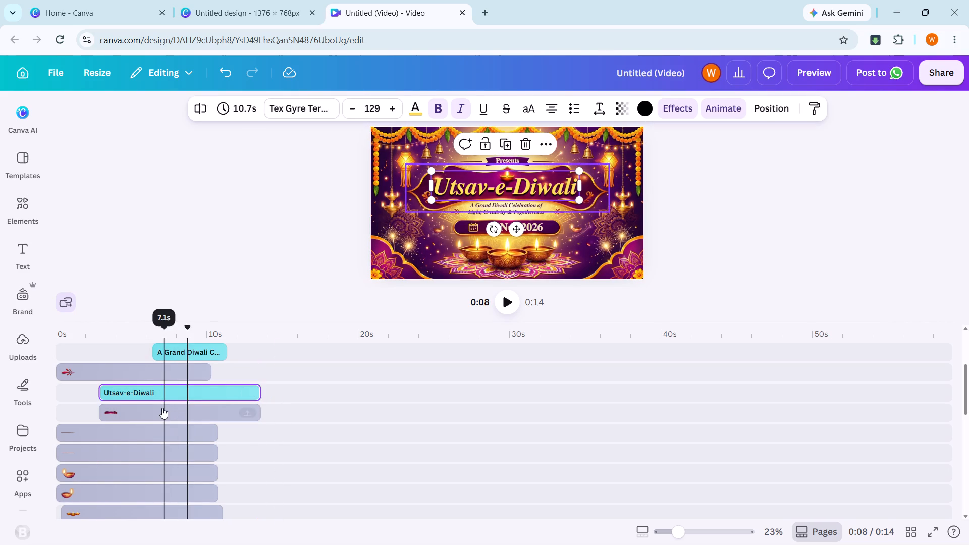
Remove the title frame group's animation and reapply Succession with Both enter and exit at Medium speed.
left_click(156, 408)
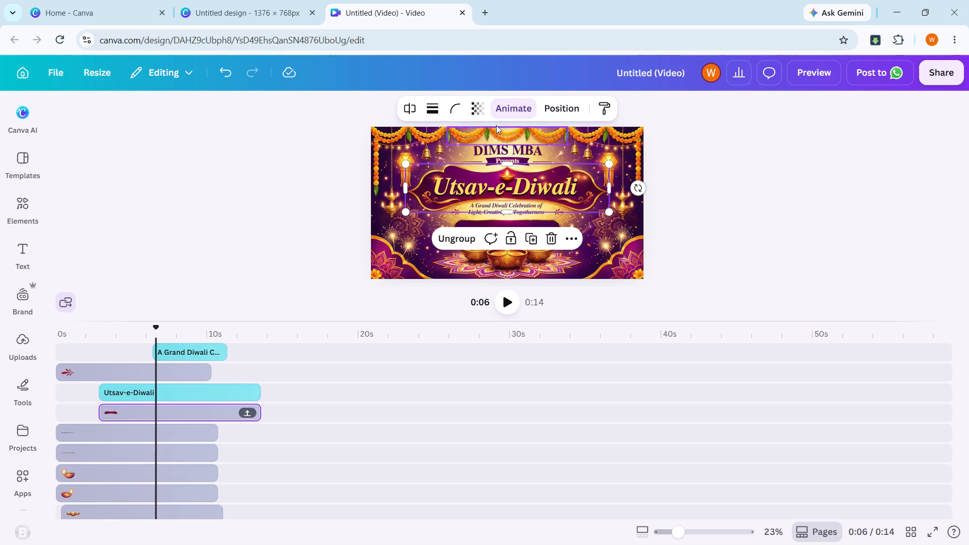
left_click(518, 109)
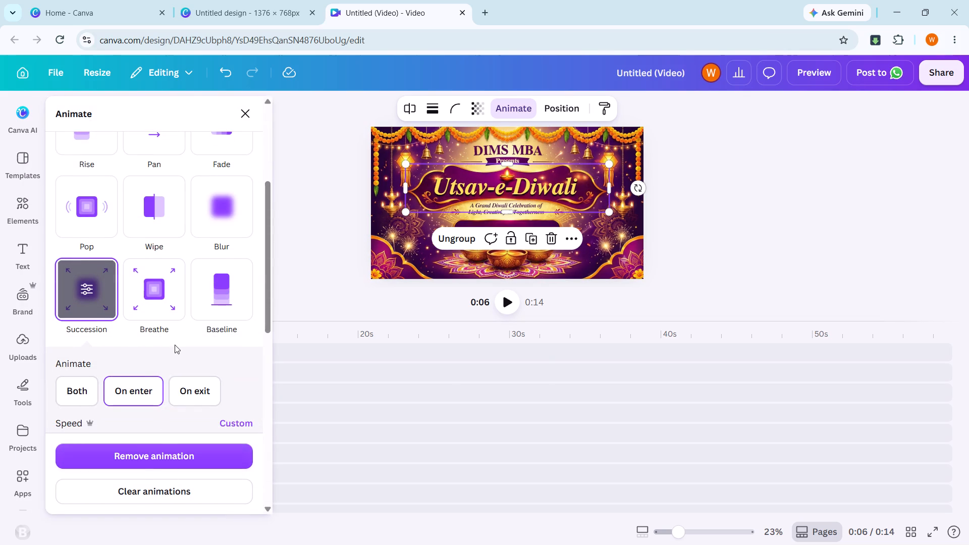
left_click(144, 452)
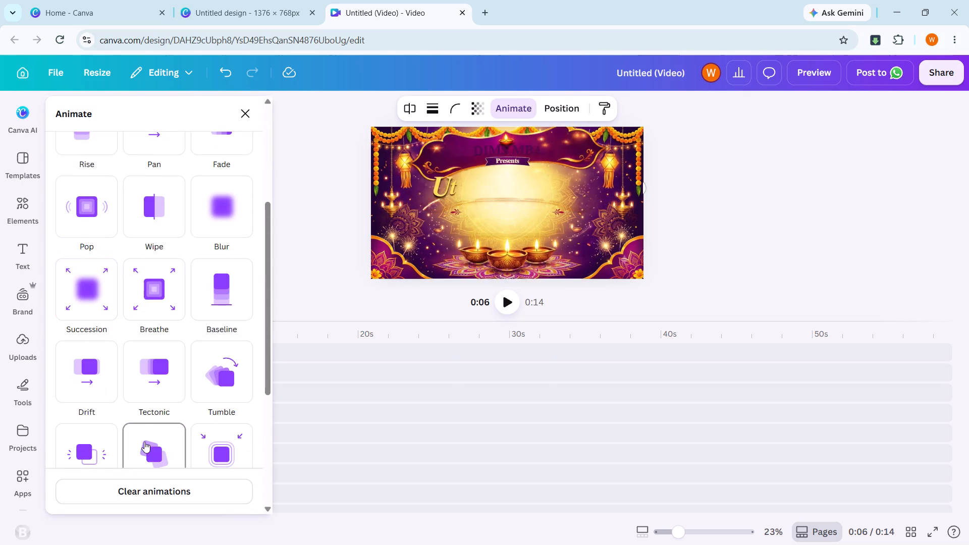
left_click(75, 282)
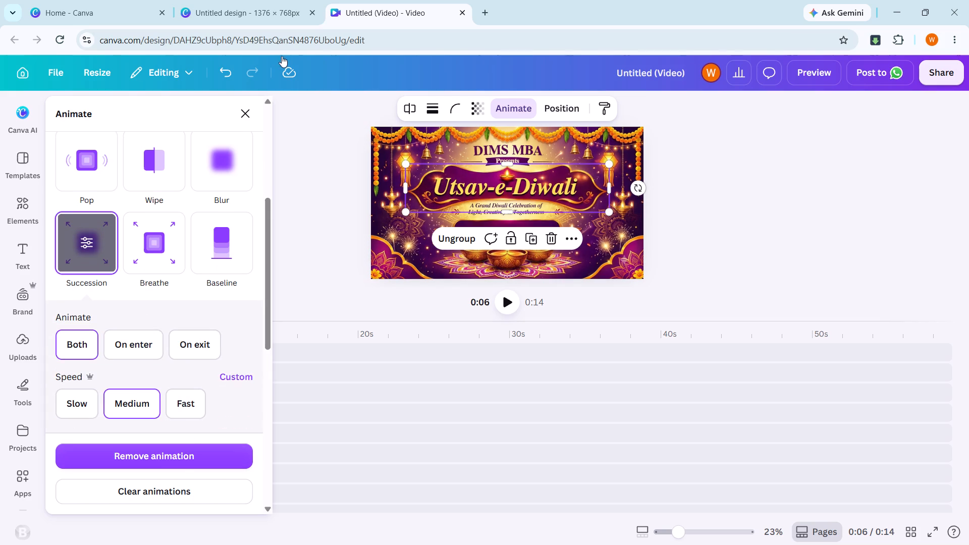
left_click(240, 106)
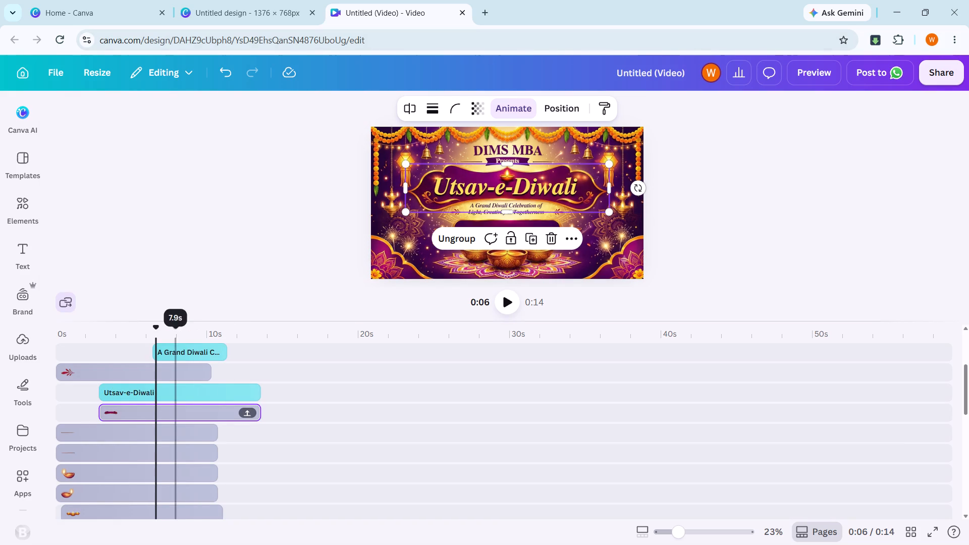
Play the video from about 2 s to 4 s to check how the title frame and Utsav-e-Diwali text enter.
left_click_drag(155, 330, 137, 335)
left_click_drag(137, 335, 89, 339)
key("space")
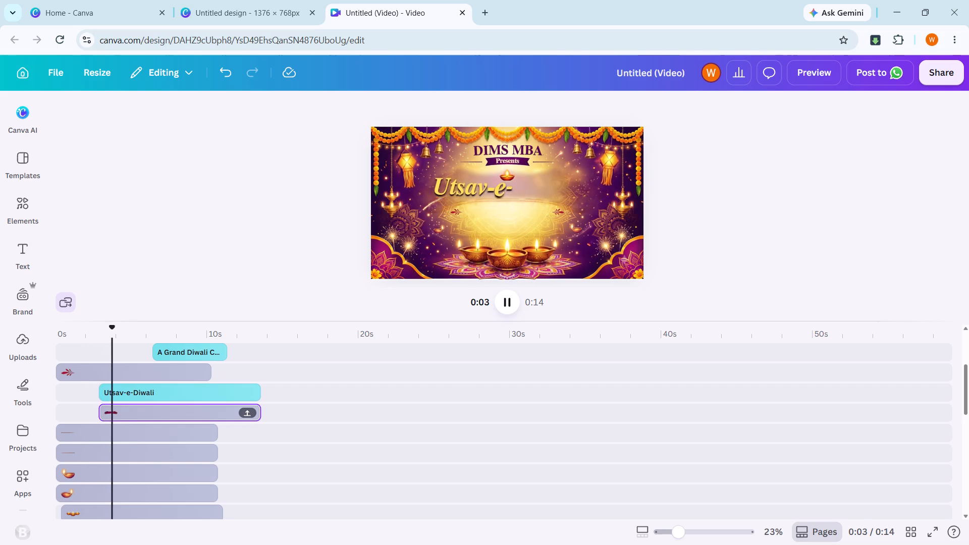
key("space")
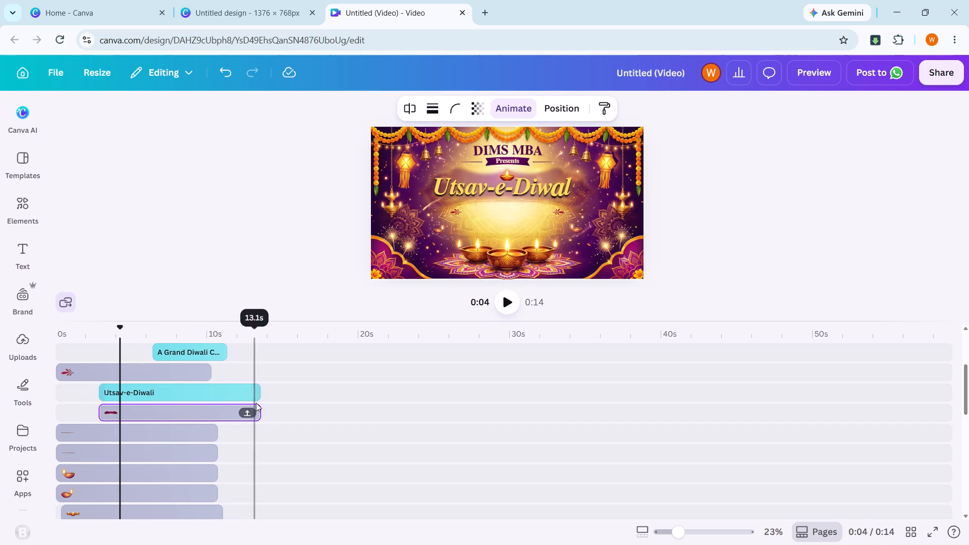
Expand the title frame group in the timeline and inspect the frame separately from its small diya.
left_click(246, 414)
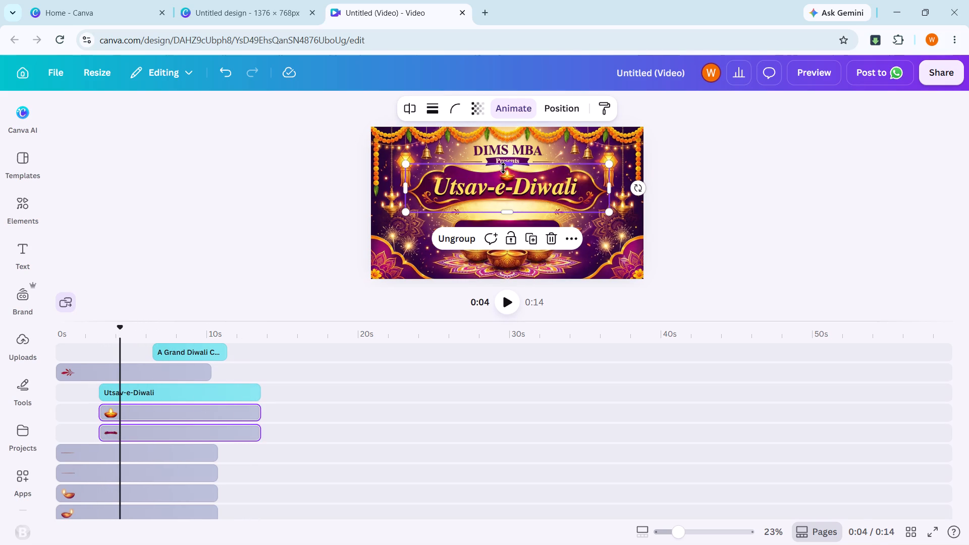
left_click(418, 194)
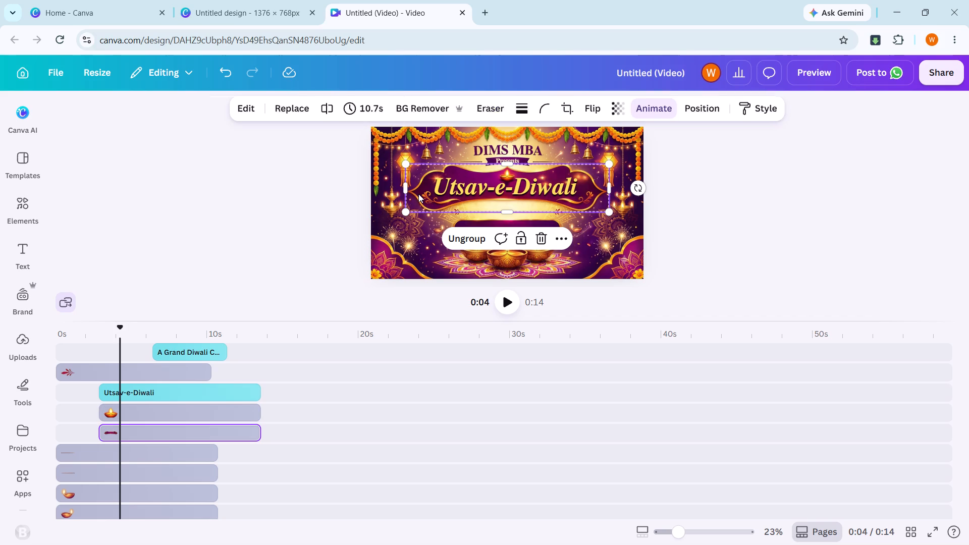
left_click(269, 226)
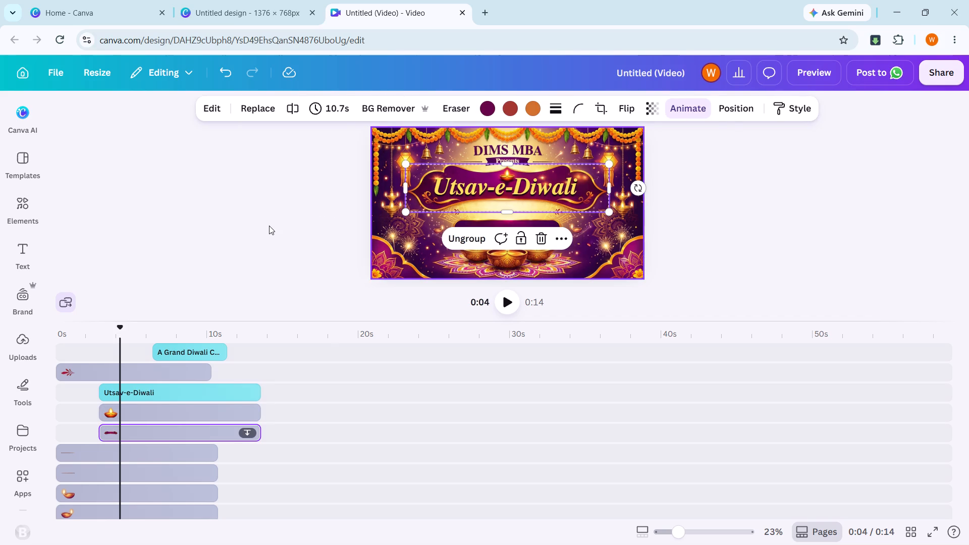
Preview the Succession animation on the whole title frame and small diya group.
left_click(415, 193)
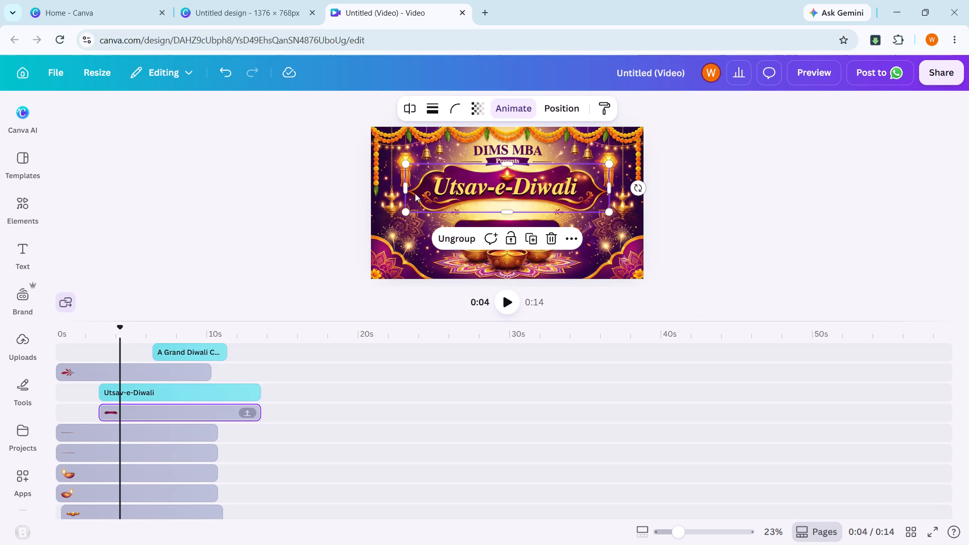
left_click(517, 111)
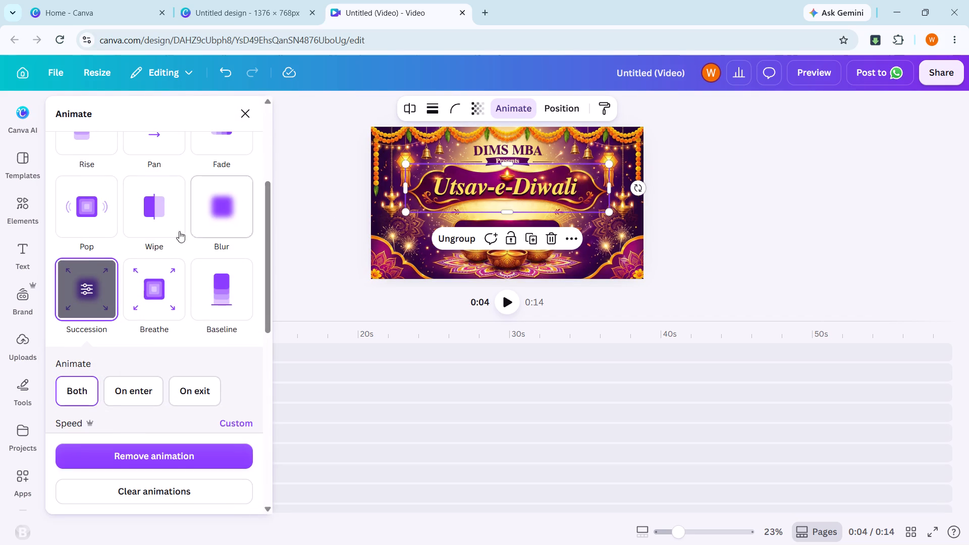
left_click(80, 291)
left_click(327, 279)
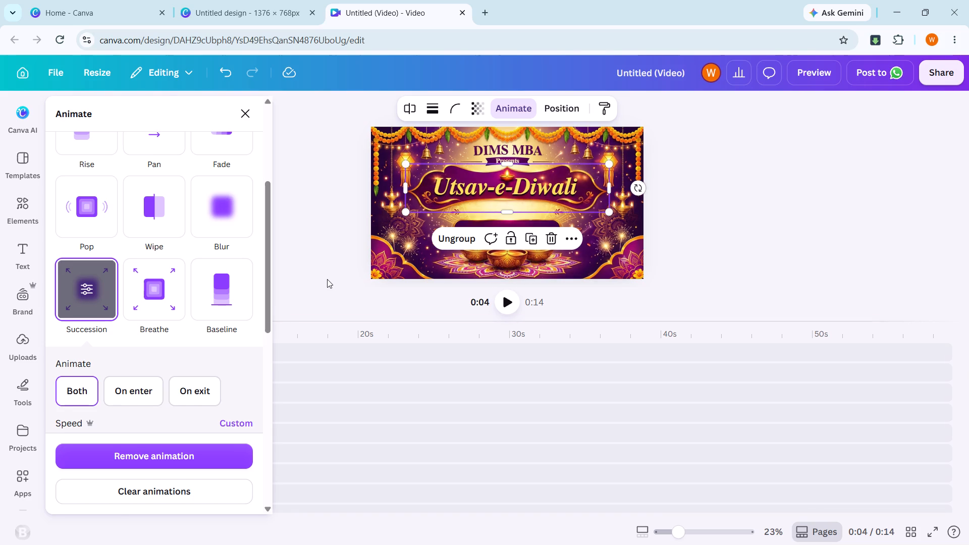
Play the video from near the start to about 5 s to check how the grouped title frame enters.
left_click_drag(122, 338, 65, 343)
key("space")
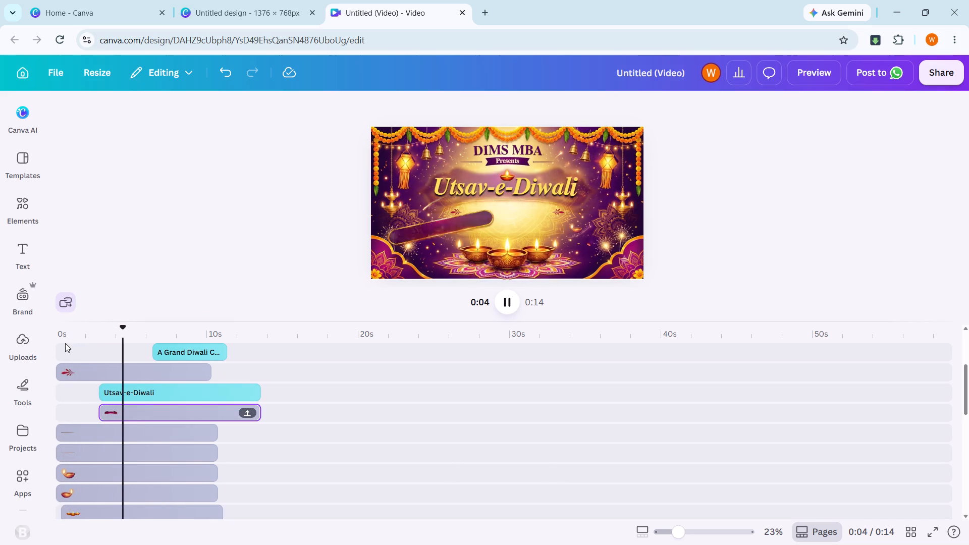
key("space")
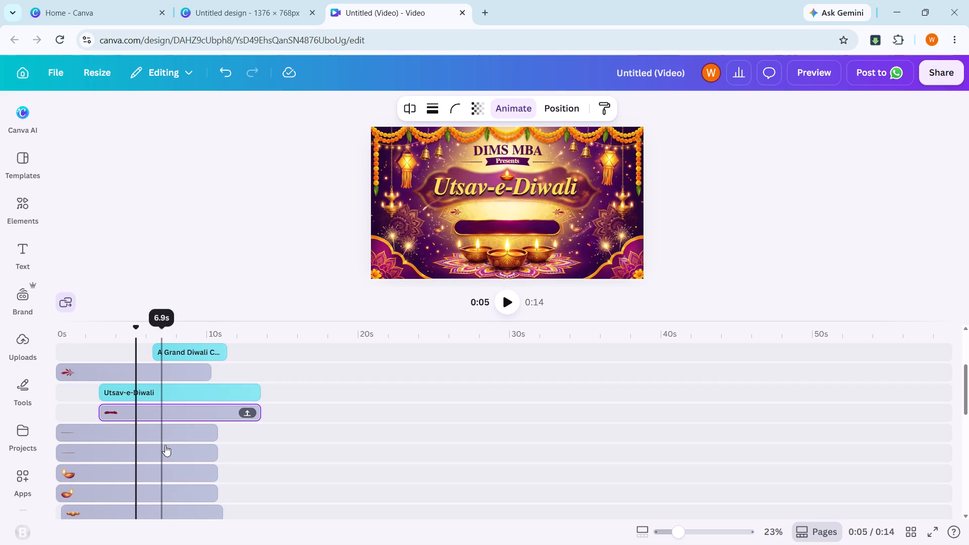
Ungroup the title frame from its small diya.
left_click(243, 415)
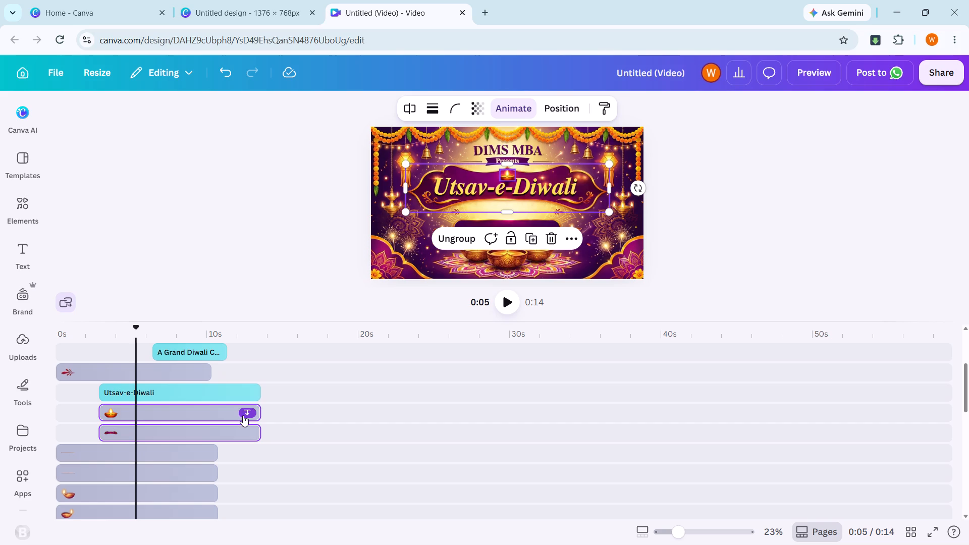
left_click(462, 241)
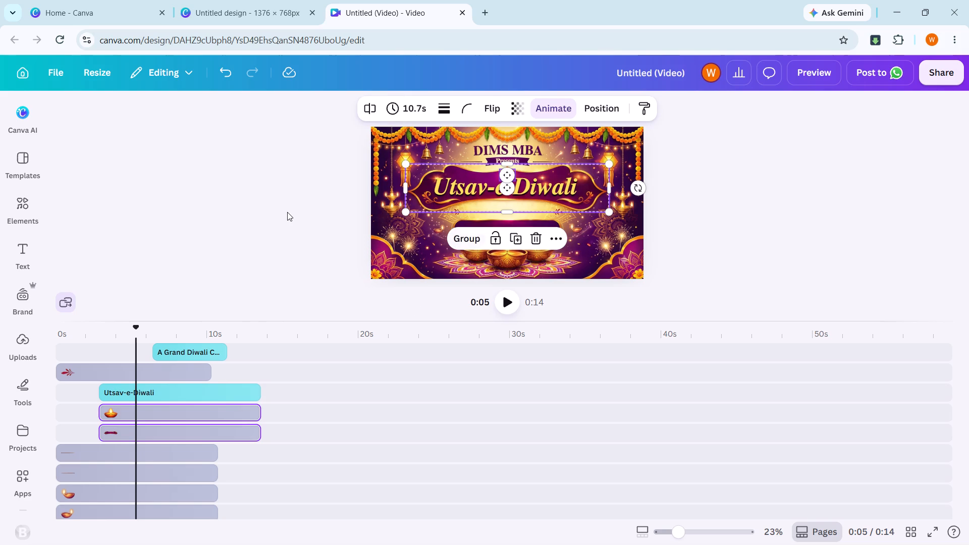
left_click(287, 212)
Play the video from about 1.4 s to 3 s to check the entrance of the ungrouped title frame and diya.
left_click_drag(136, 337, 77, 346)
key("space")
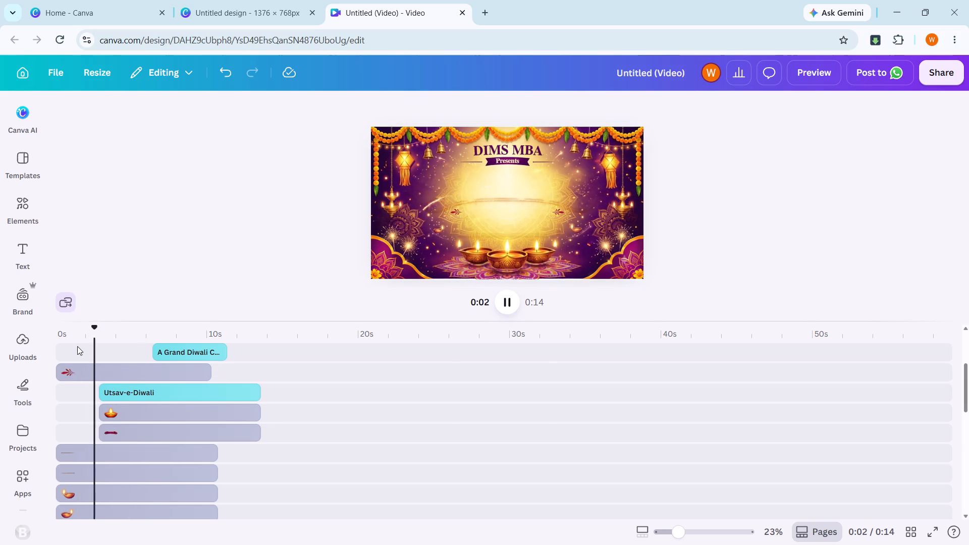
key("space")
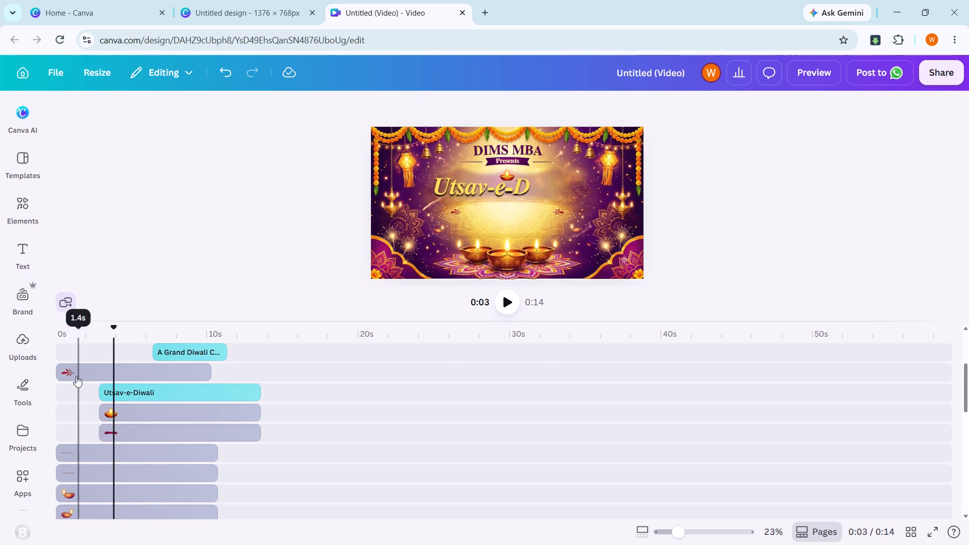
Set the speed of the title frame's on-enter Succession animation to Medium.
left_click(152, 434)
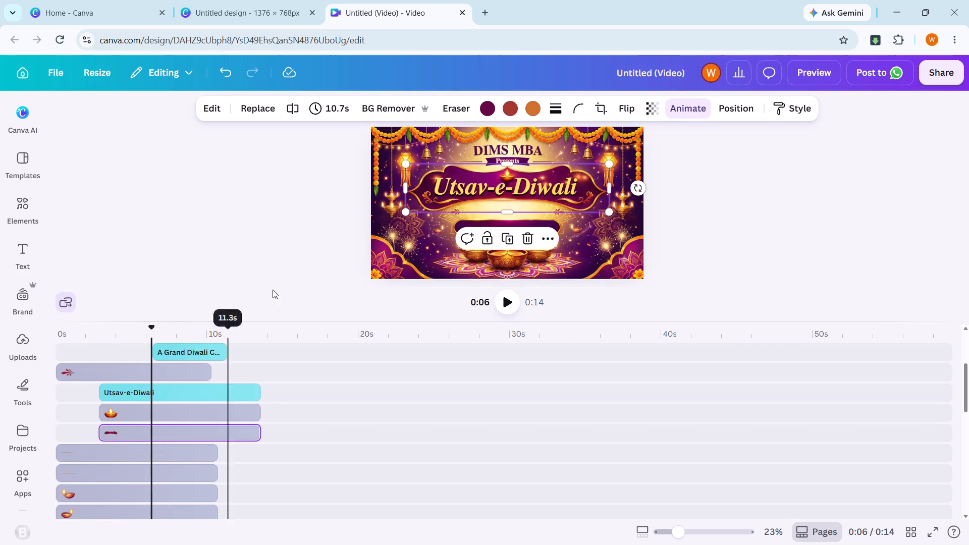
left_click(694, 104)
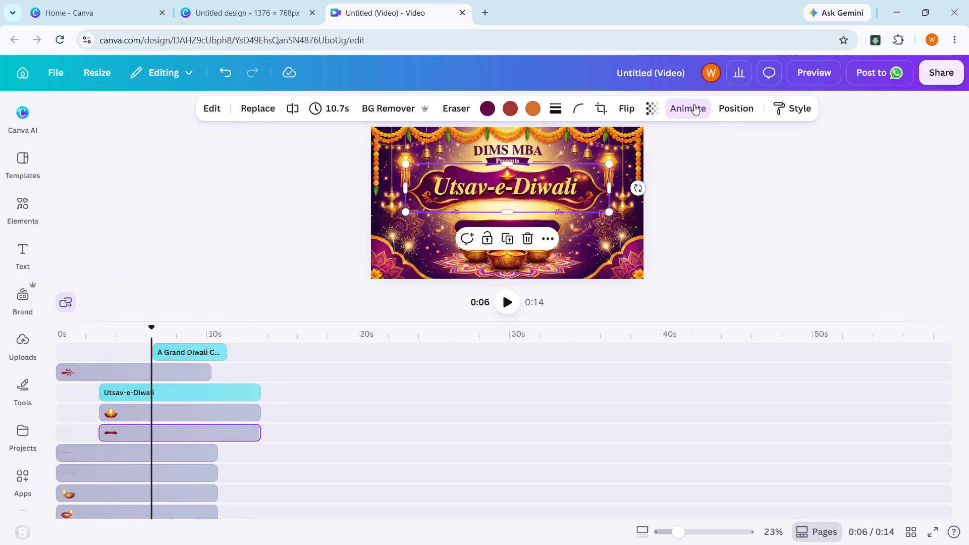
scroll(144, 357, "down", 2)
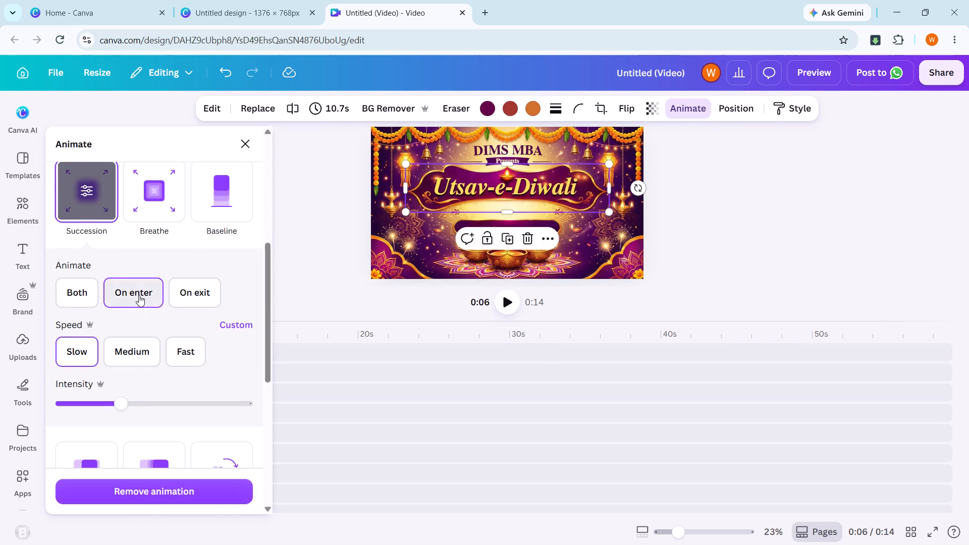
left_click(142, 352)
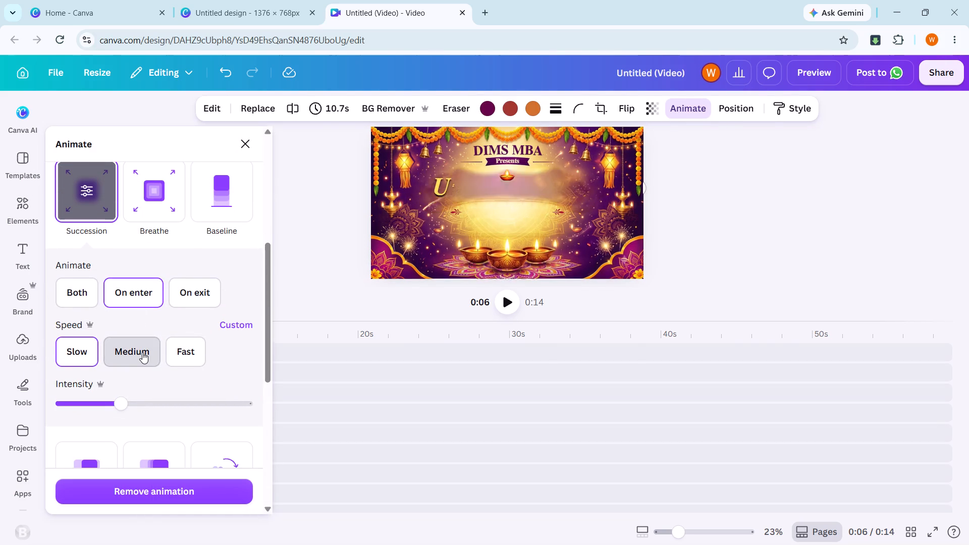
left_click(326, 290)
Play the opening 7 to 8 s of the video twice to check when the title frame and tagline enter.
left_click_drag(148, 359, 79, 361)
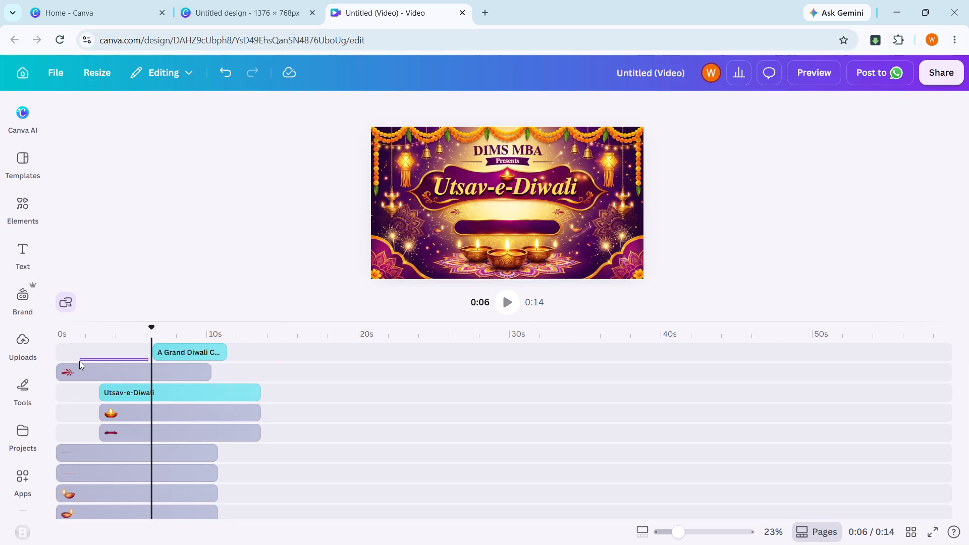
left_click_drag(150, 333, 81, 347)
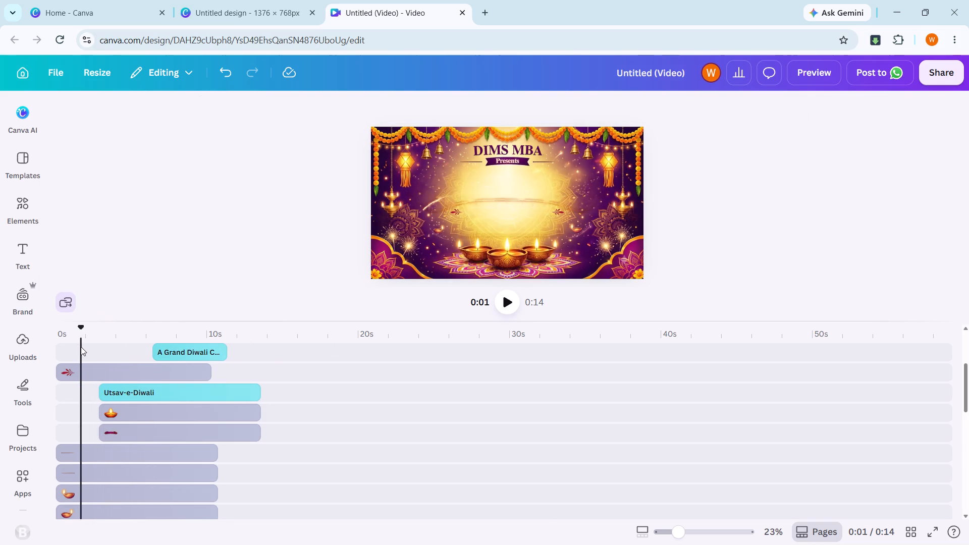
key("space")
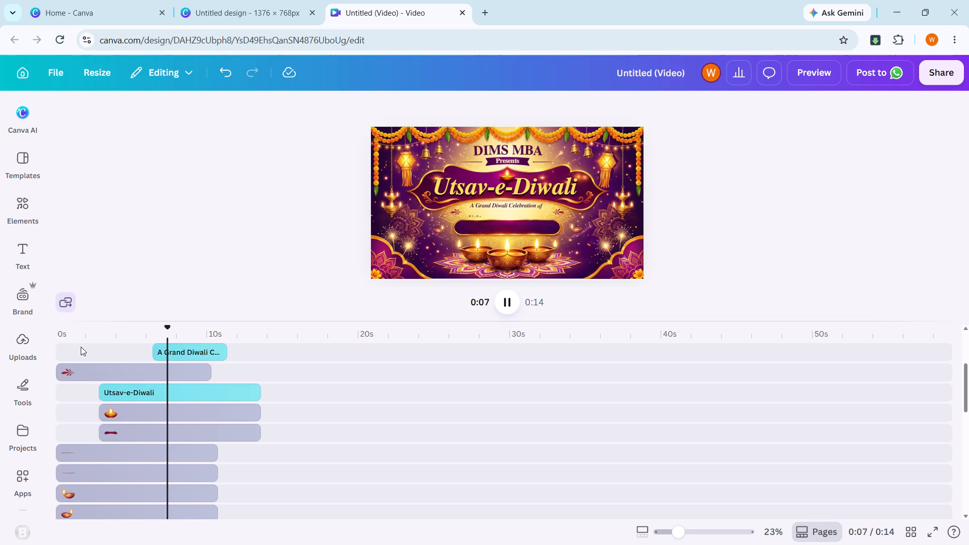
key("space")
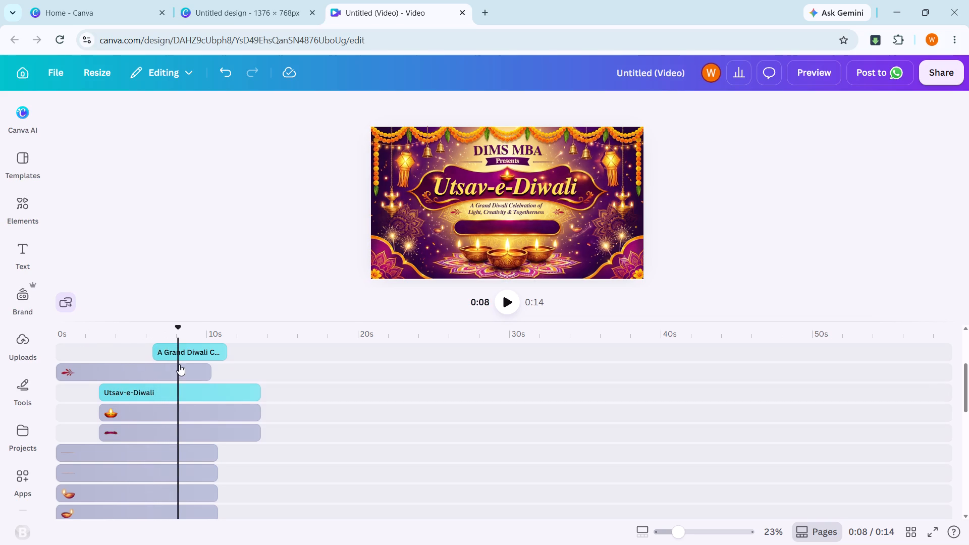
left_click_drag(180, 336, 46, 358)
key("space")
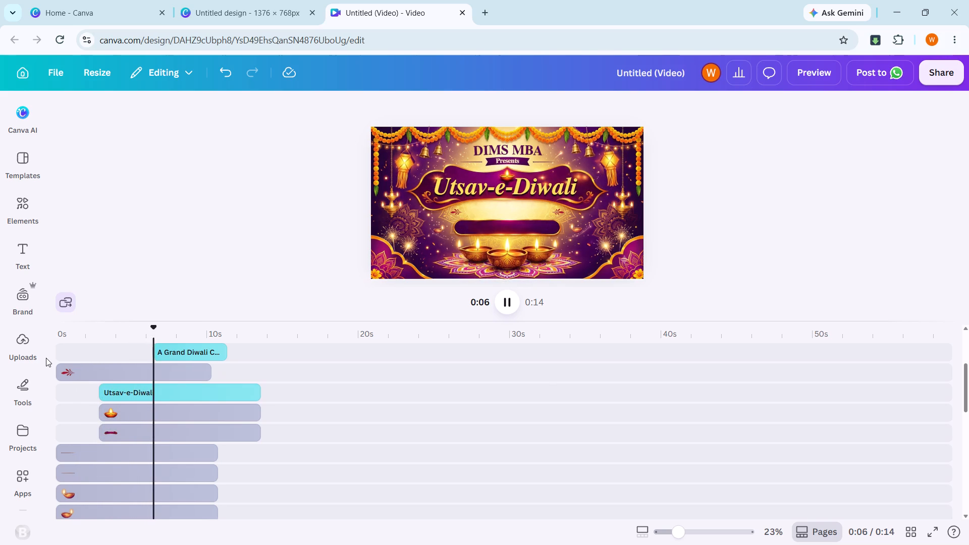
key("space")
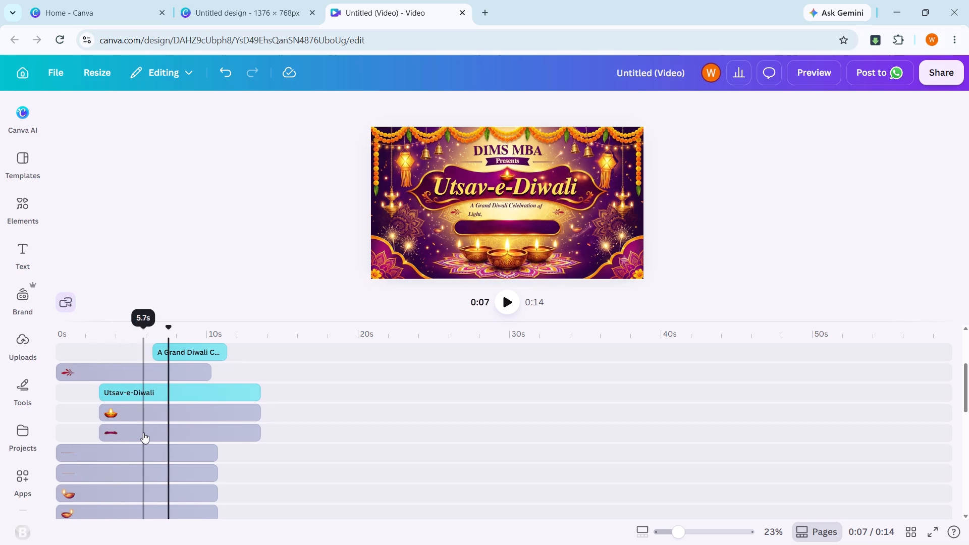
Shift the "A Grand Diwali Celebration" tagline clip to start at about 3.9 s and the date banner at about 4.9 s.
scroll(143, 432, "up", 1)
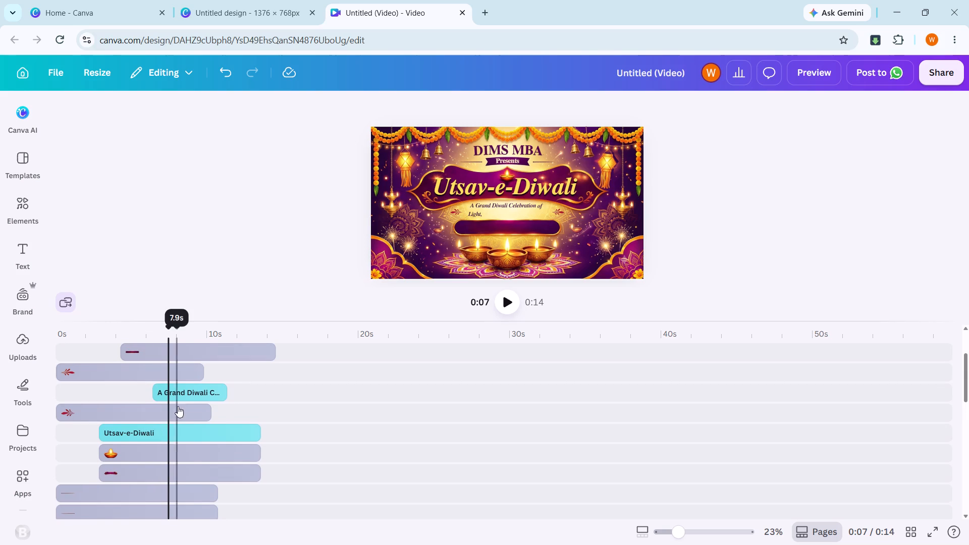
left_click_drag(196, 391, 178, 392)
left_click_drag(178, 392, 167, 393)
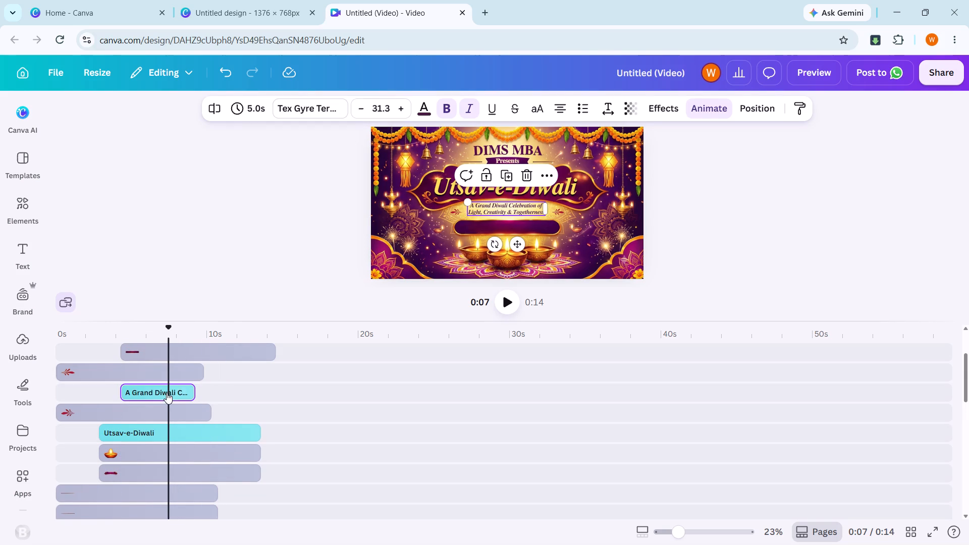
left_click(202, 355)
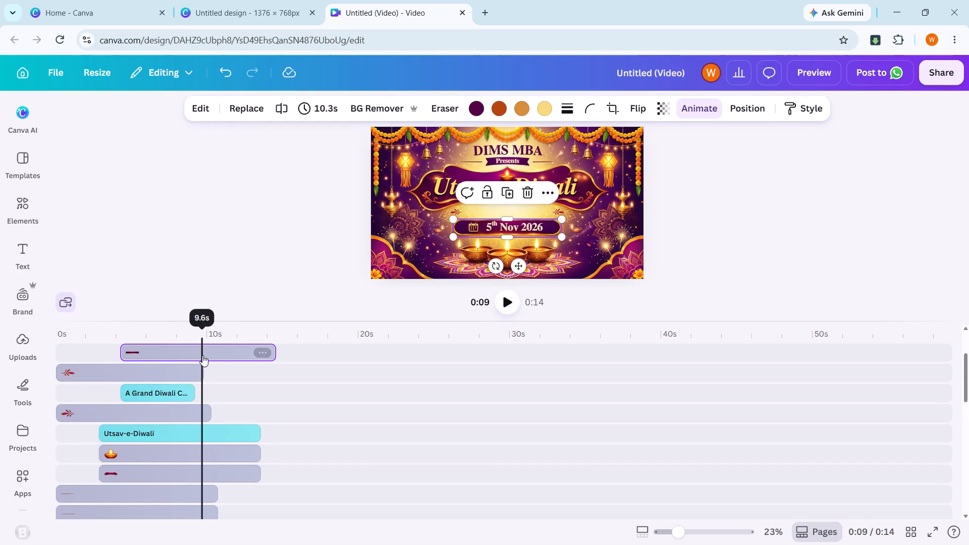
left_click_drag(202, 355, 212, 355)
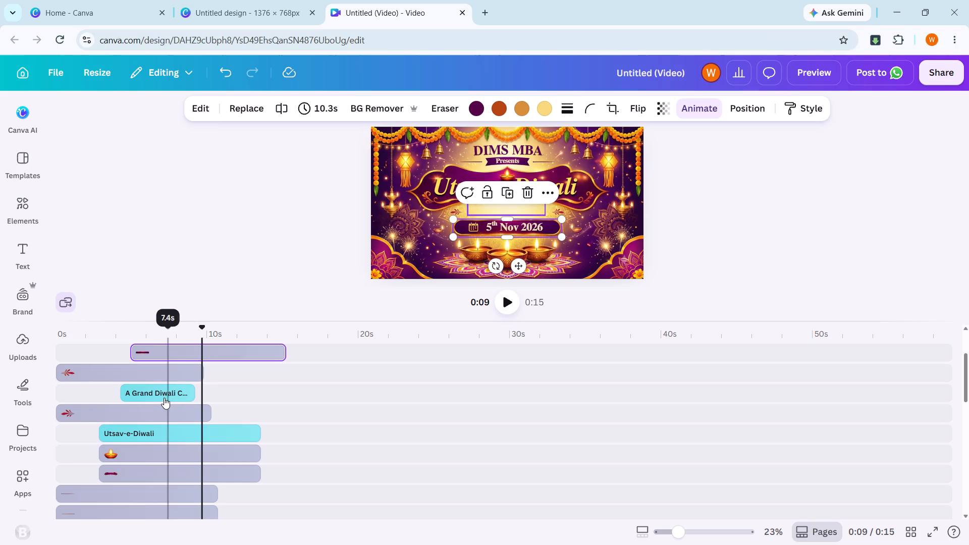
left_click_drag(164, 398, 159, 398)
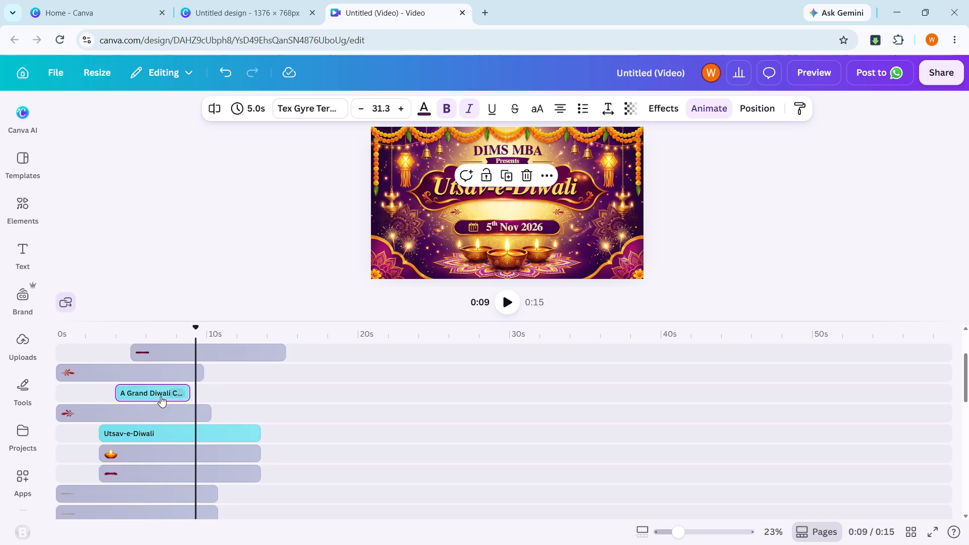
Play the video from the start to about 8 s to check the tagline and date banner timing.
left_click_drag(195, 339, 37, 373)
key("space")
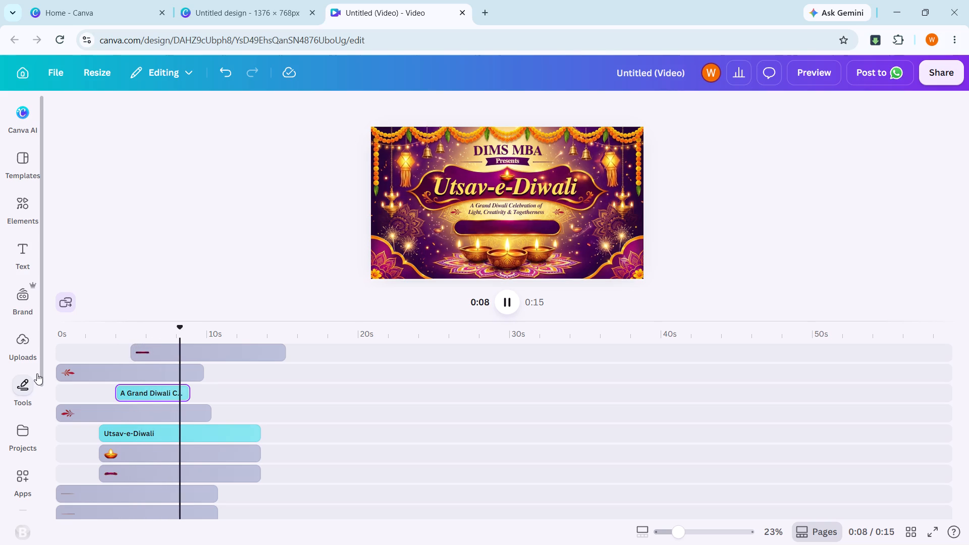
key("space")
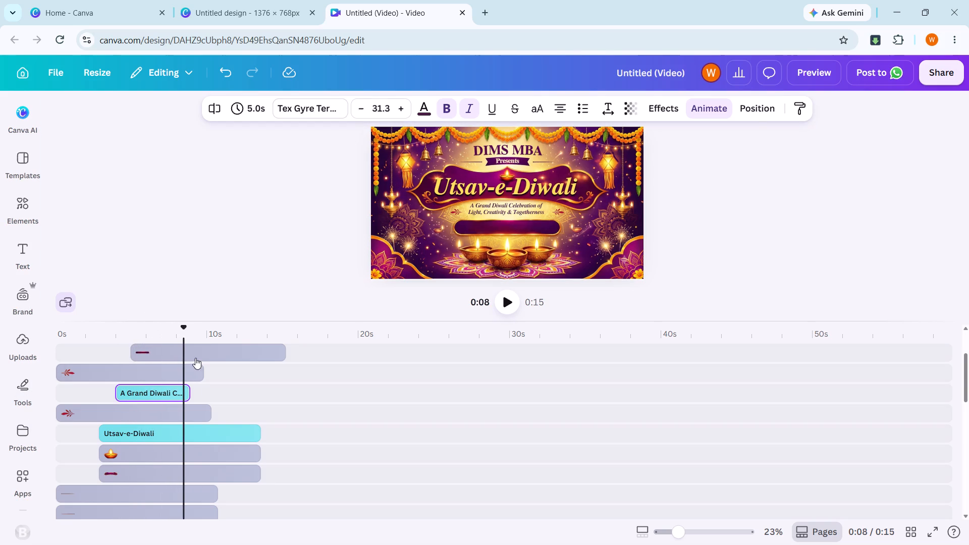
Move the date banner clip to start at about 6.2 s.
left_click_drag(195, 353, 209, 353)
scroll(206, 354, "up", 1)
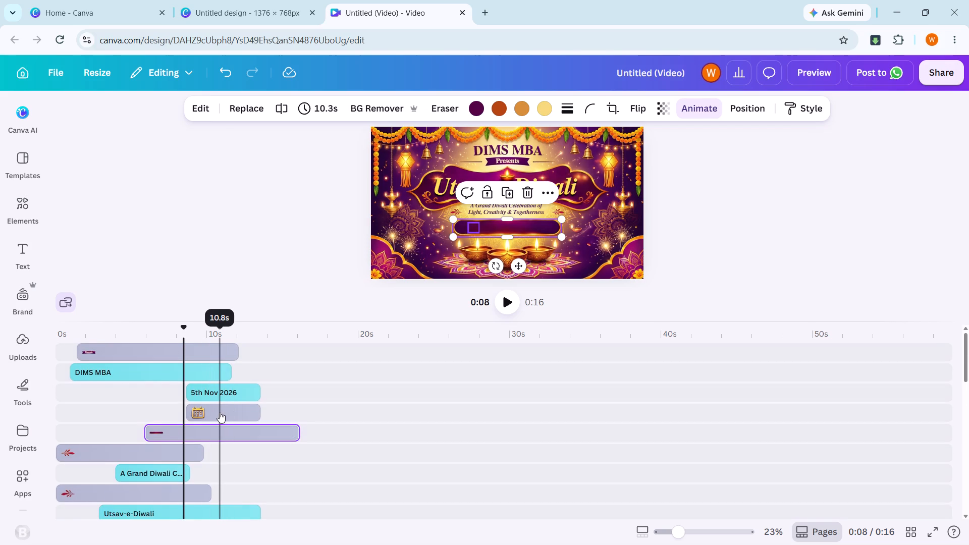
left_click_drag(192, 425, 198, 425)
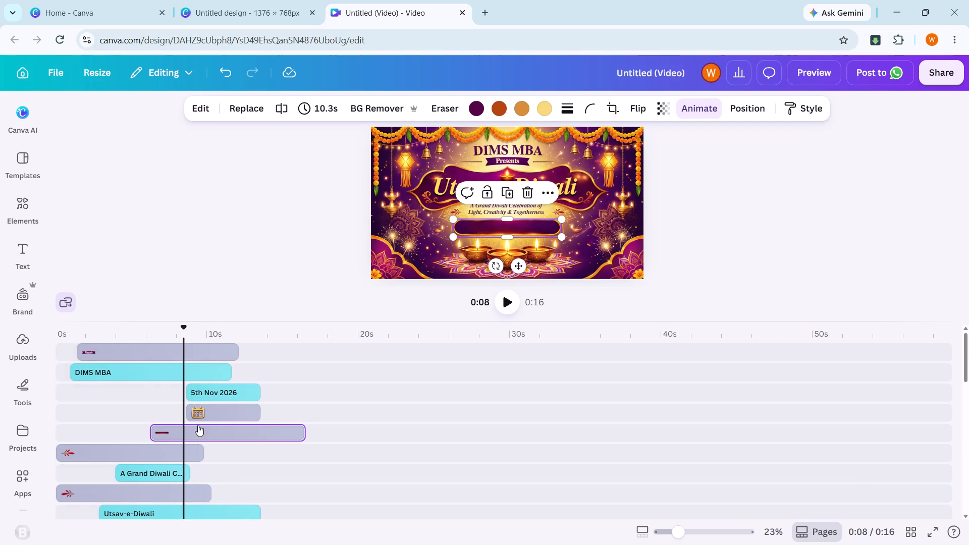
Play the video from about 3 s to 8 s to check when the tagline and date banner appear.
left_click_drag(183, 332, 154, 332)
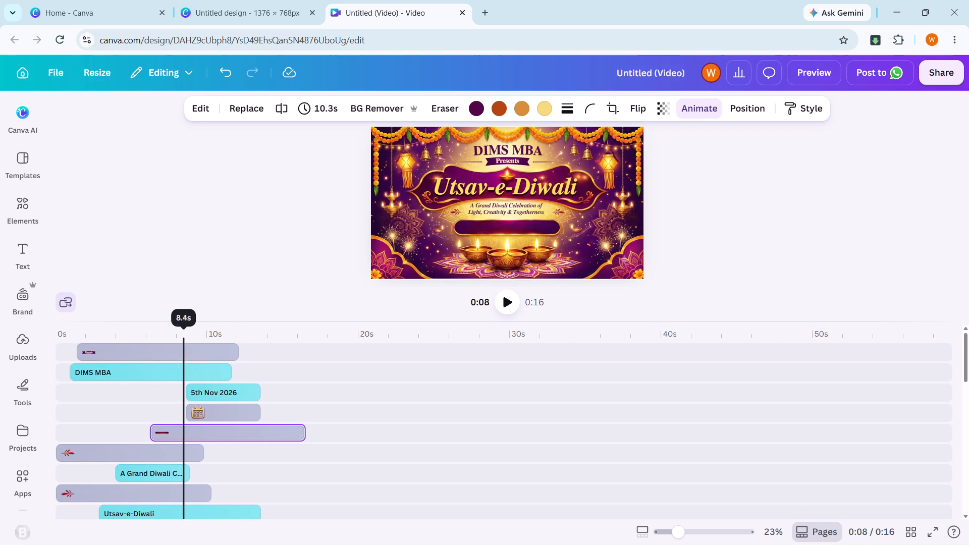
left_click_drag(154, 332, 102, 335)
key("space")
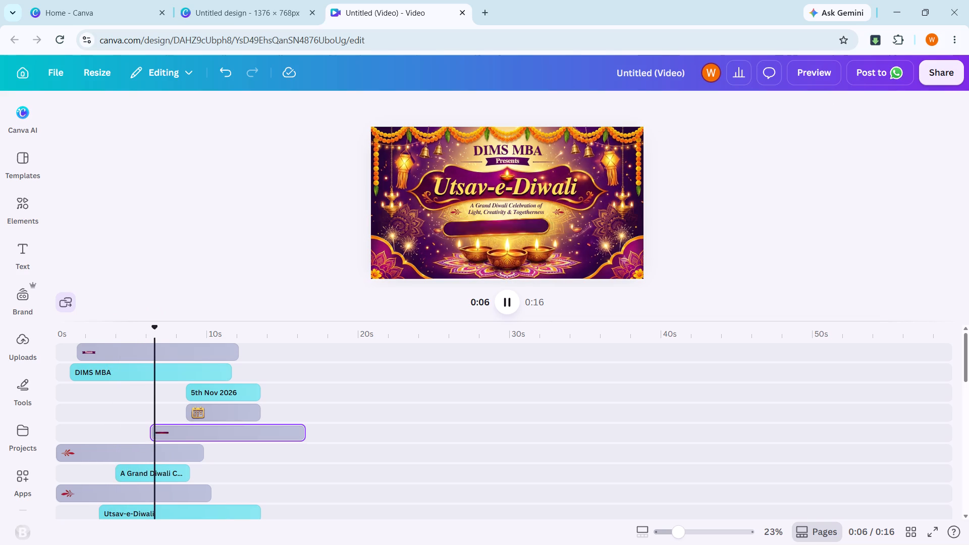
key("space")
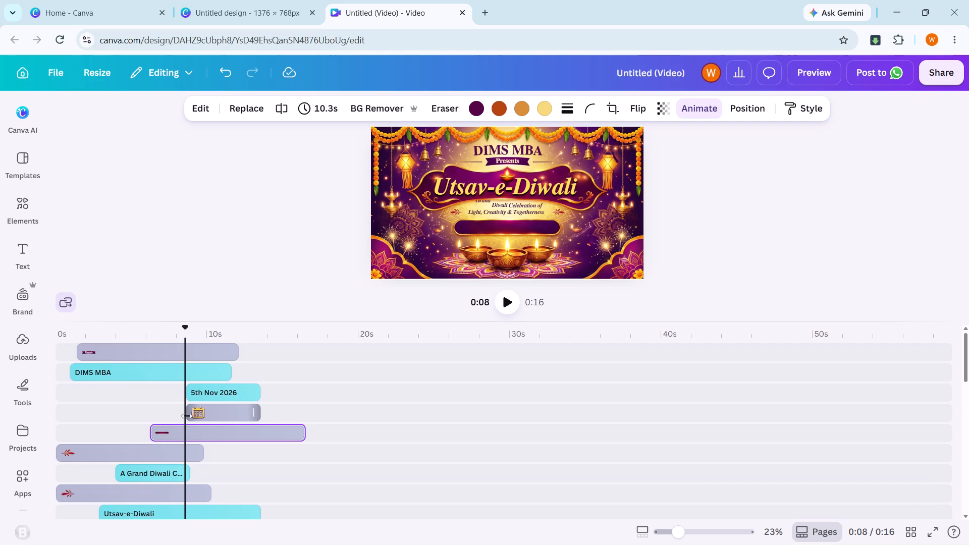
Move the date banner clip to start at about 6.6 s and the tagline clip at about 4.8 s.
left_click_drag(180, 433, 186, 433)
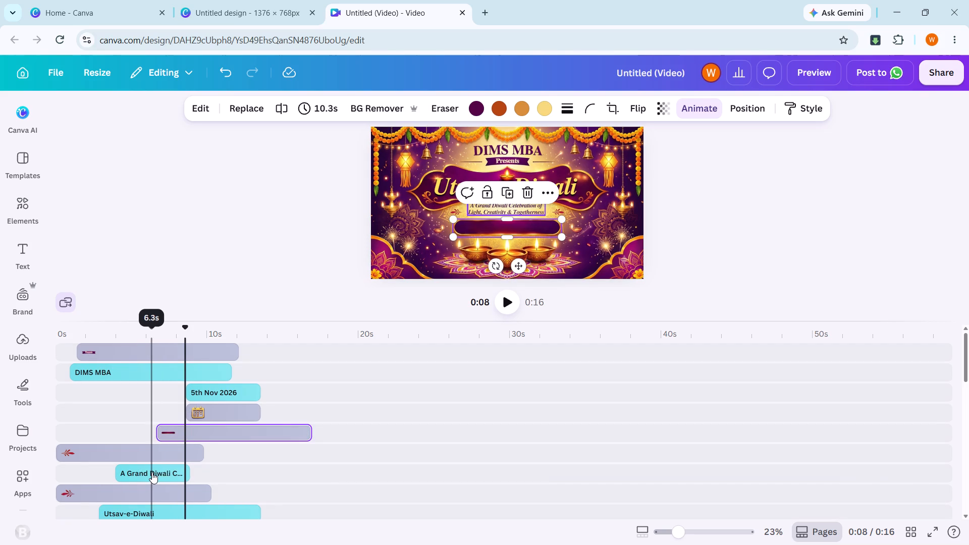
left_click_drag(152, 472, 161, 472)
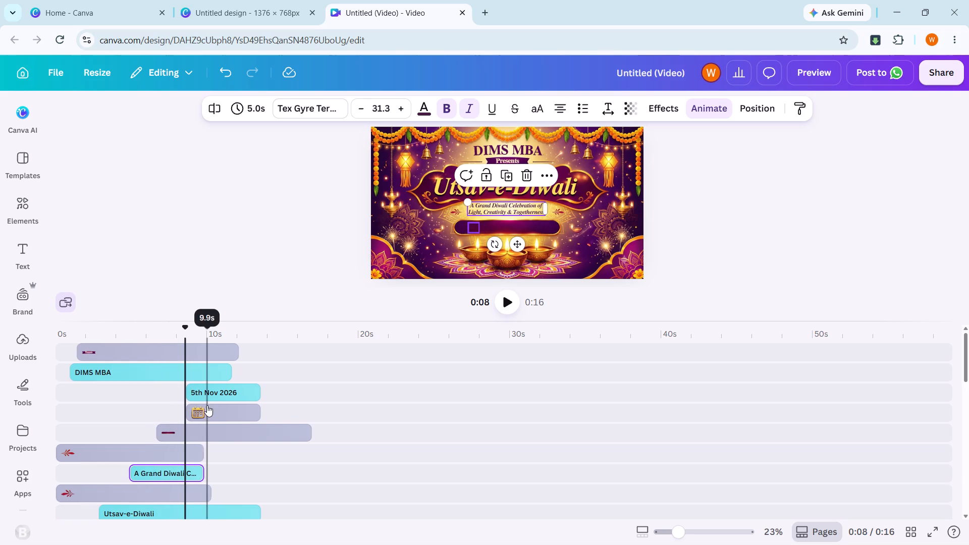
Move the calendar icon and "5th Nov 2026" text clips to both start at about 7.8 s.
left_click_drag(211, 409, 200, 409)
left_click(200, 409)
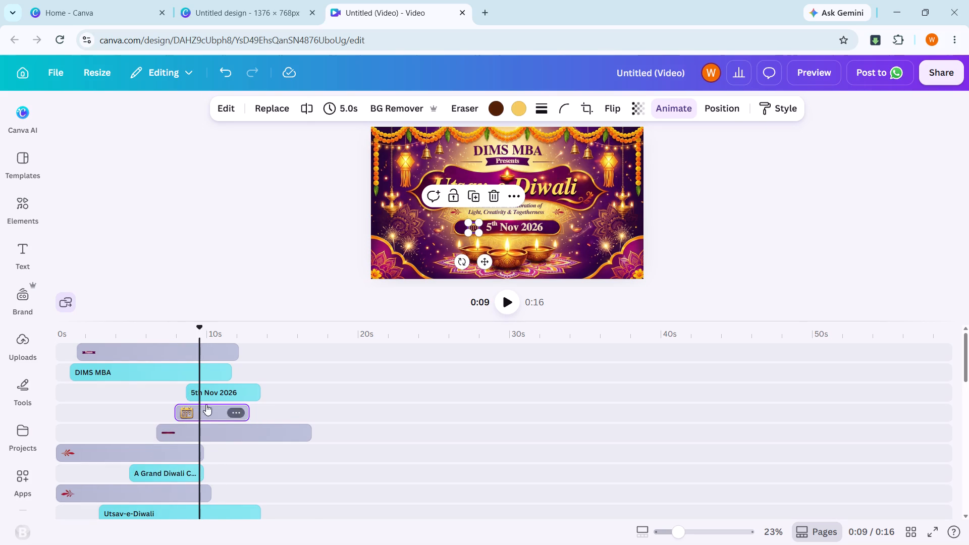
left_click_drag(211, 395, 200, 395)
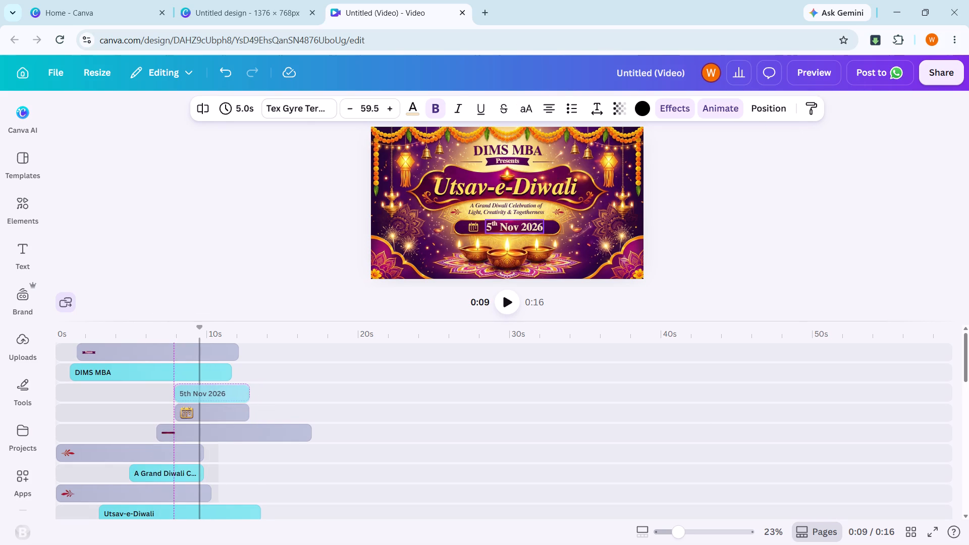
Play the video from the start to about 12 s to check the staggered clip timing, and return to the beginning.
left_click_drag(201, 331, 18, 379)
key("space")
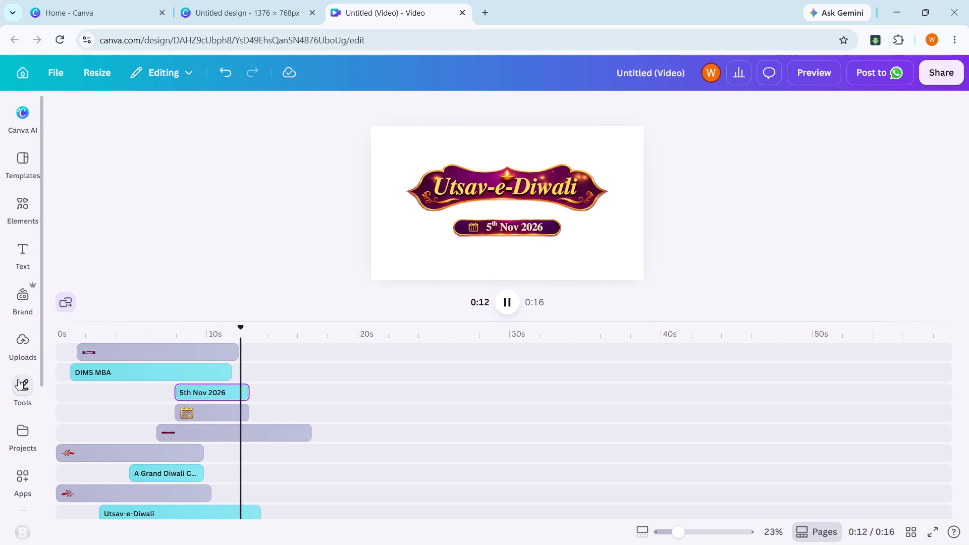
key("space")
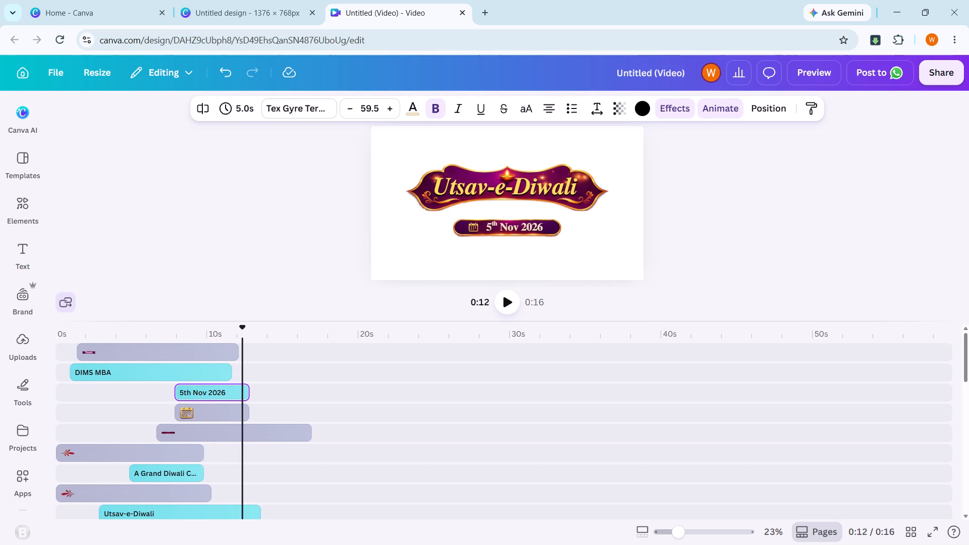
left_click_drag(241, 337, 61, 344)
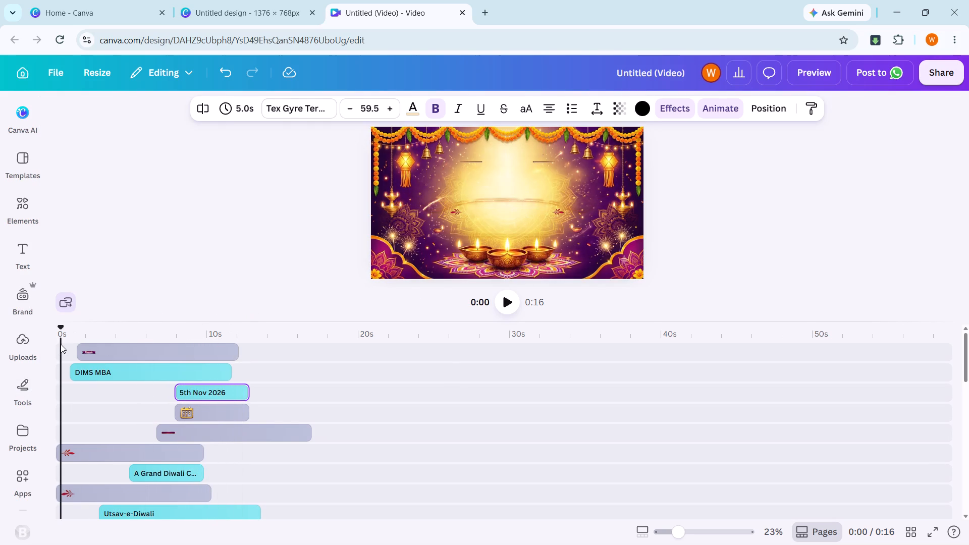
Check the animation settings of the "Presents" banner group and the "DIMS MBA" title.
scroll(61, 344, "up", 3)
left_click(169, 347)
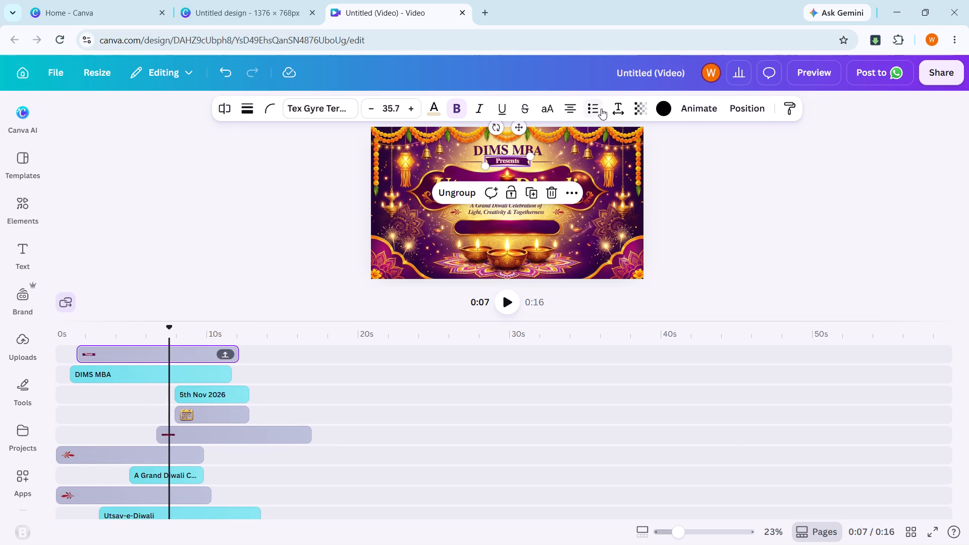
left_click(695, 110)
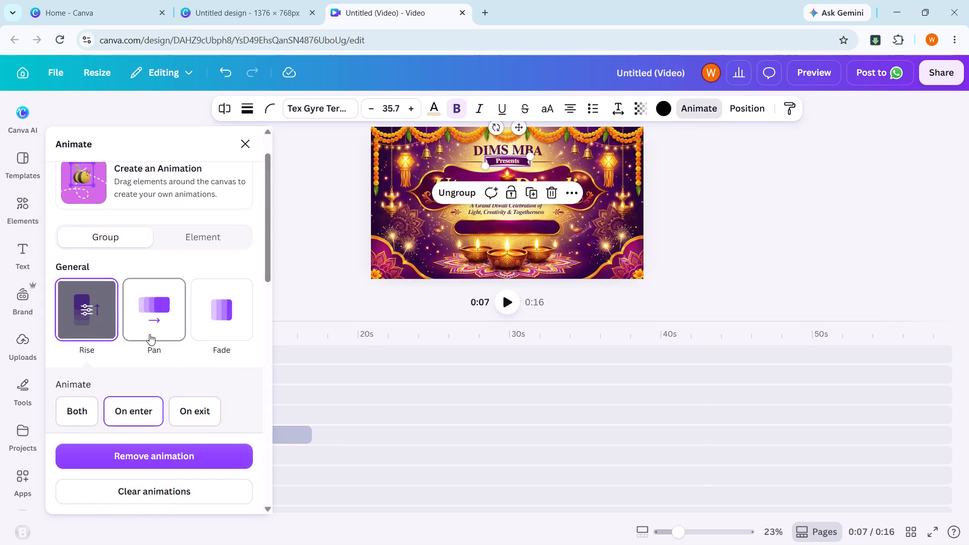
scroll(149, 334, "down", 1)
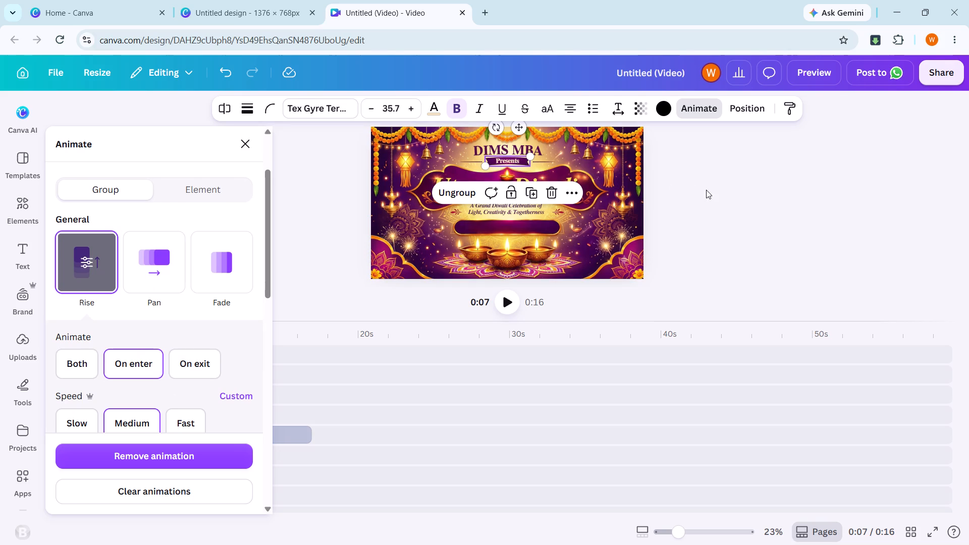
left_click(715, 191)
left_click(205, 367)
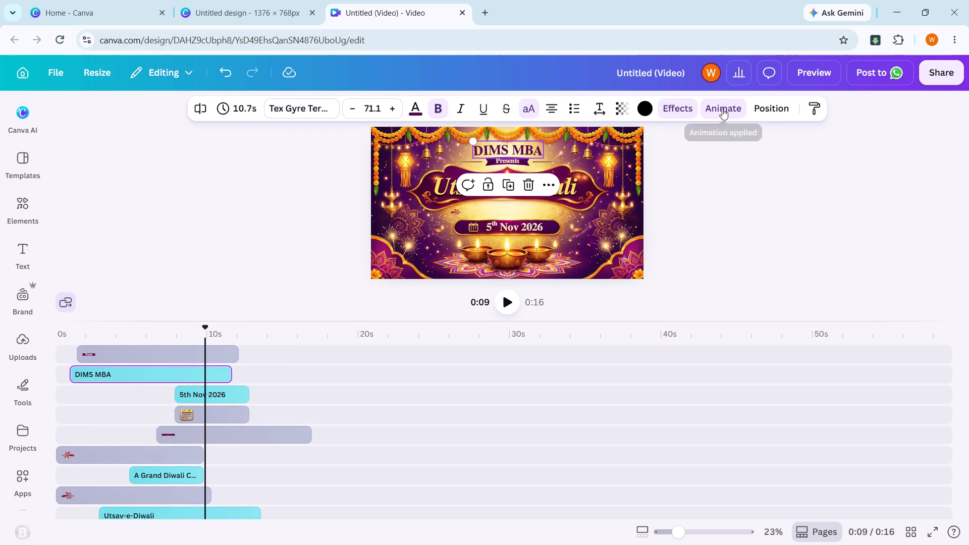
left_click(722, 108)
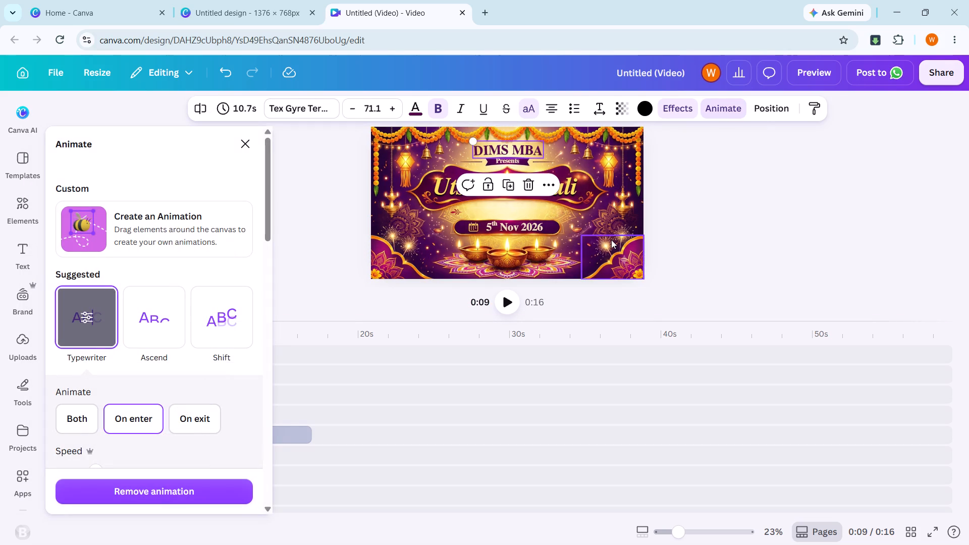
left_click(836, 165)
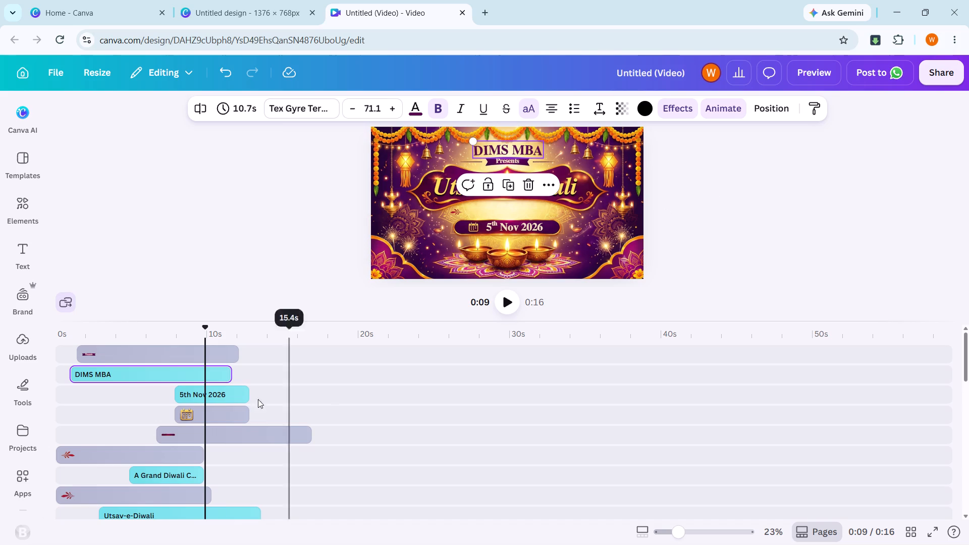
Set the Tumble animation of the "5th Nov 2026" text to play on enter only.
left_click(237, 394)
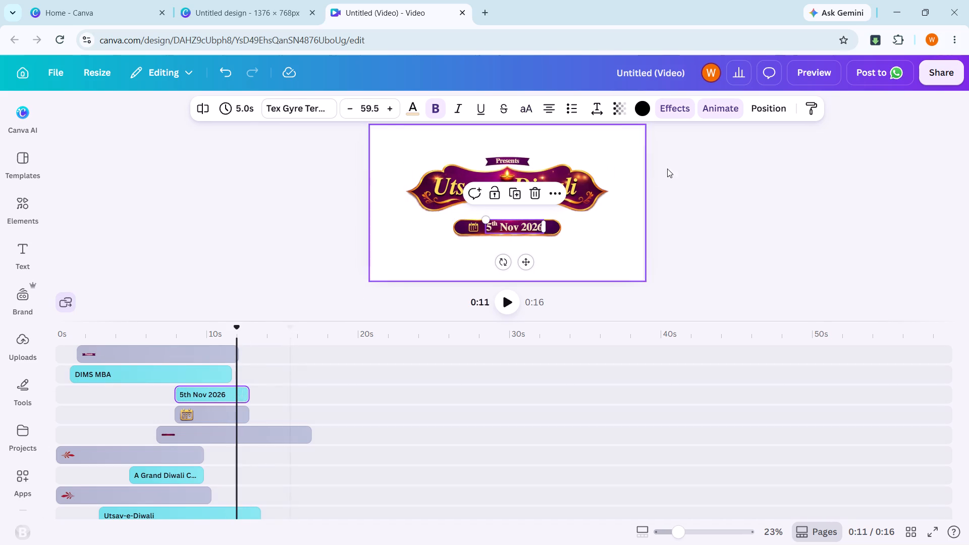
left_click(718, 112)
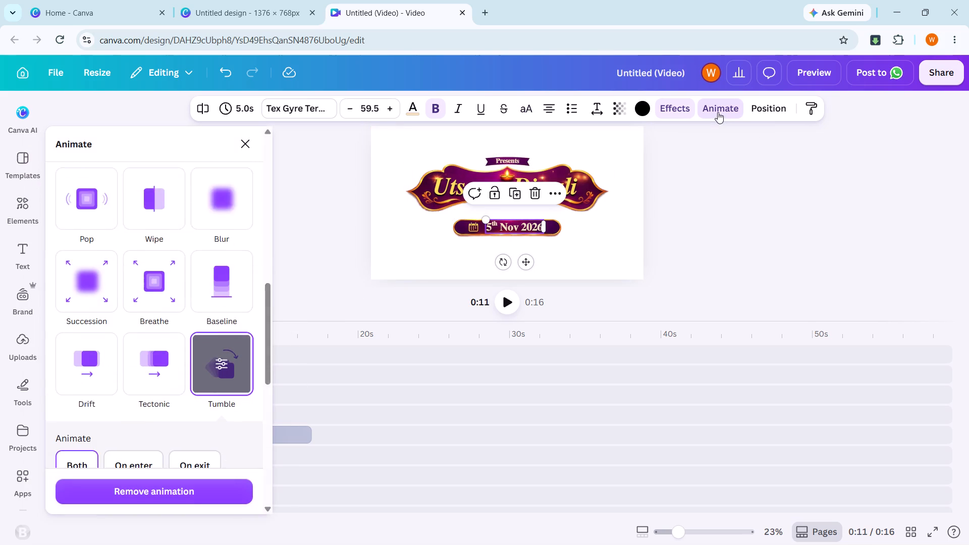
left_click(135, 396)
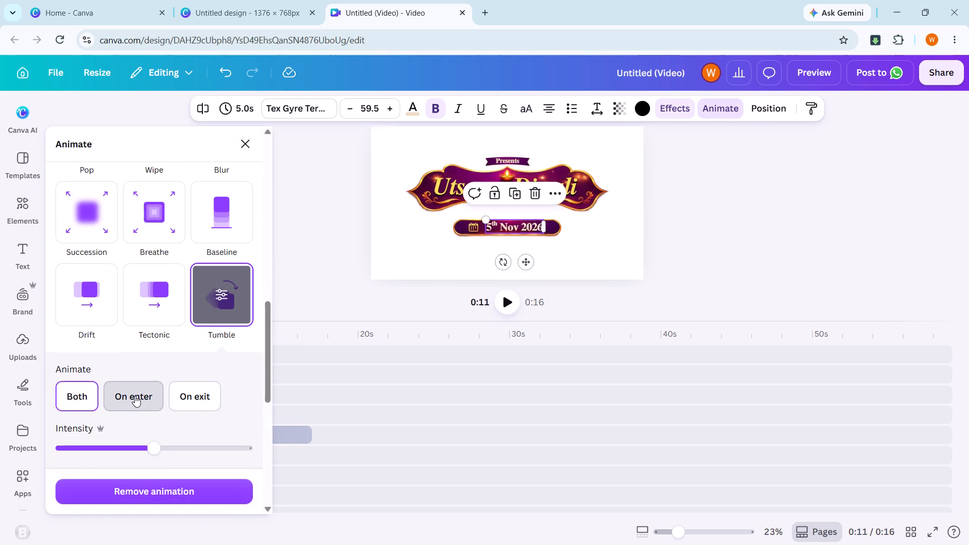
left_click(310, 279)
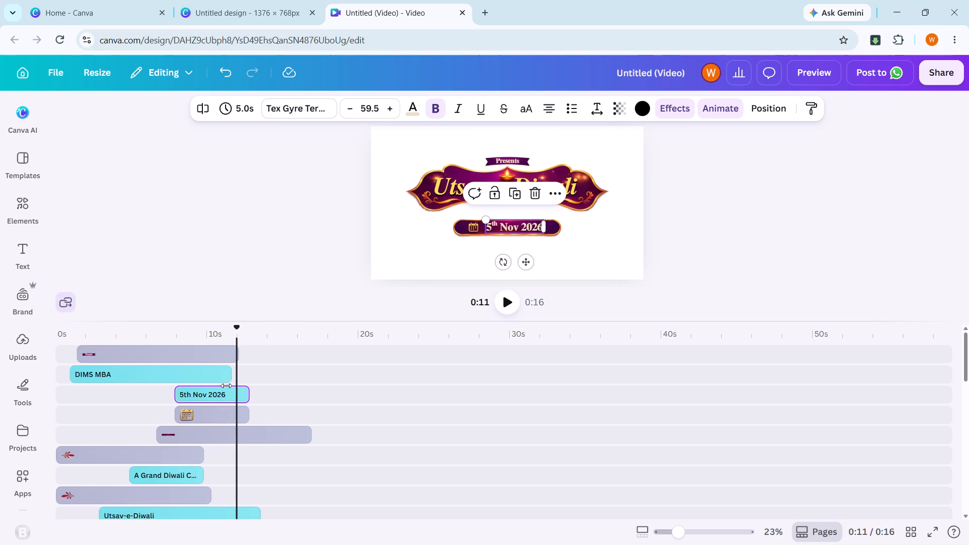
Set the calendar icon's Tumble animation to play on enter only.
left_click(220, 415)
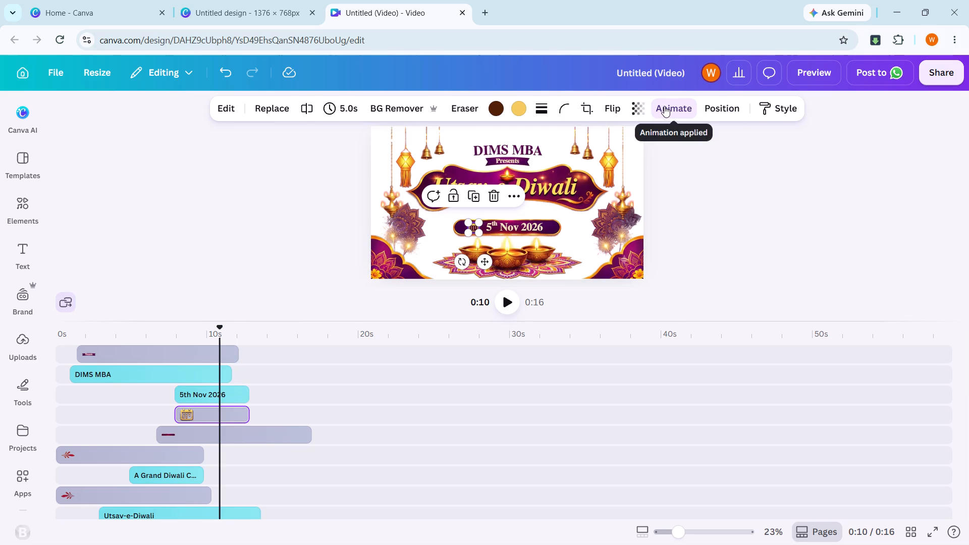
left_click(664, 107)
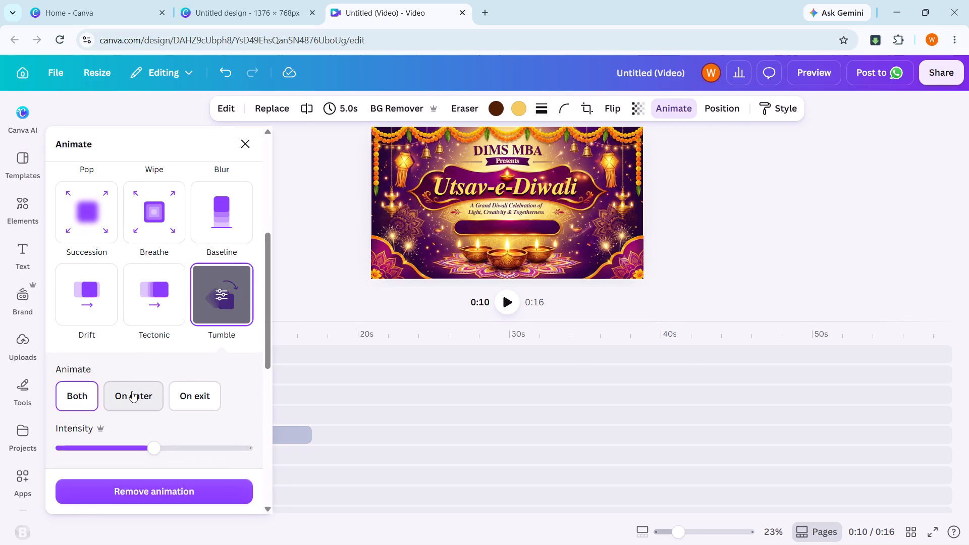
left_click(132, 391)
scroll(132, 391, "down", 2)
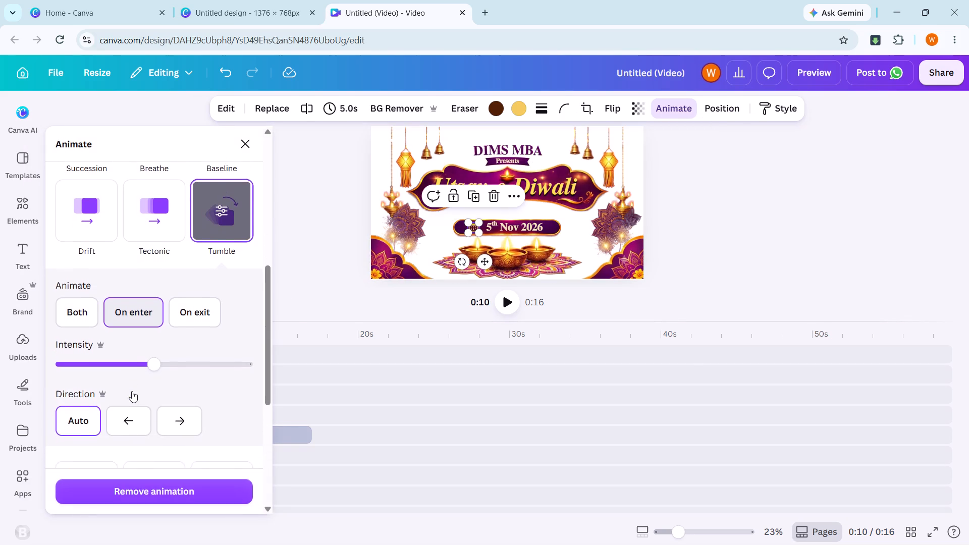
scroll(132, 391, "down", 2)
scroll(132, 391, "up", 2)
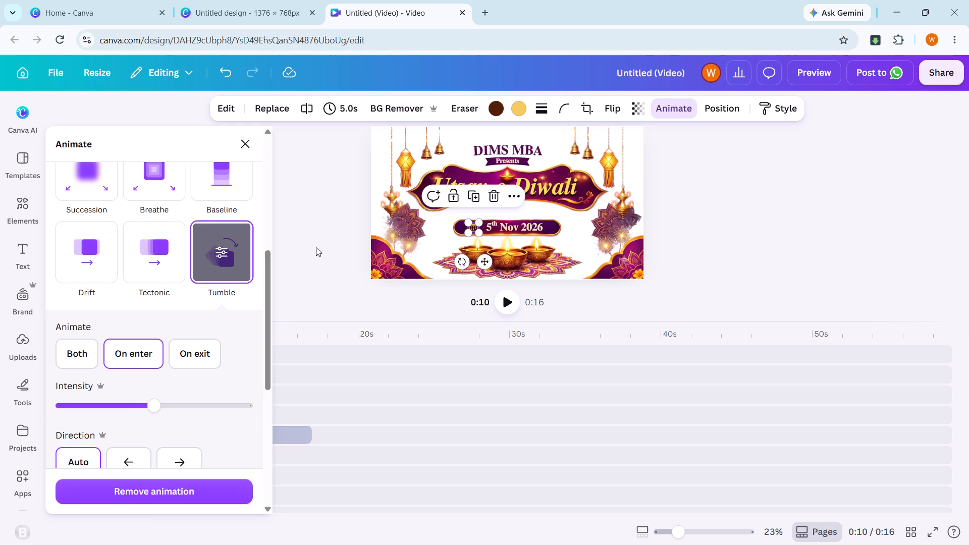
left_click(308, 242)
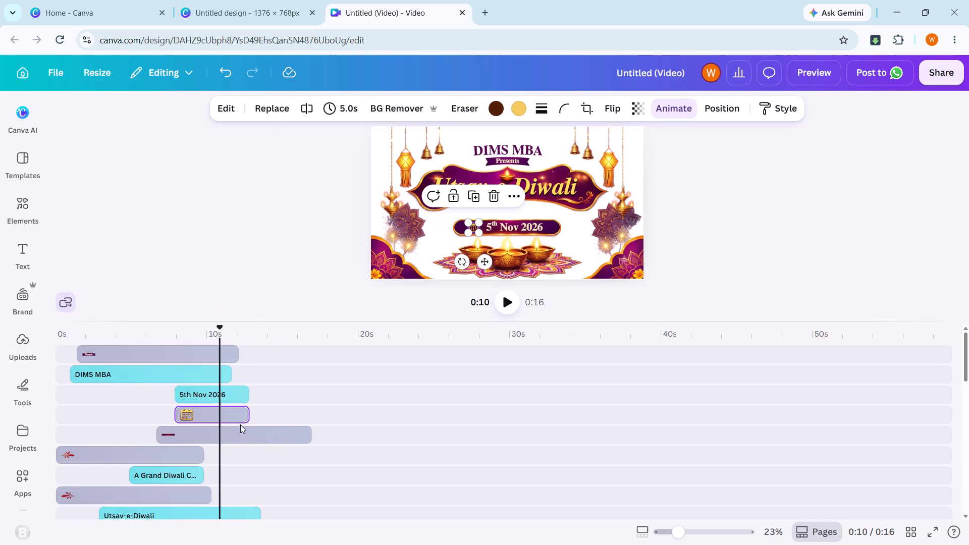
Set the Tumble animation of the purple date banner to play on enter only.
left_click(245, 432)
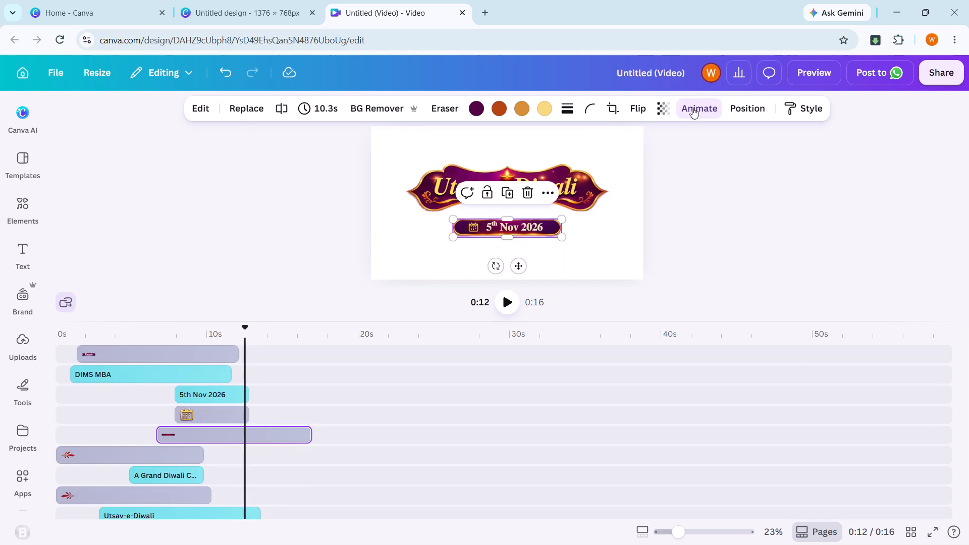
left_click(692, 108)
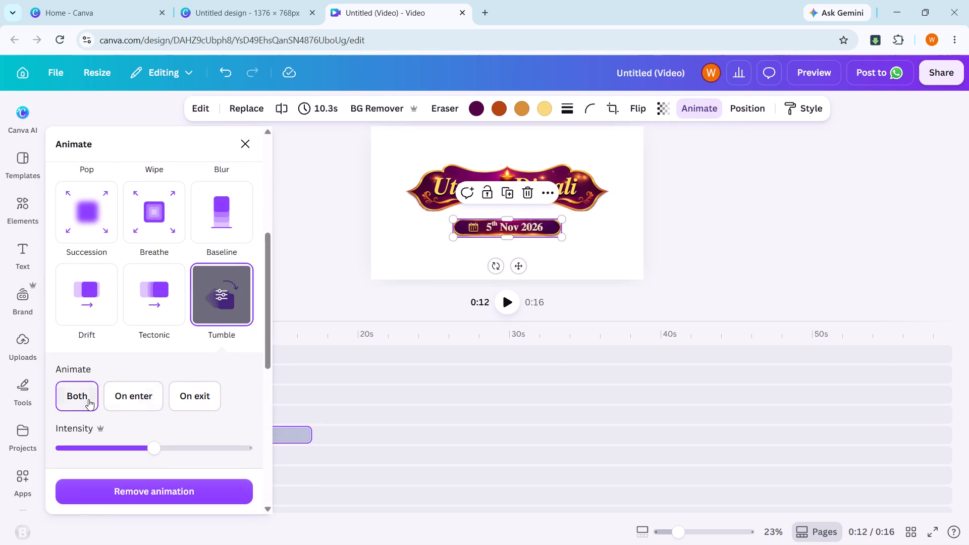
left_click(138, 401)
left_click(335, 277)
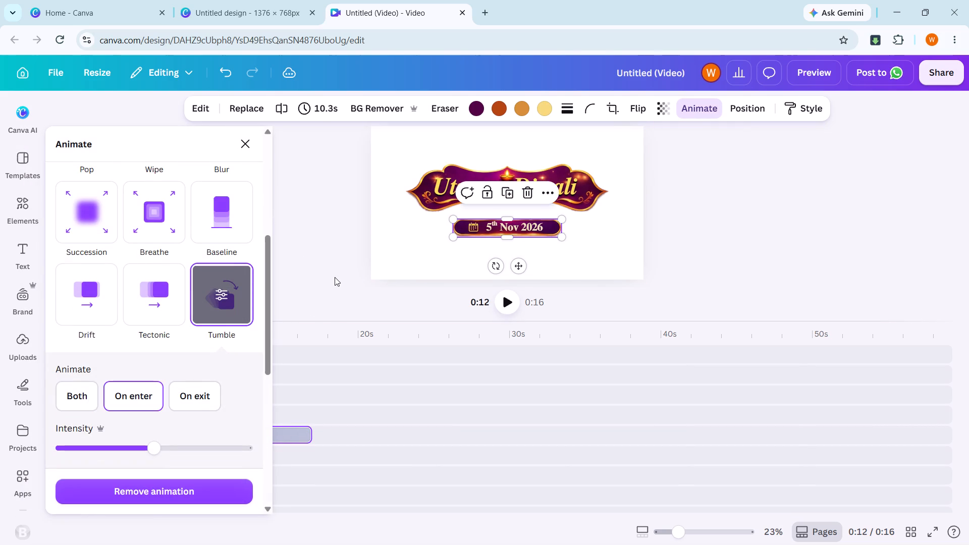
Check the animation settings of the red ornament to the right of the tagline.
left_click(159, 457)
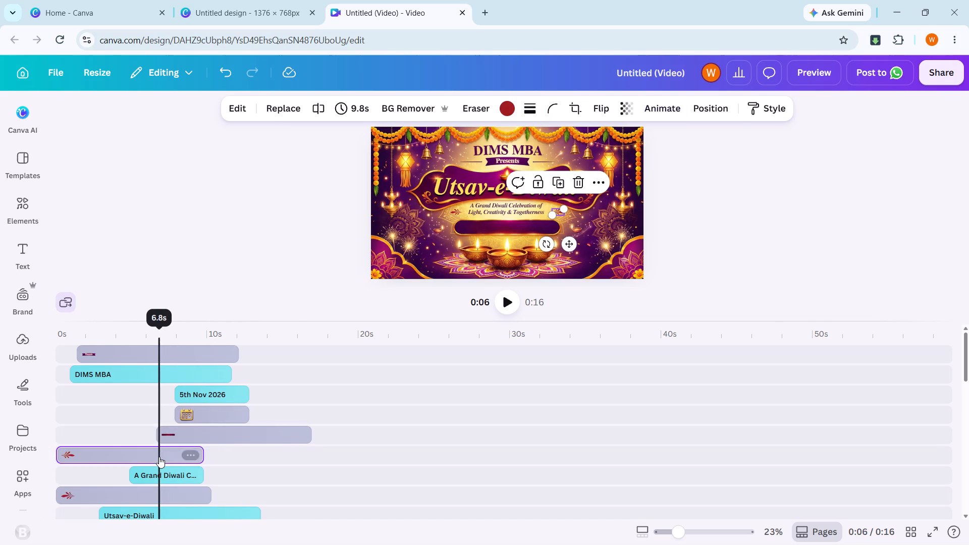
left_click(663, 110)
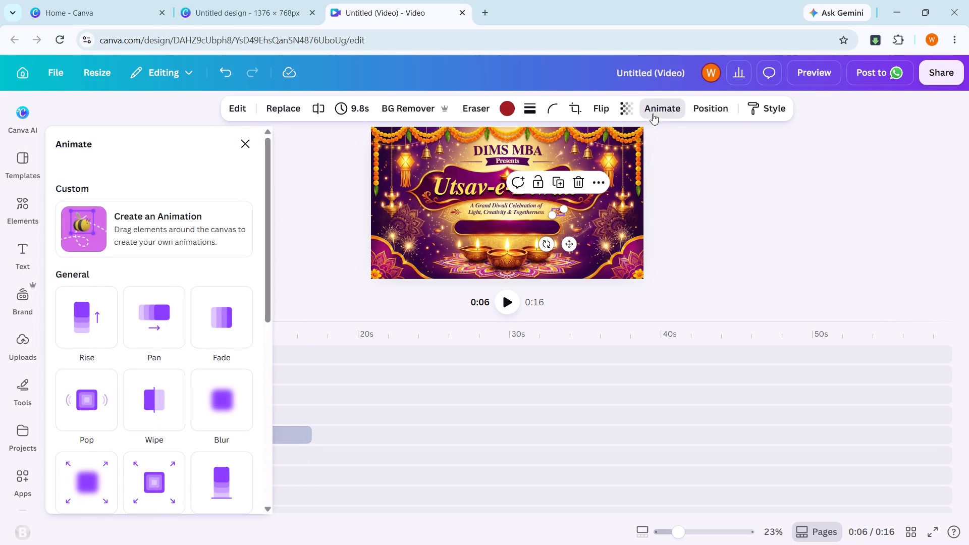
left_click(316, 281)
Set the Ascend animation of the "A Grand Diwali Celebration" tagline to play on enter only.
scroll(280, 384, "down", 1)
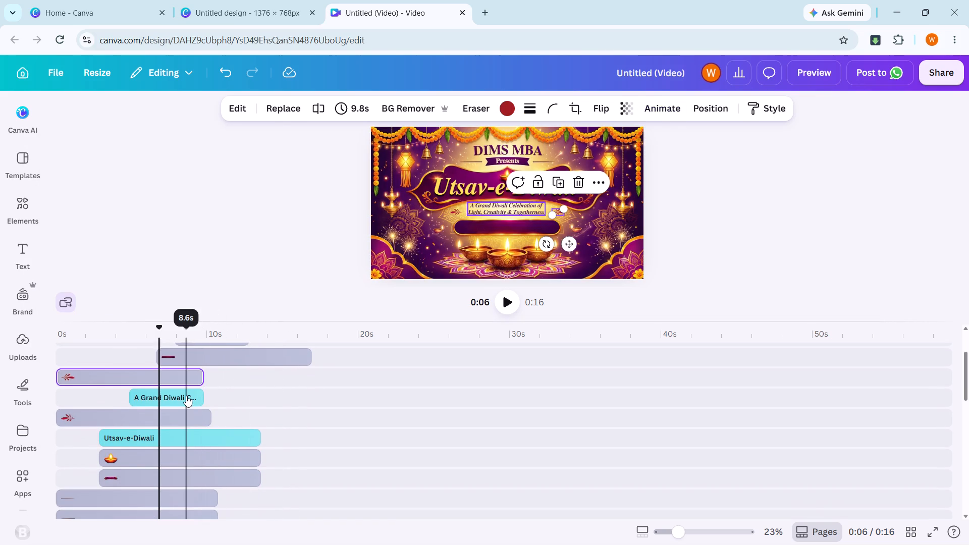
left_click(186, 396)
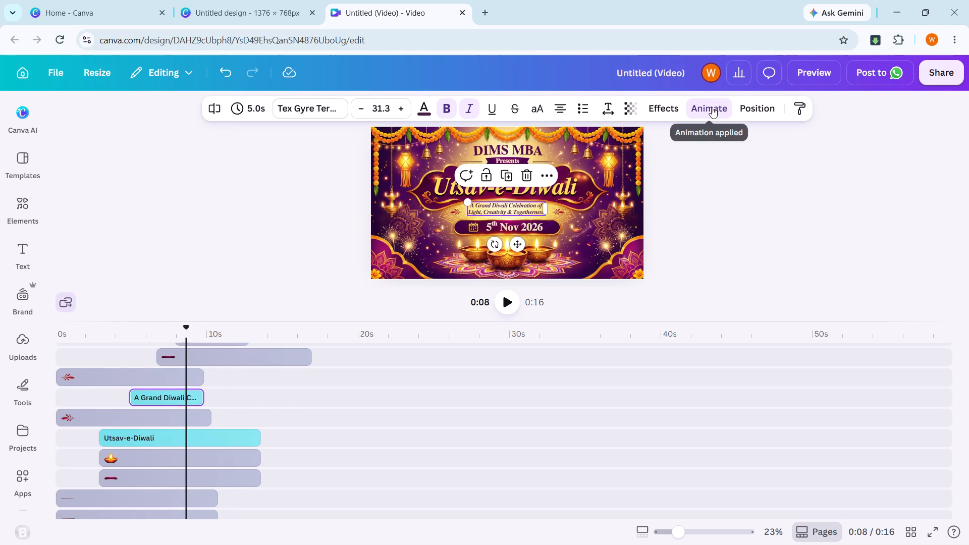
left_click(712, 107)
left_click(147, 343)
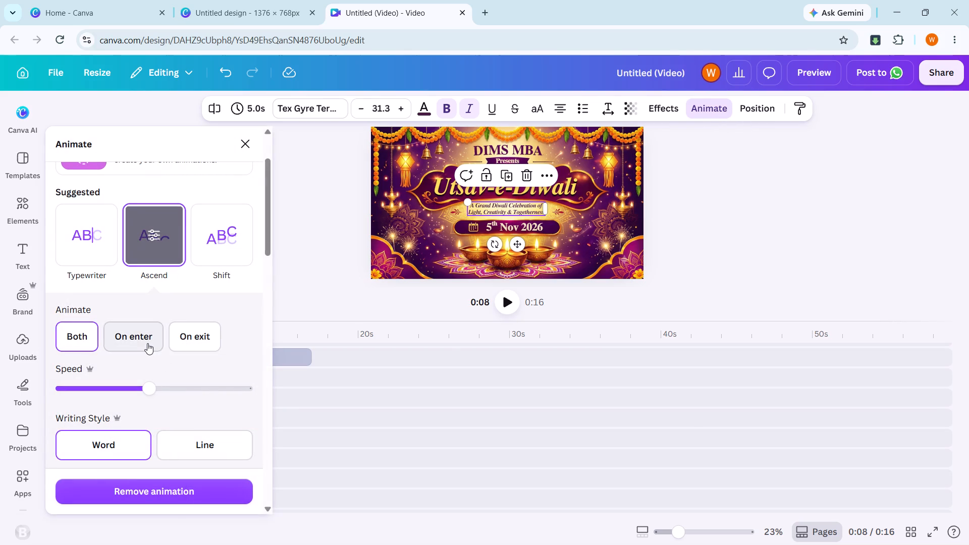
left_click(332, 233)
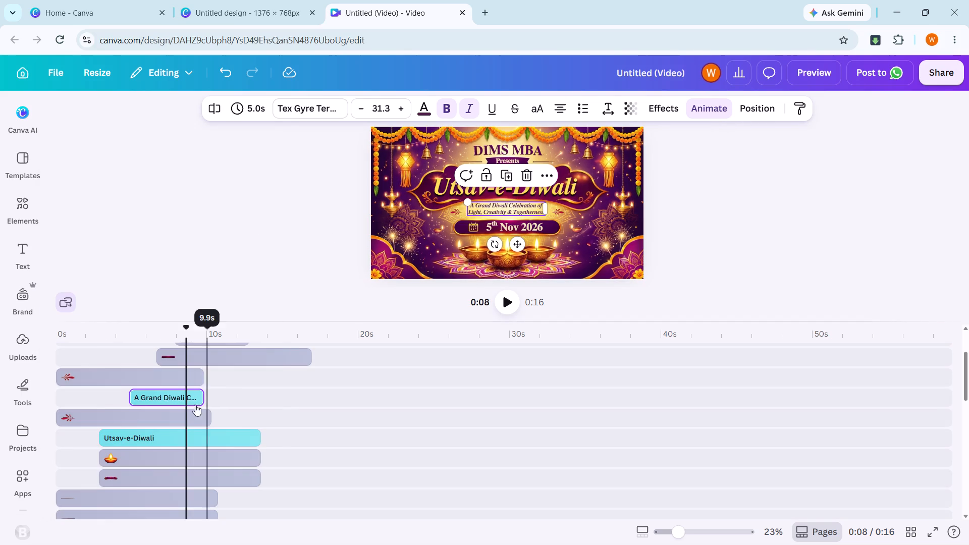
Set the Burst animation of the "Utsav-e-Diwali" title to play on enter only.
left_click(194, 438)
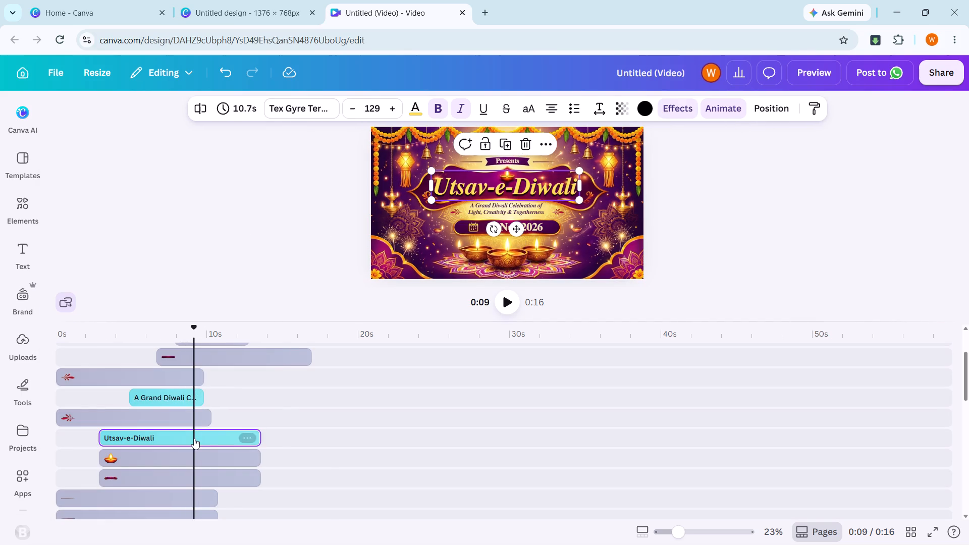
left_click(727, 110)
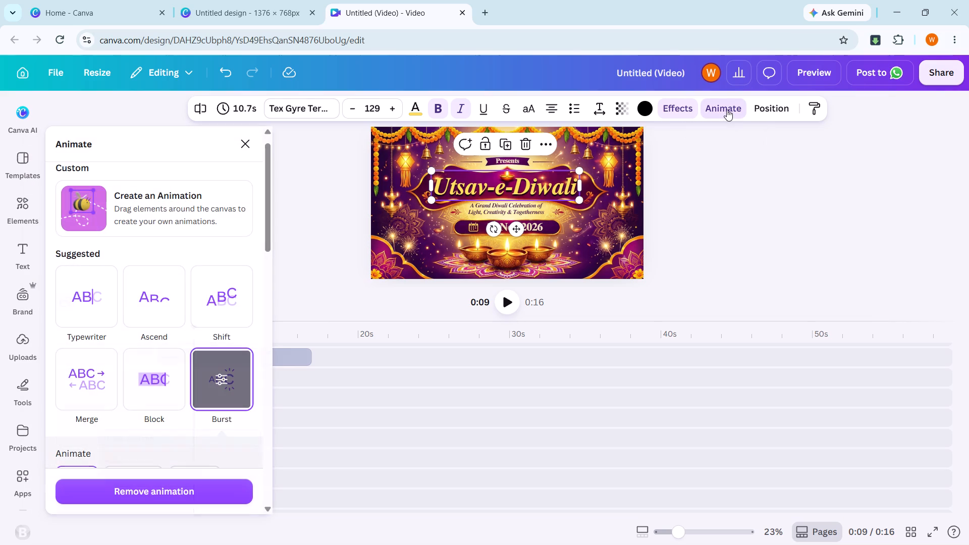
scroll(163, 437, "down", 1)
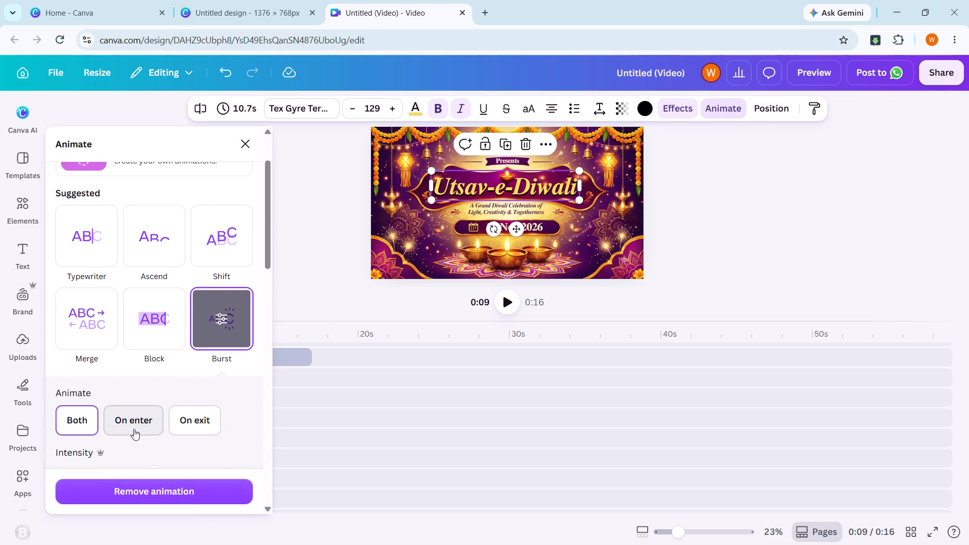
left_click(134, 429)
left_click(330, 306)
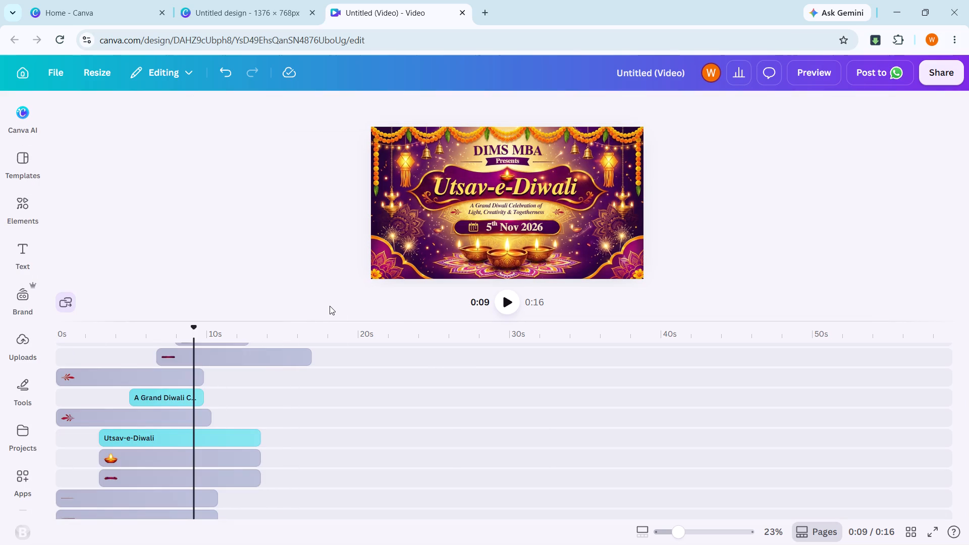
scroll(284, 433, "down", 1)
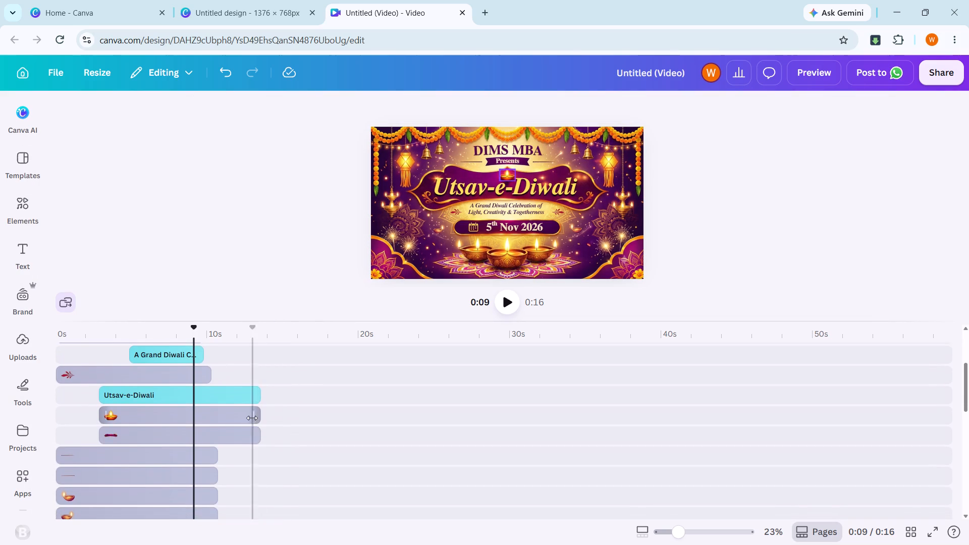
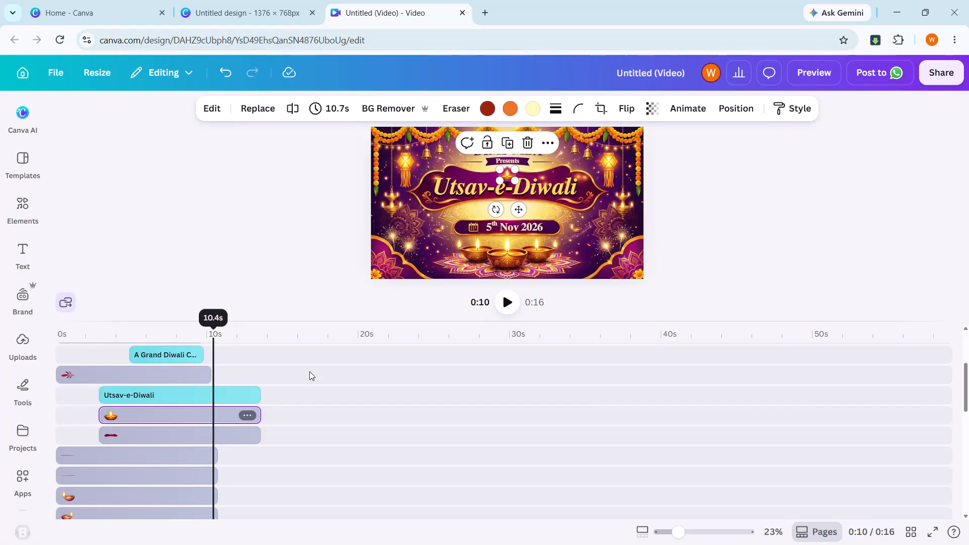
Check the animation settings of the small diya above the title and of the purple frame behind "Utsav-e-Diwali".
left_click(686, 112)
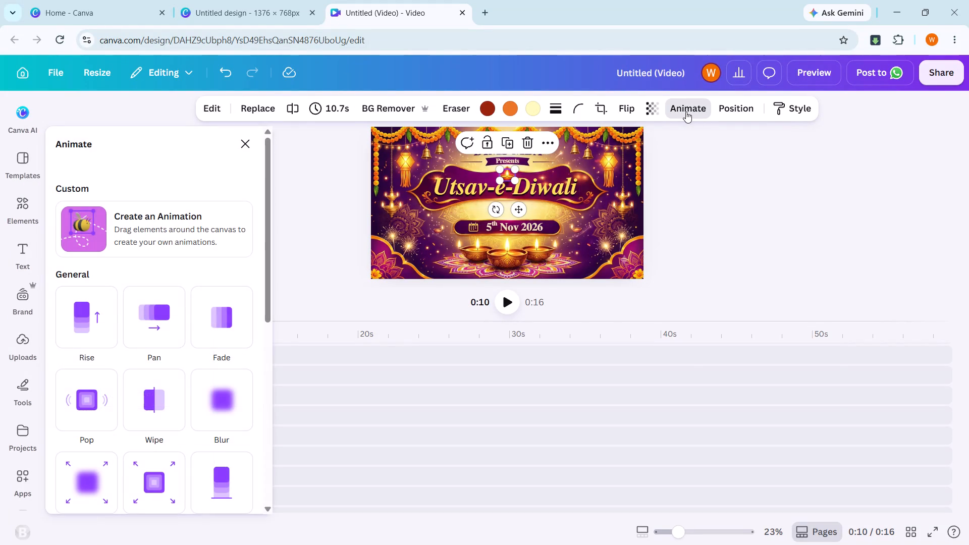
left_click(315, 291)
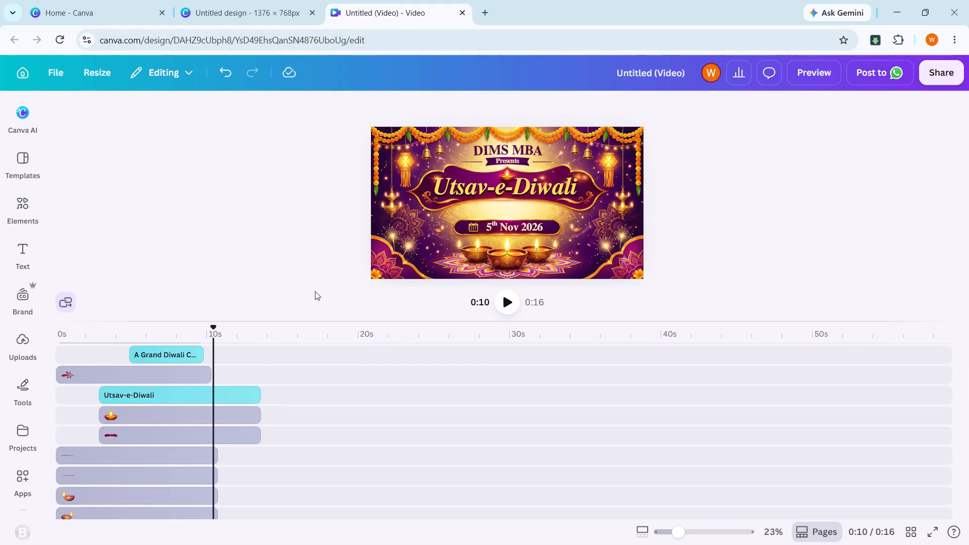
scroll(315, 291, "down", 1)
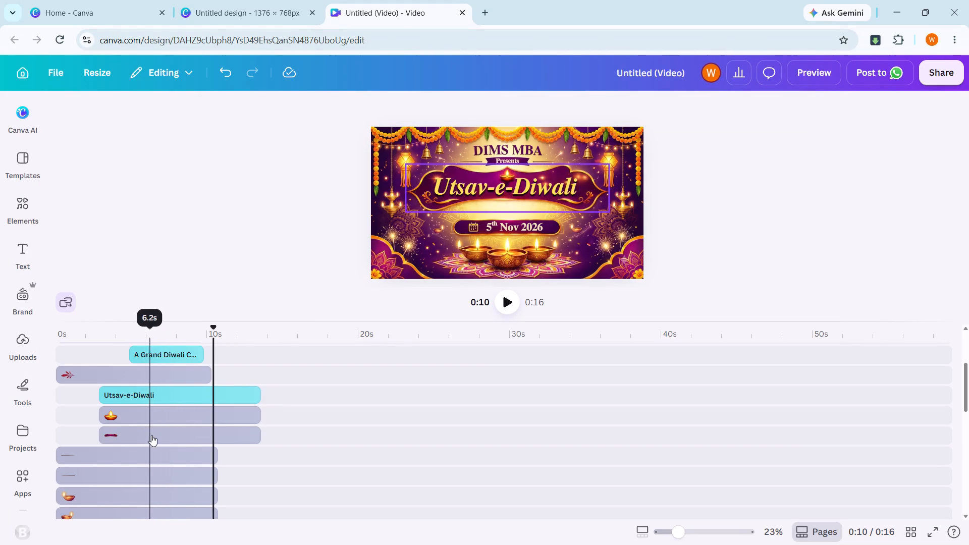
left_click(152, 436)
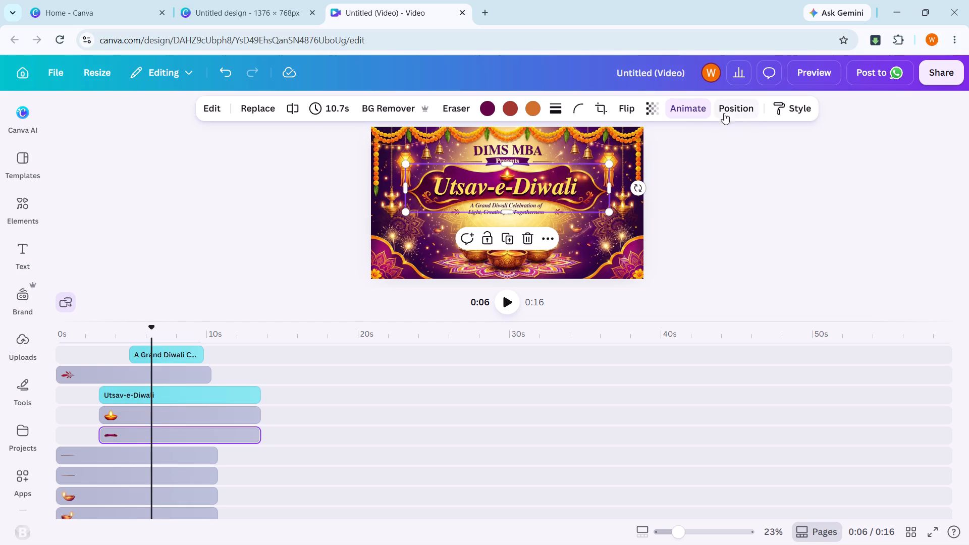
left_click(690, 111)
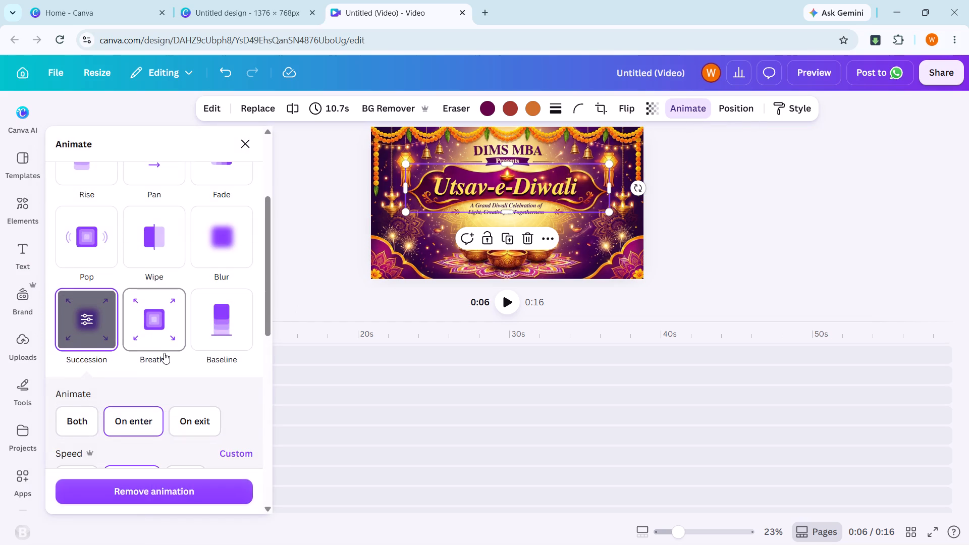
left_click(328, 277)
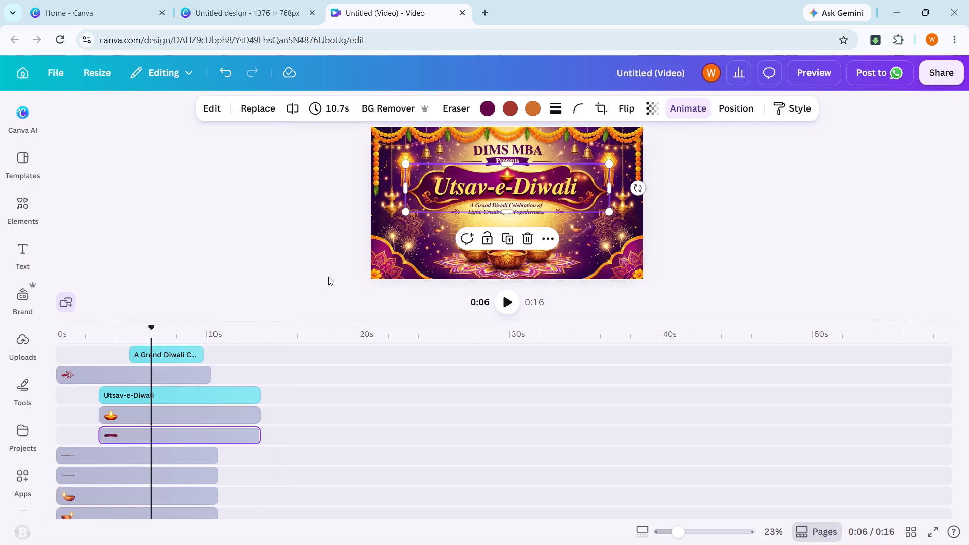
Set the Baseline animation of the three-diya group at the poster's bottom centre to play on enter only.
scroll(297, 385, "down", 2)
scroll(252, 419, "up", 1)
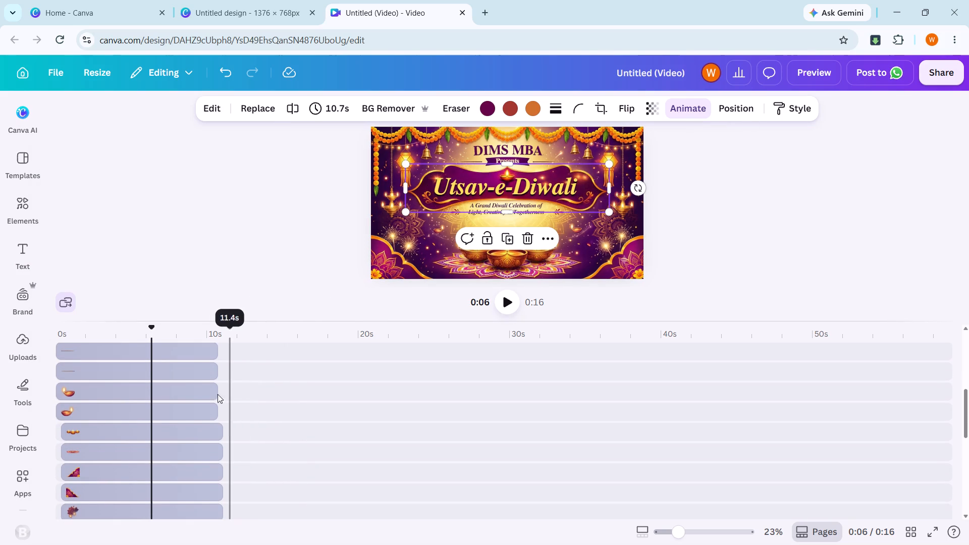
left_click(188, 391)
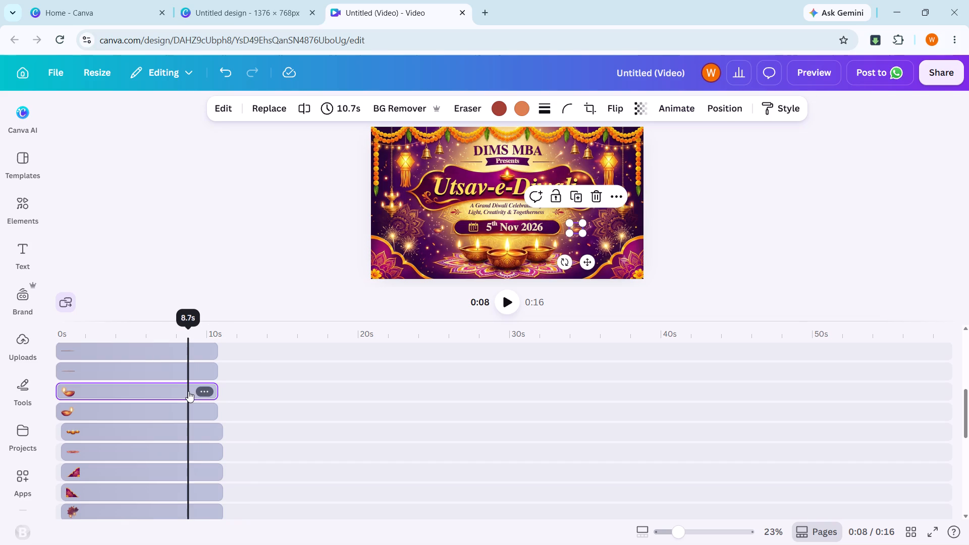
left_click(188, 428)
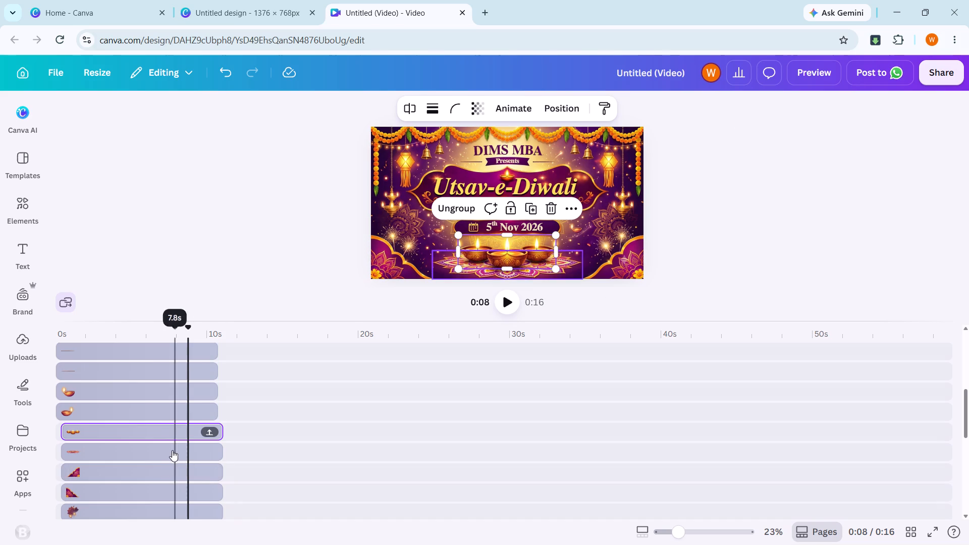
scroll(332, 457, "up", 1)
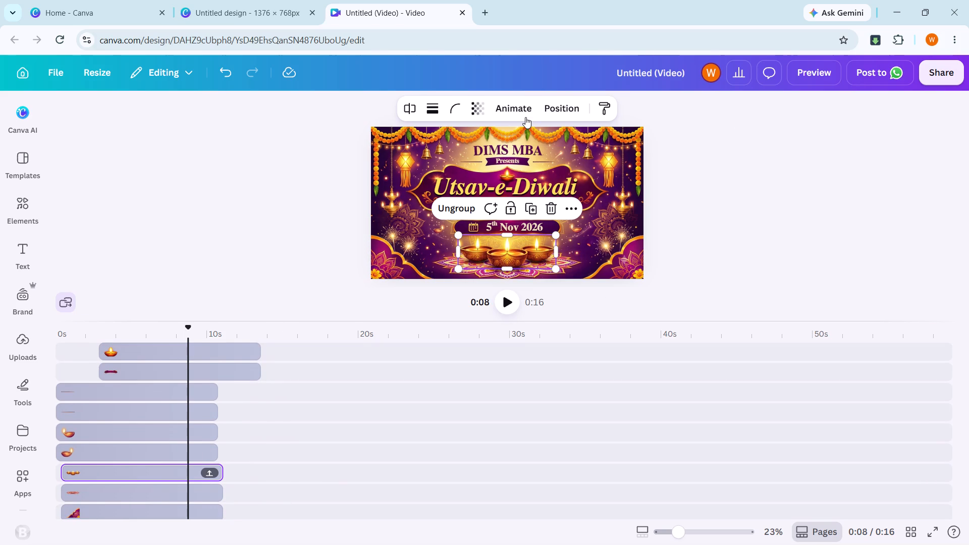
left_click(524, 117)
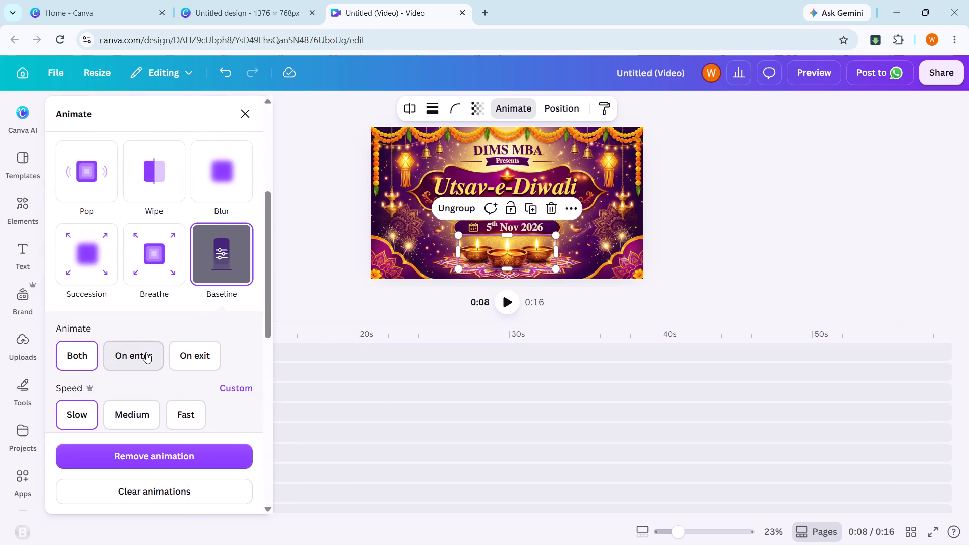
left_click(146, 352)
left_click(309, 270)
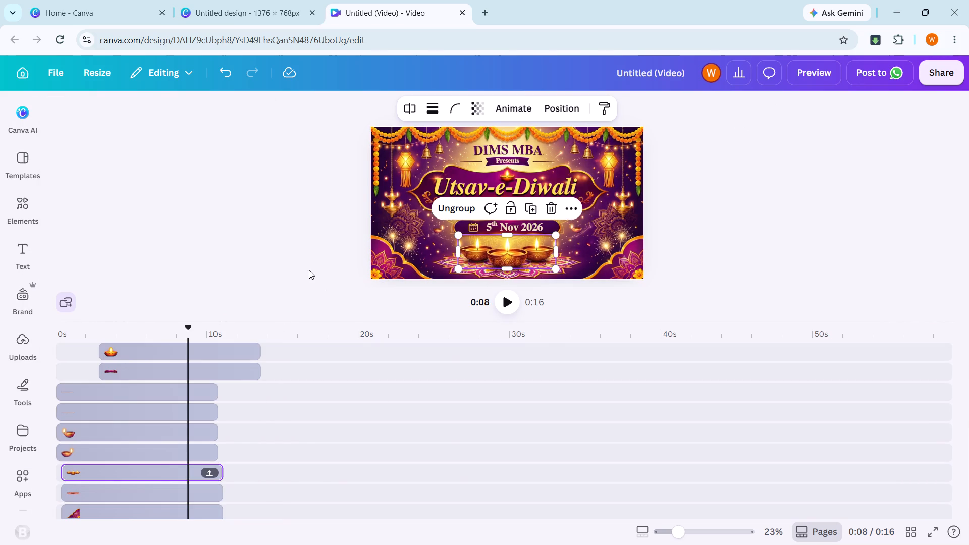
Set the Rise animation of the rangoli beneath the three diyas to play on enter only.
left_click(126, 494)
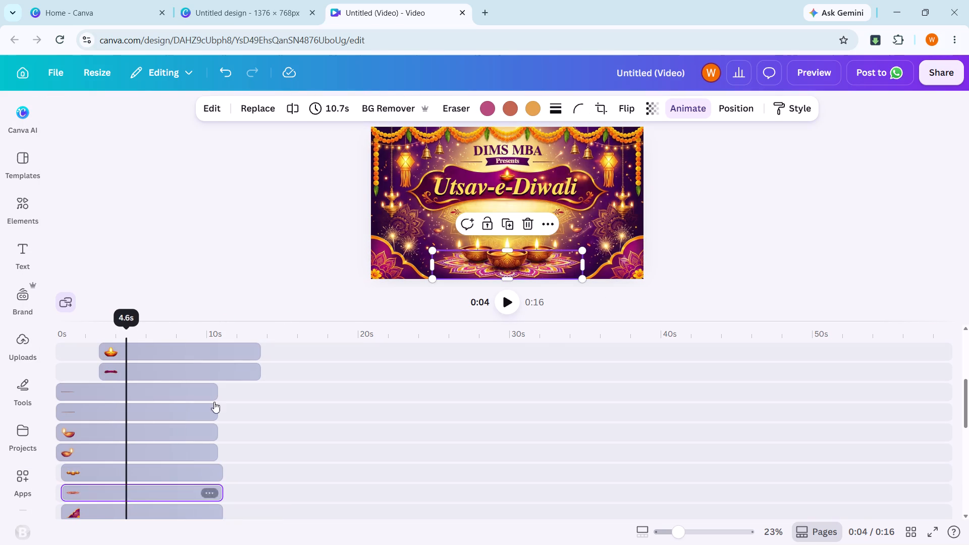
left_click(691, 115)
left_click(136, 389)
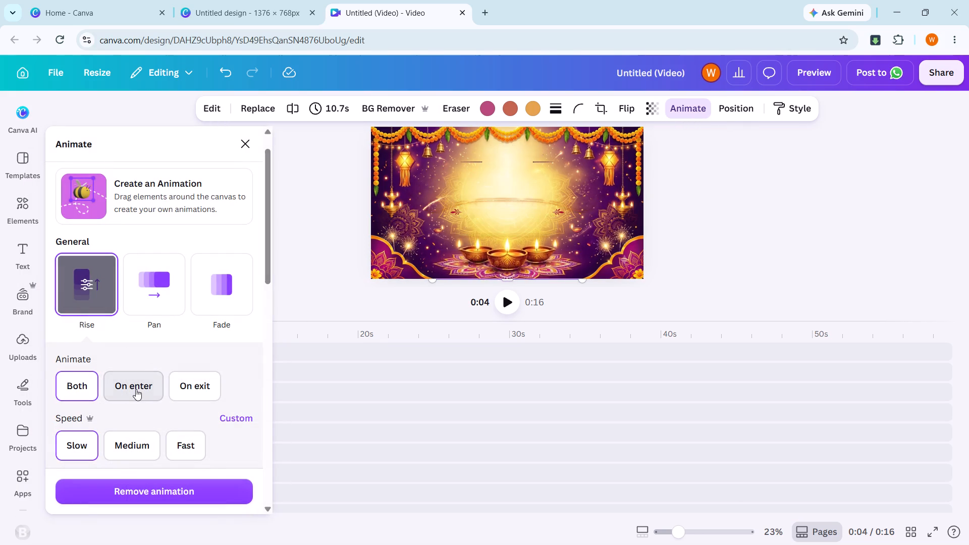
left_click(311, 285)
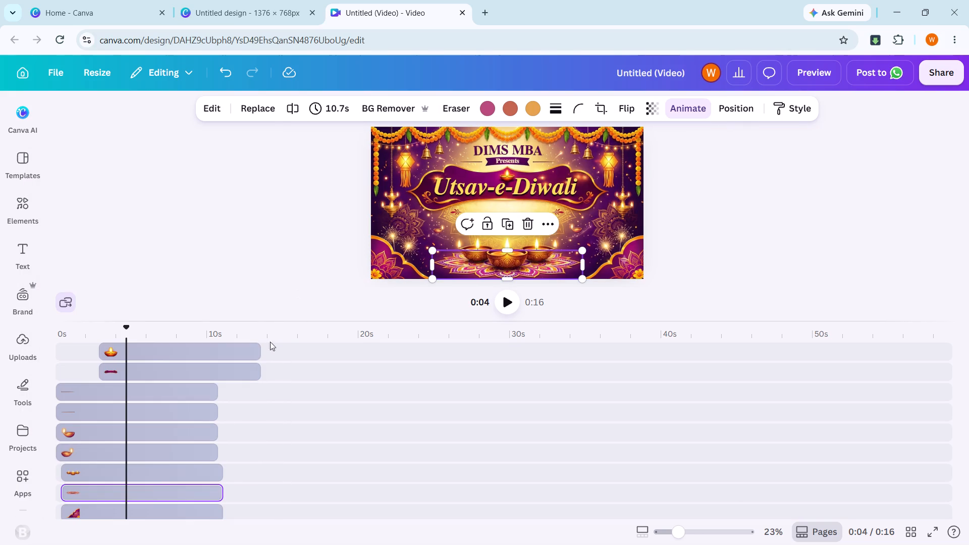
Check the animation settings of the purple mandala in the poster's lower-right corner.
scroll(223, 446, "down", 2)
left_click(192, 433)
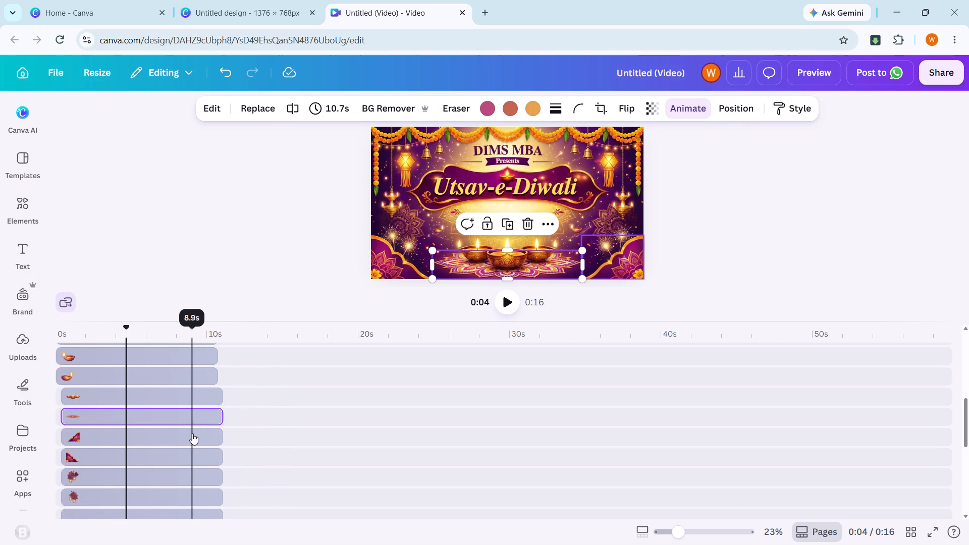
left_click(687, 99)
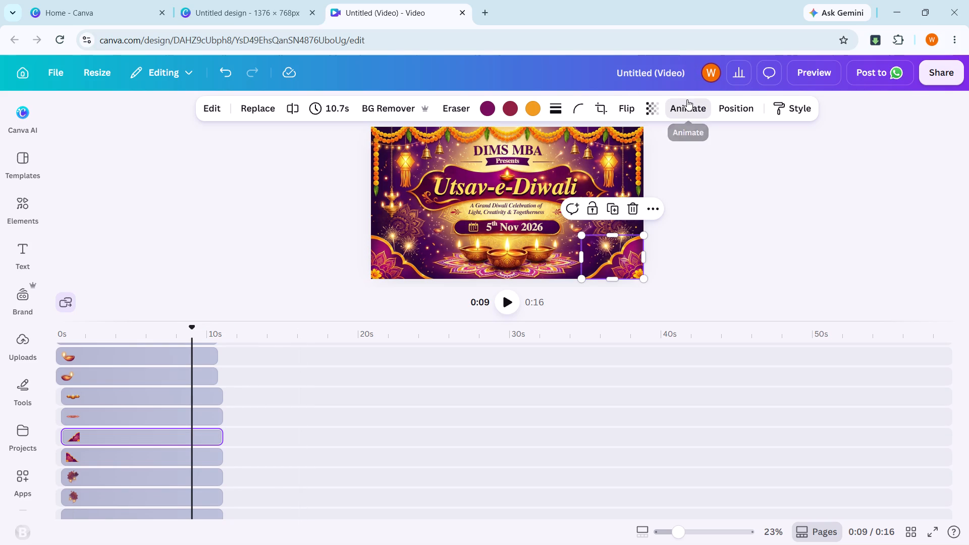
left_click(804, 190)
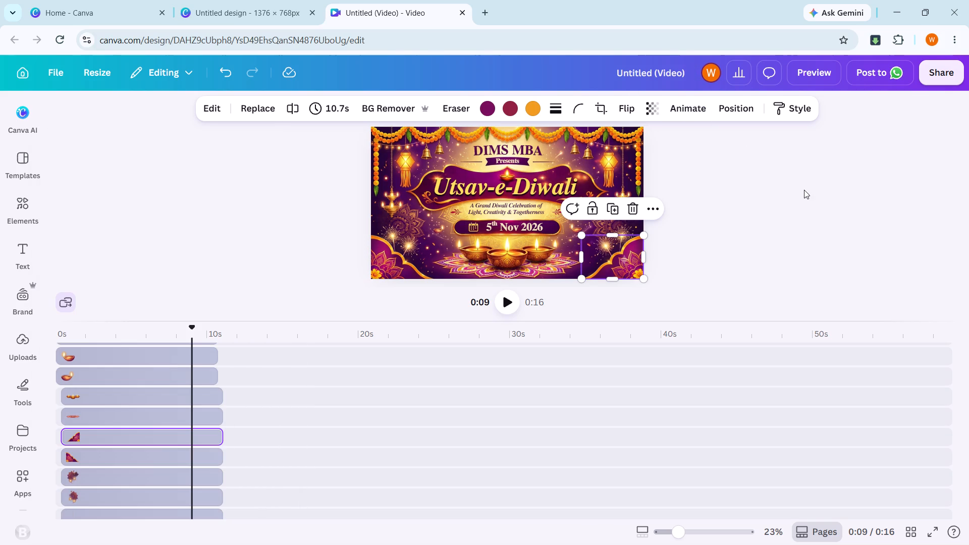
Check the animation settings of the full-poster background image.
scroll(804, 190, "down", 1)
scroll(612, 415, "down", 2)
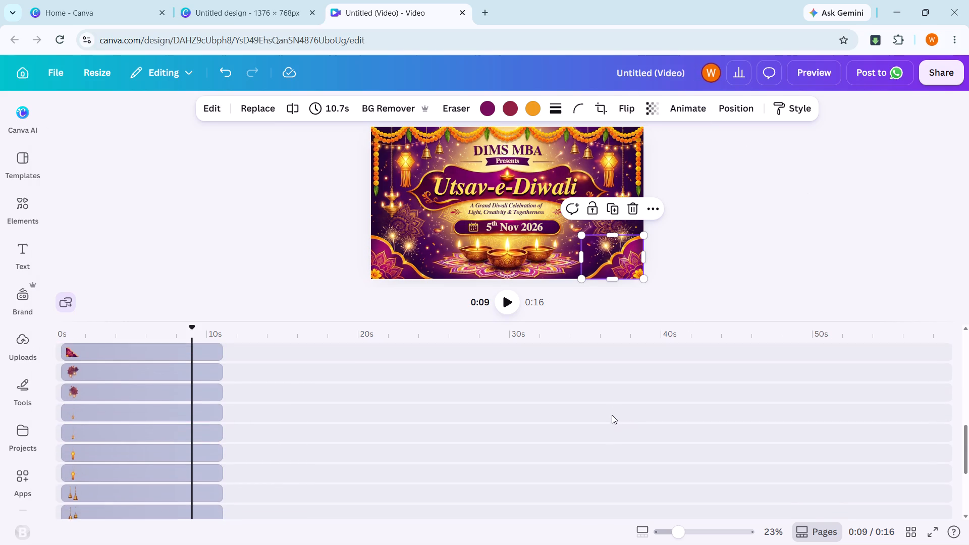
scroll(612, 415, "down", 2)
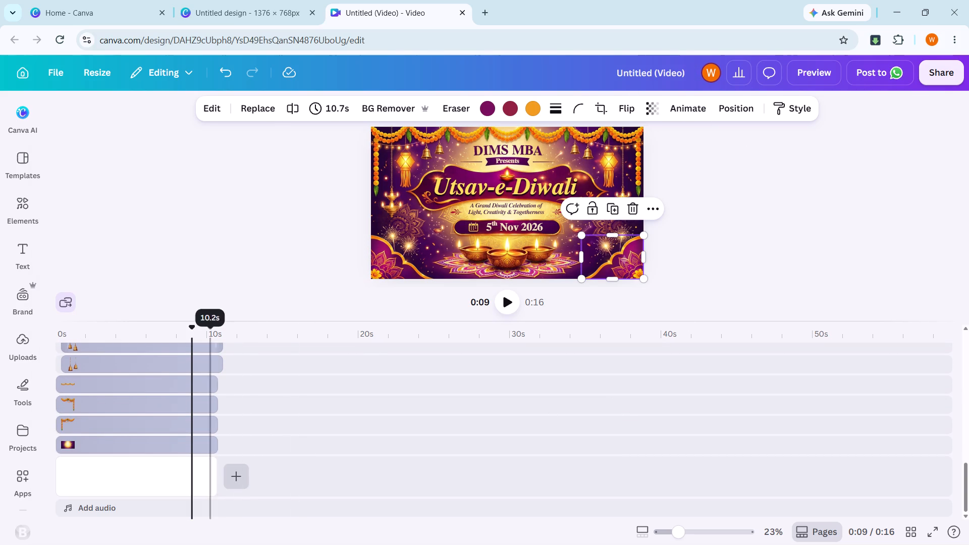
left_click(160, 447)
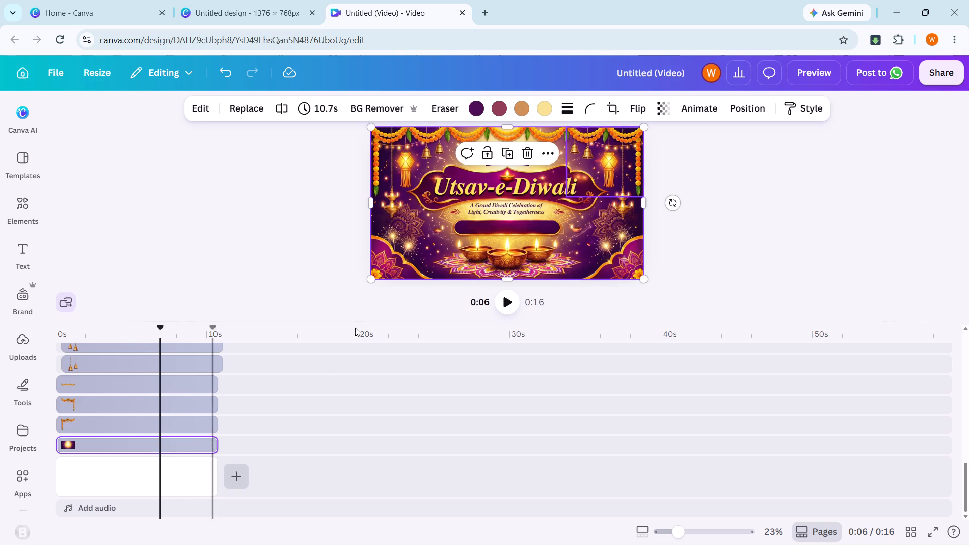
left_click(688, 102)
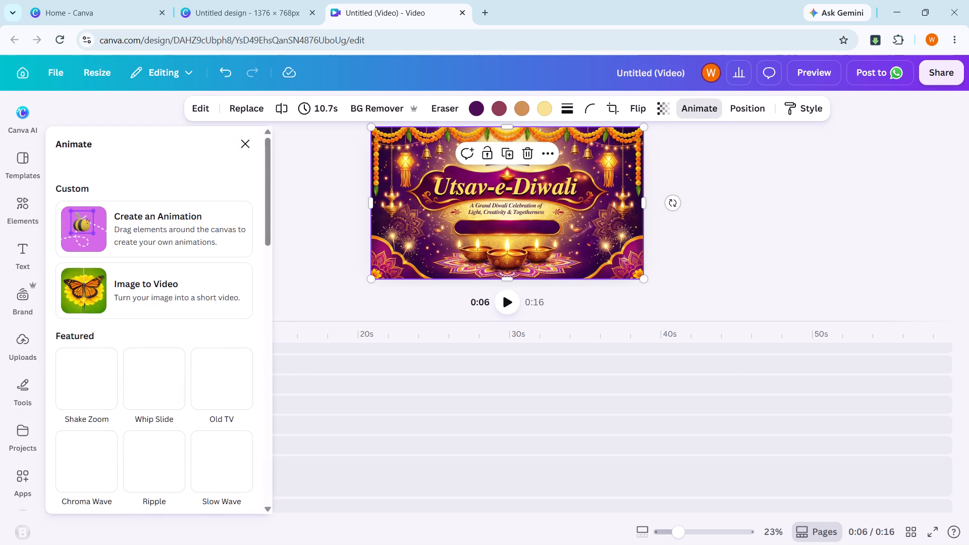
scroll(143, 404, "down", 3)
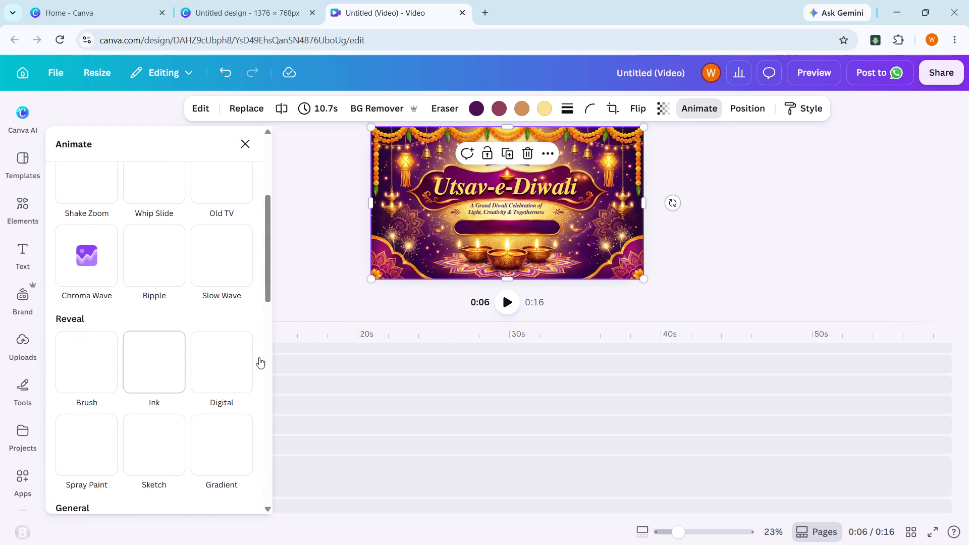
left_click(327, 284)
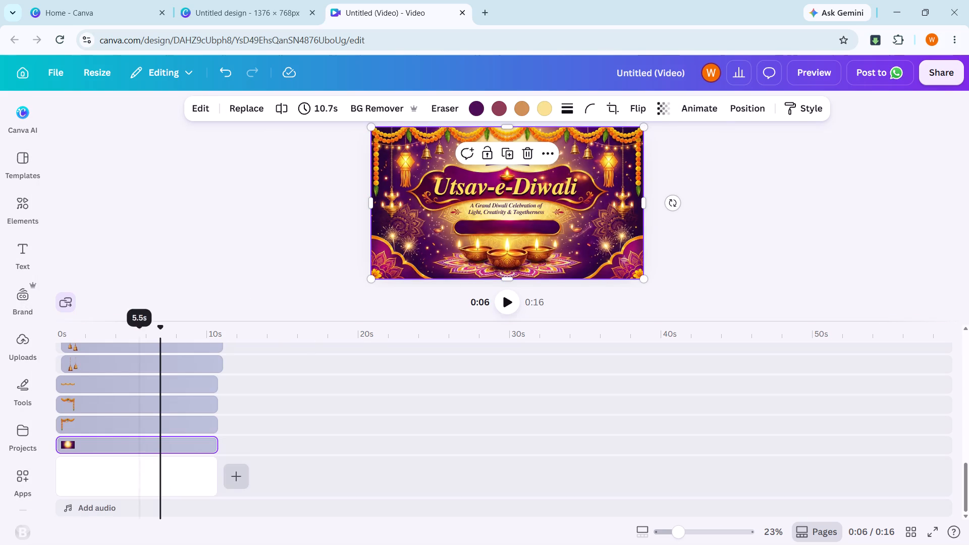
Play the video through from the start twice to review the element animations and clip timing.
left_click_drag(157, 334, 10, 328)
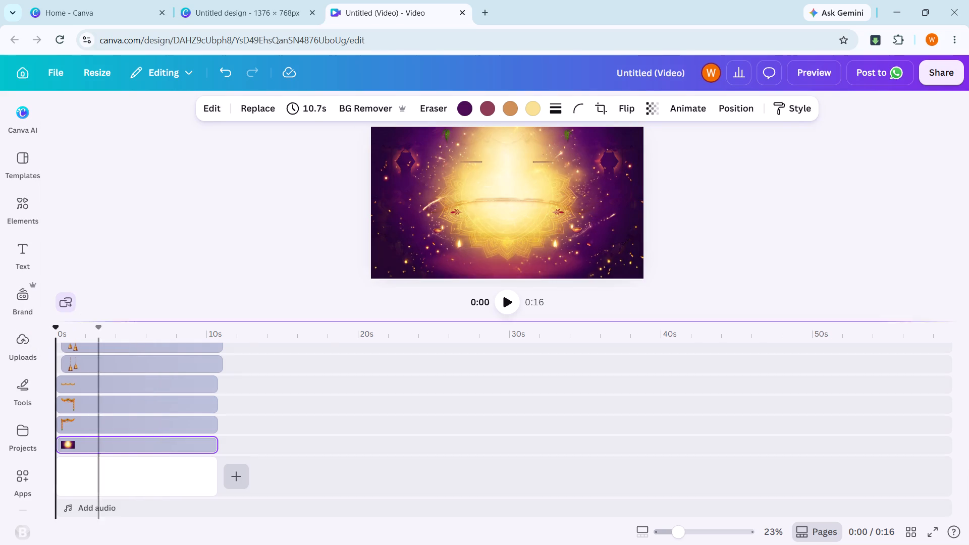
left_click(511, 304)
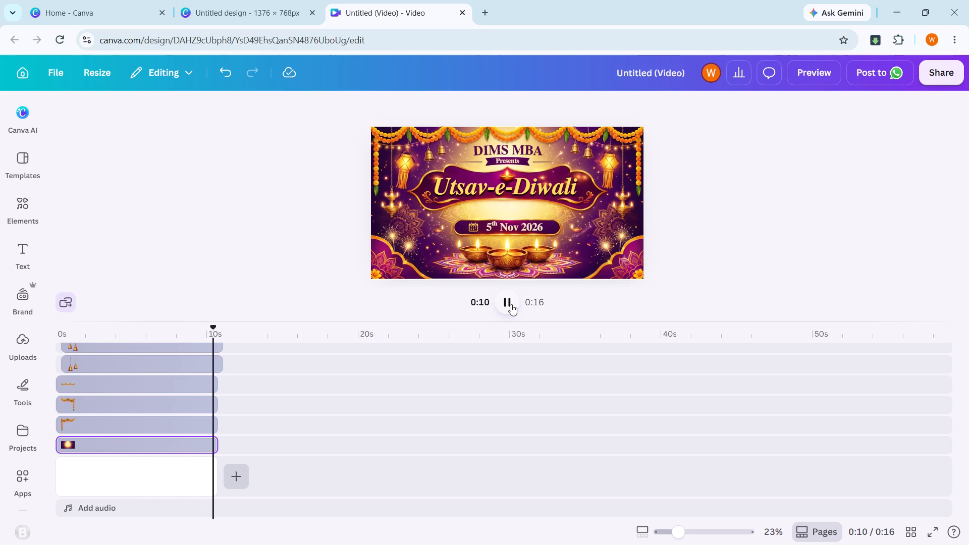
key("space")
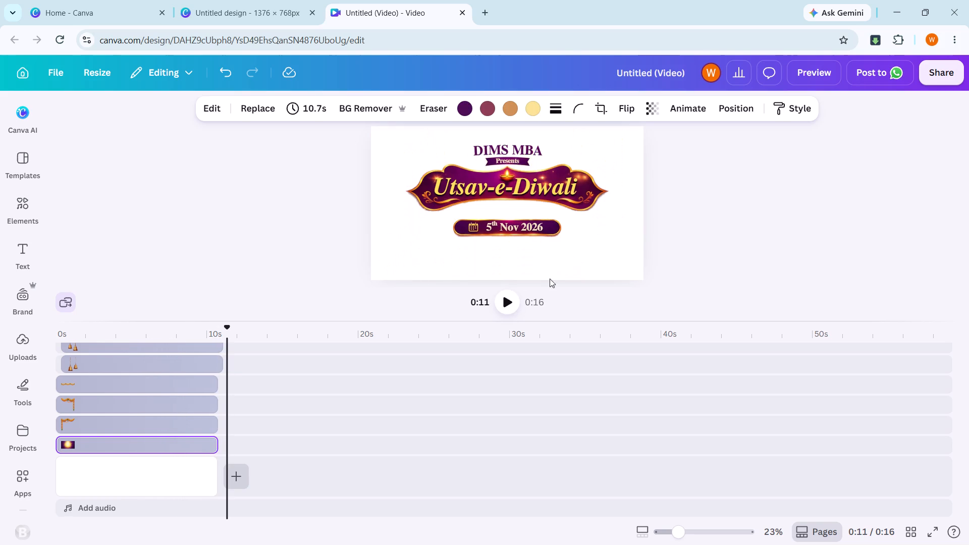
left_click_drag(227, 336, 0, 329)
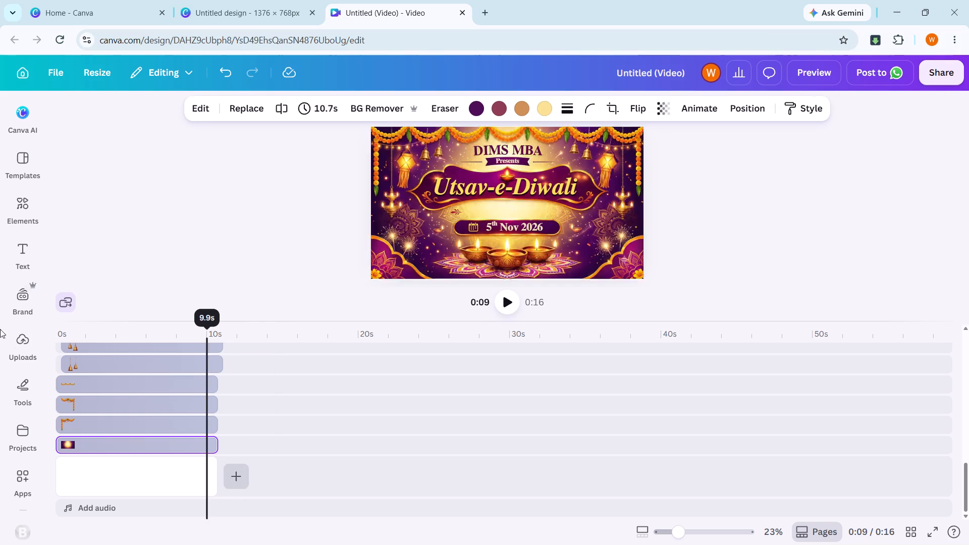
left_click_drag(0, 329, 0, 332)
key("space")
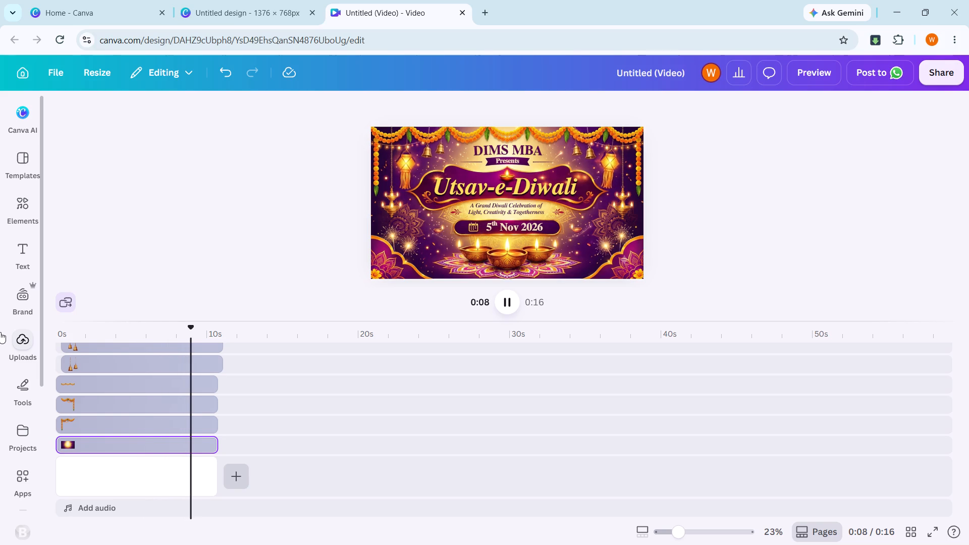
key("space")
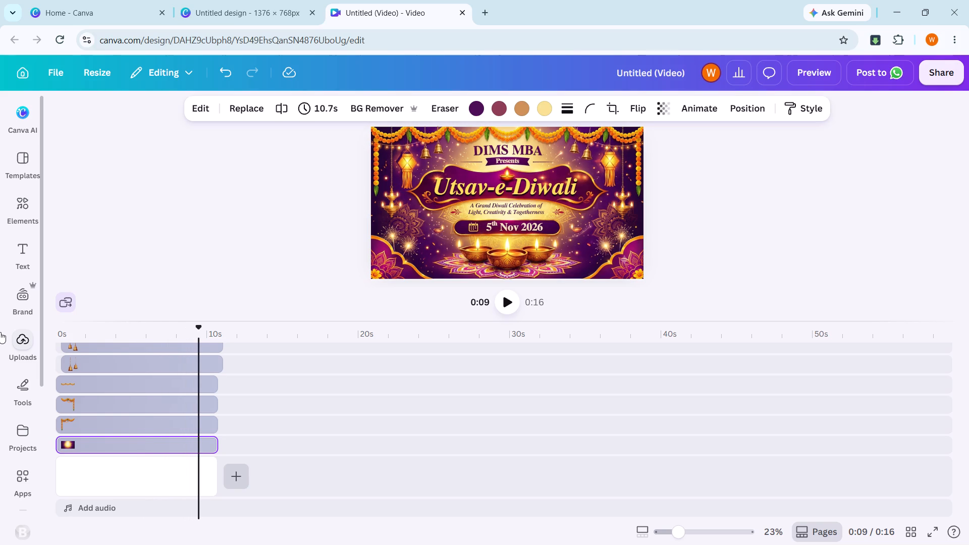
key("space")
key("space")
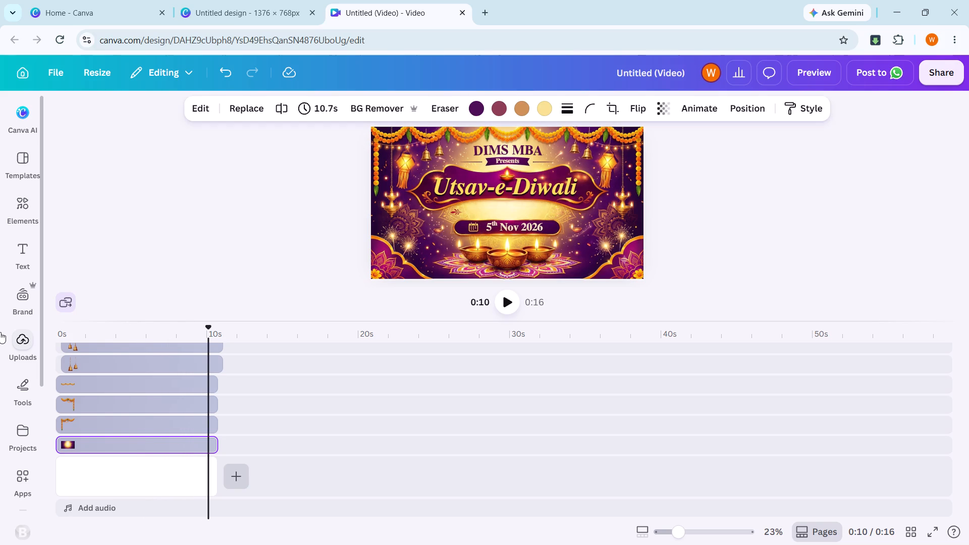
Extend the end of the "A Grand Diwali Celebration" tagline clip so it lasts 6.8 s.
scroll(248, 430, "up", 1)
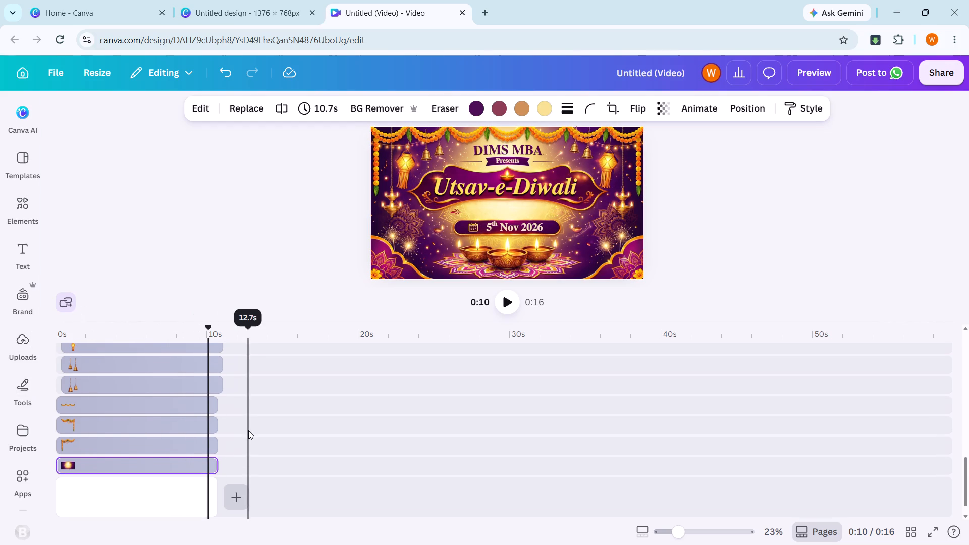
scroll(248, 430, "up", 3)
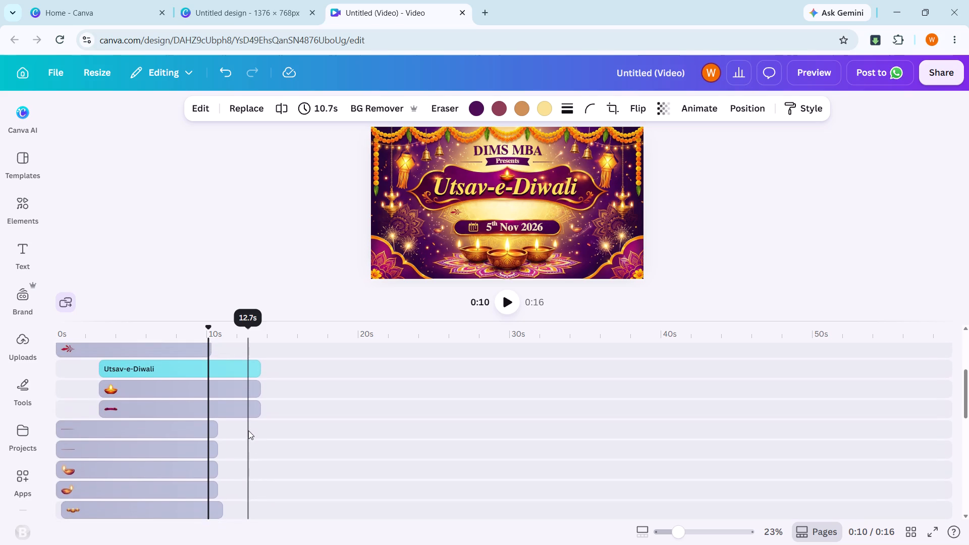
scroll(248, 430, "up", 2)
left_click(198, 413)
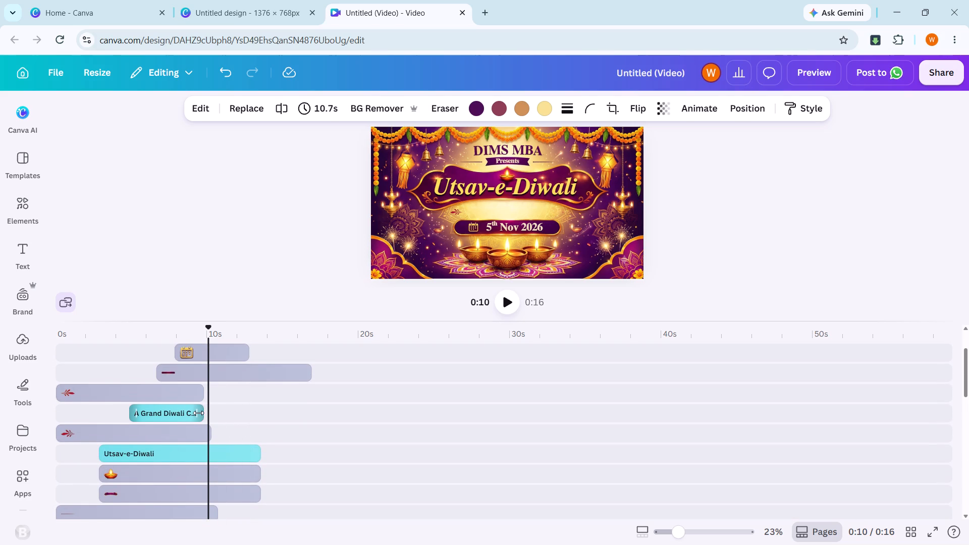
left_click_drag(198, 413, 223, 415)
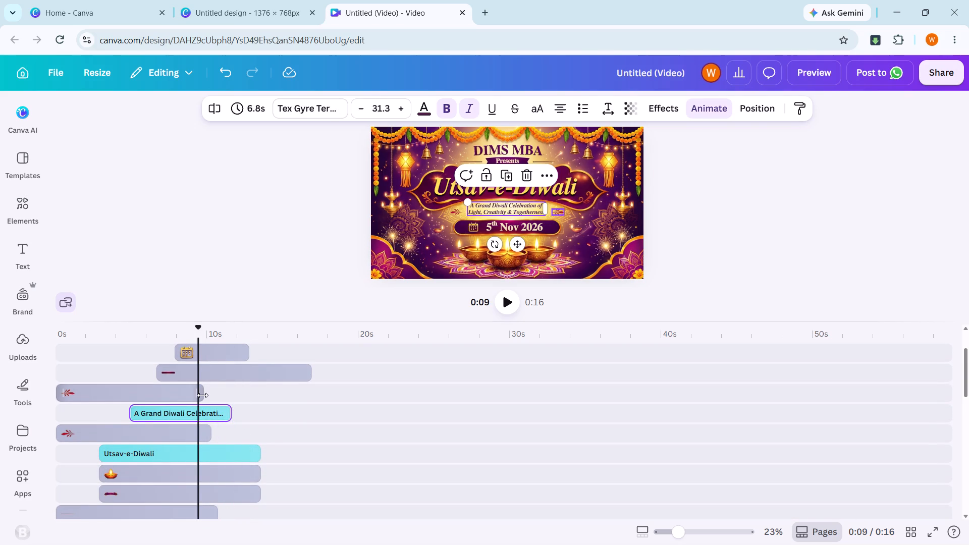
Extend the end of the red leaf ornament clip beside the tagline's right end so it lasts 11.6 s.
left_click_drag(202, 394, 229, 394)
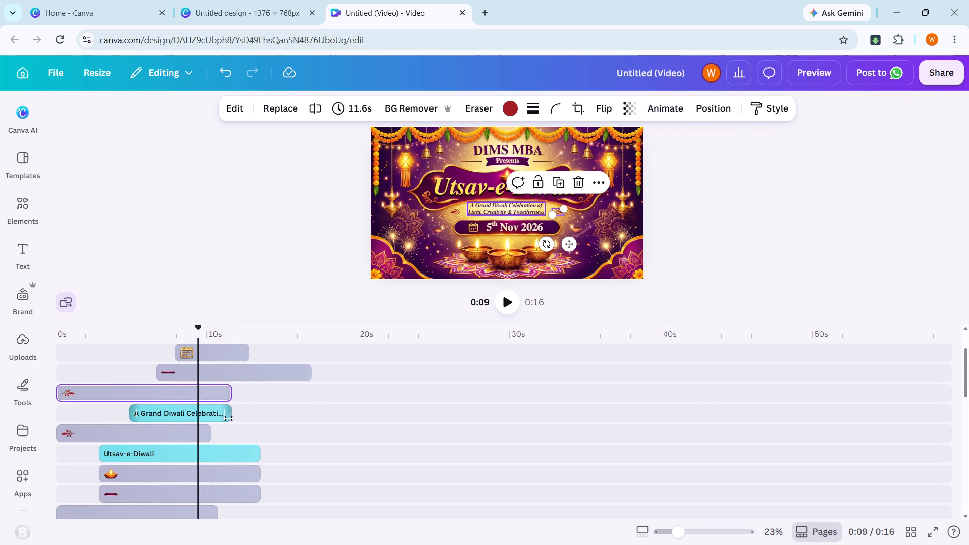
Play the opening of the video from 0 s to review how the first elements enter.
scroll(228, 418, "up", 2)
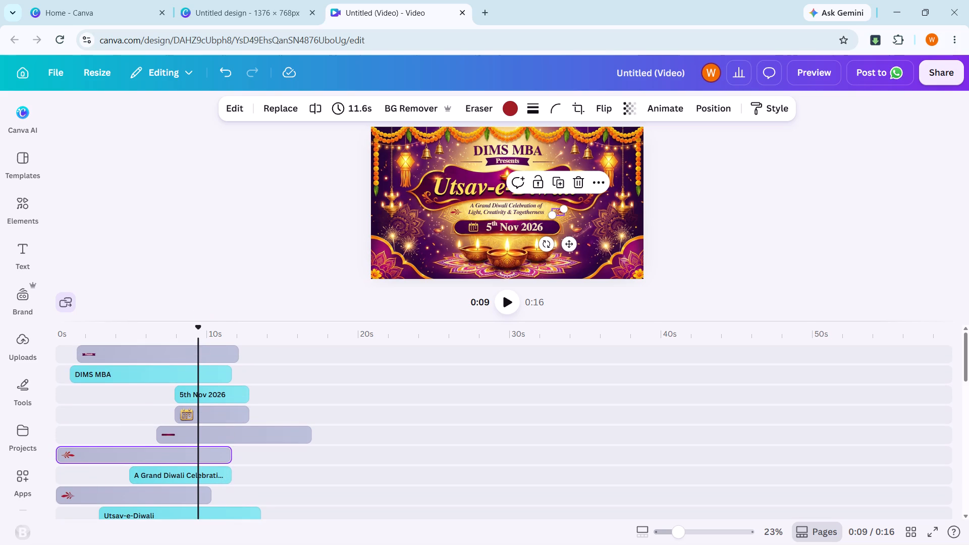
left_click_drag(198, 334, 48, 334)
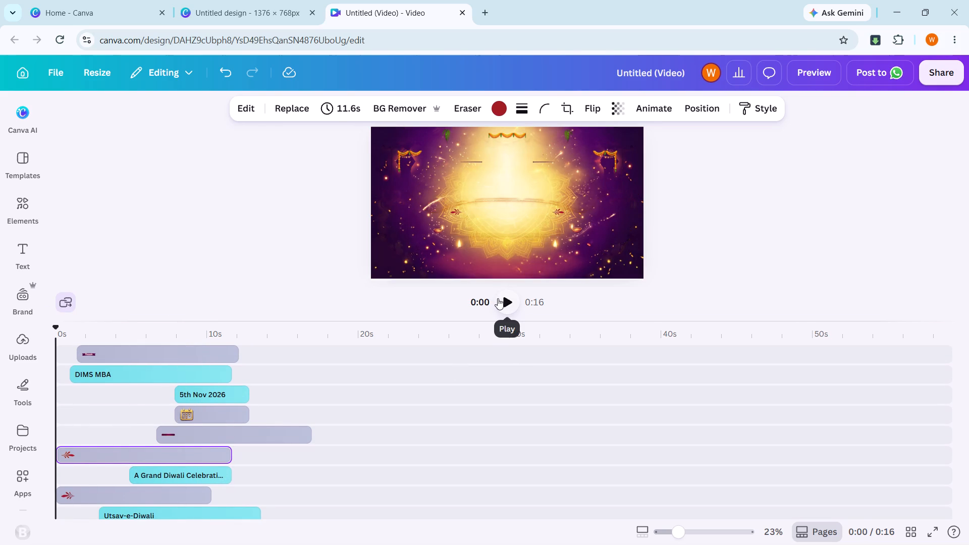
left_click(498, 298)
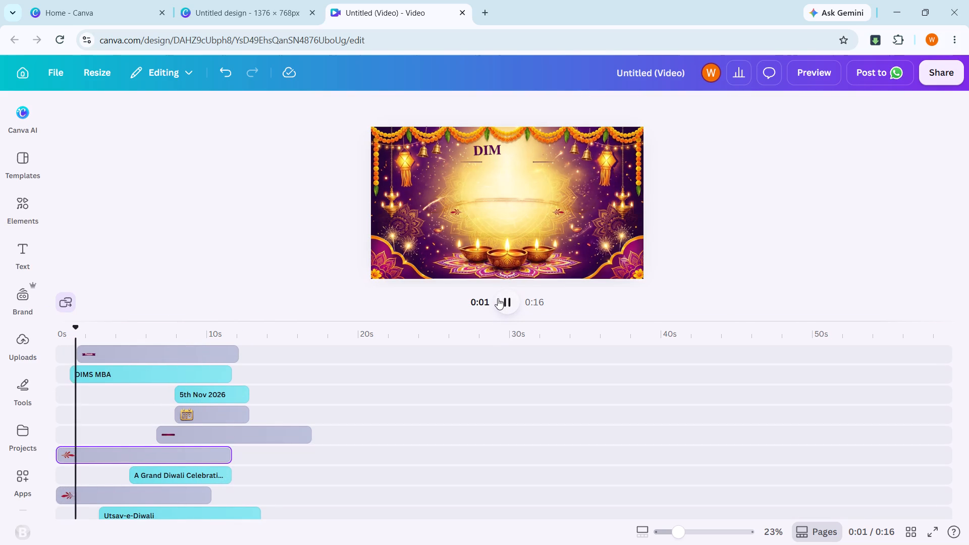
left_click(498, 298)
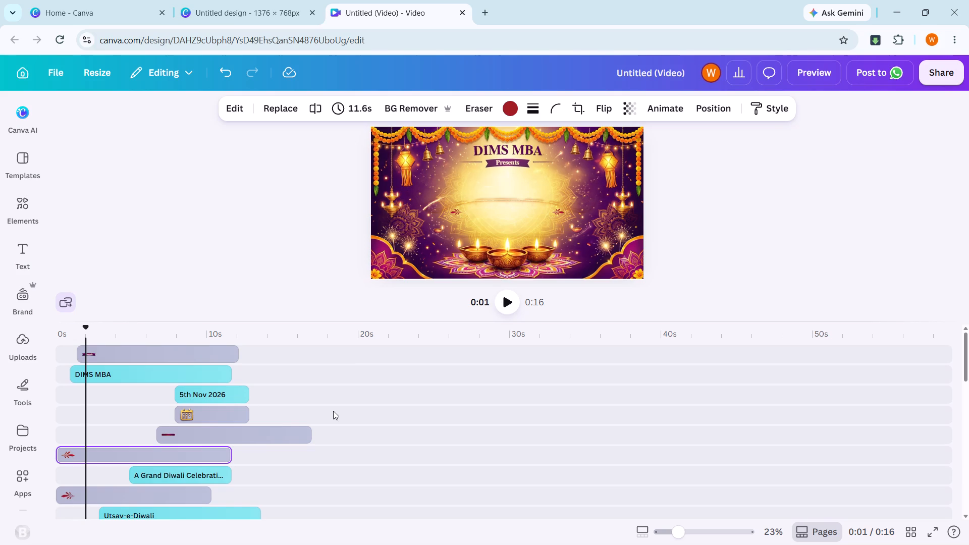
Apply the Blur animation to the thin decorative line right of the "Presents" ribbon.
left_click(470, 164)
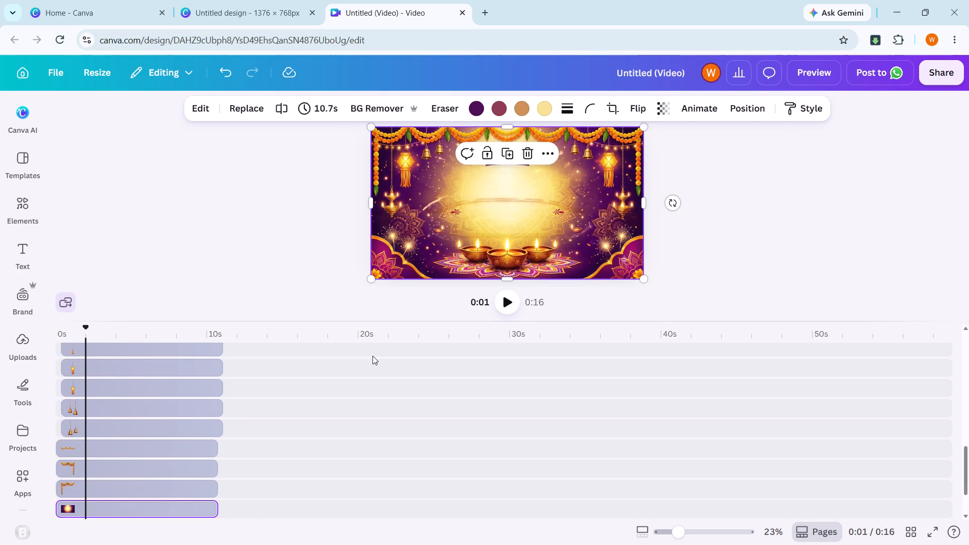
scroll(372, 356, "up", 4)
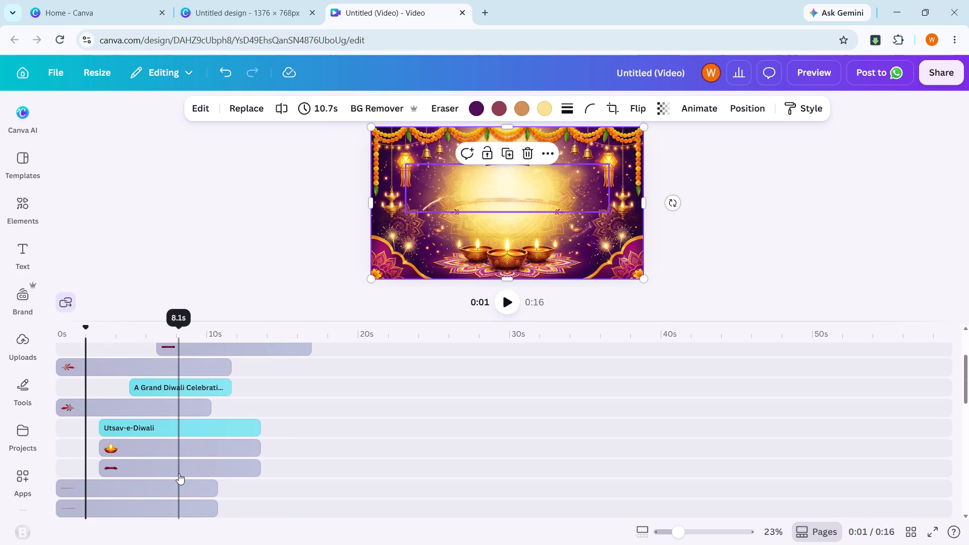
scroll(179, 473, "down", 1)
left_click(155, 463)
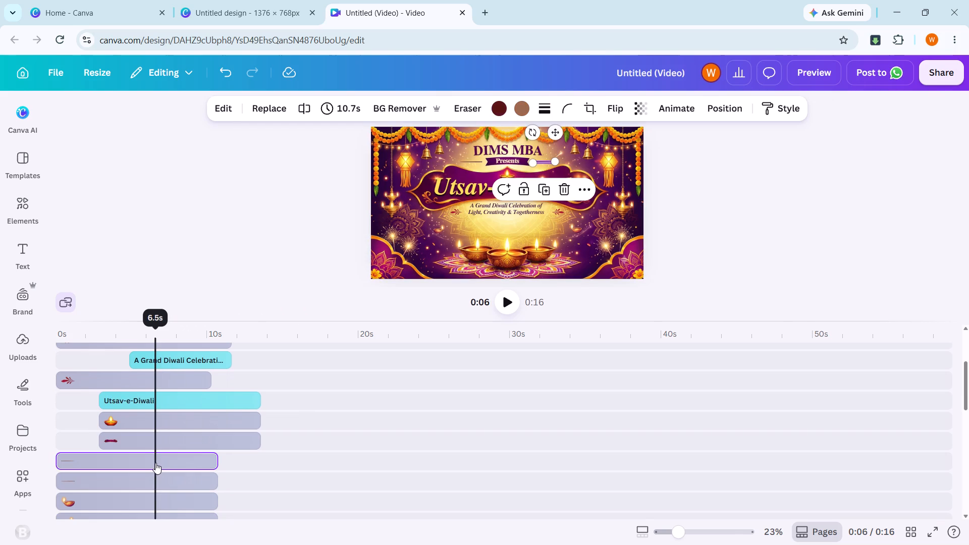
left_click(678, 112)
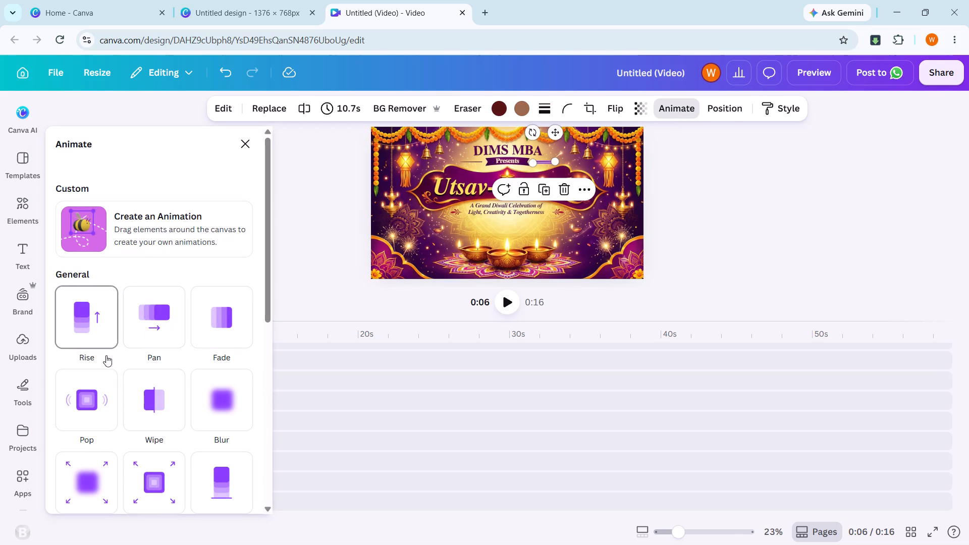
left_click(228, 394)
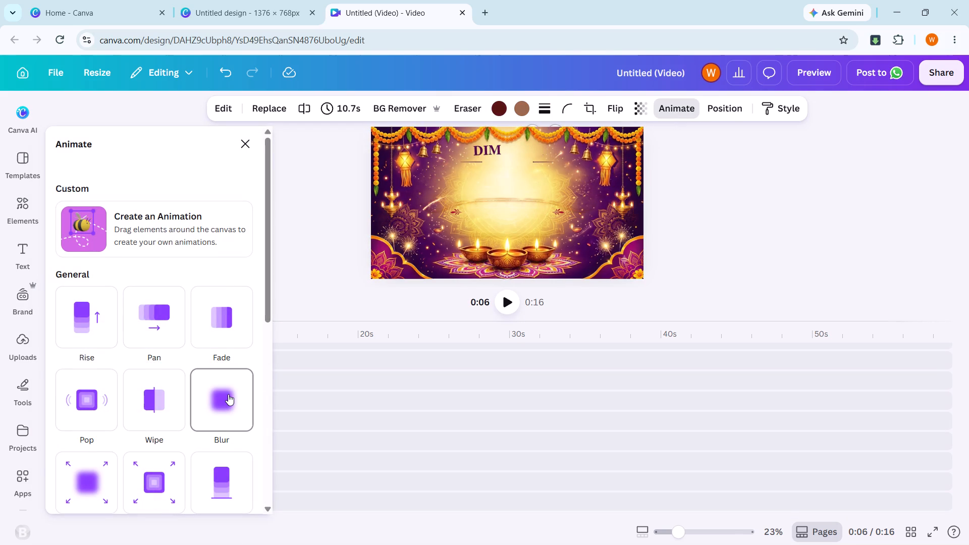
left_click(334, 272)
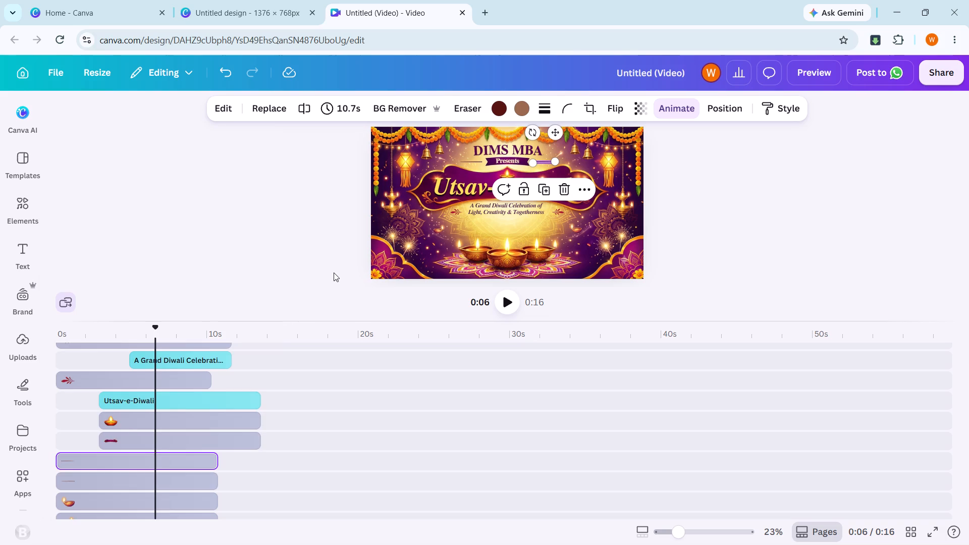
Apply the Blur animation, on enter only, to the thin decorative line left of the "Presents" ribbon.
left_click(114, 473)
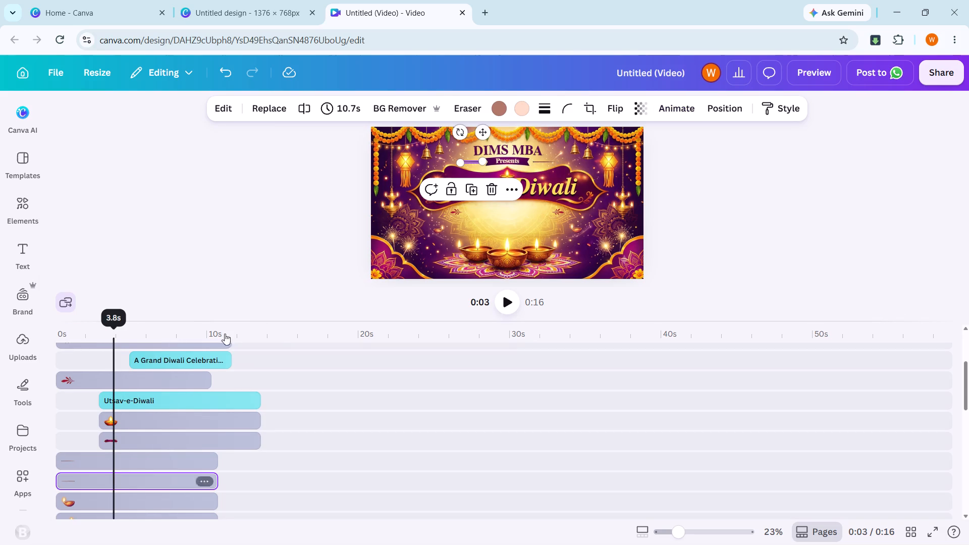
left_click(677, 102)
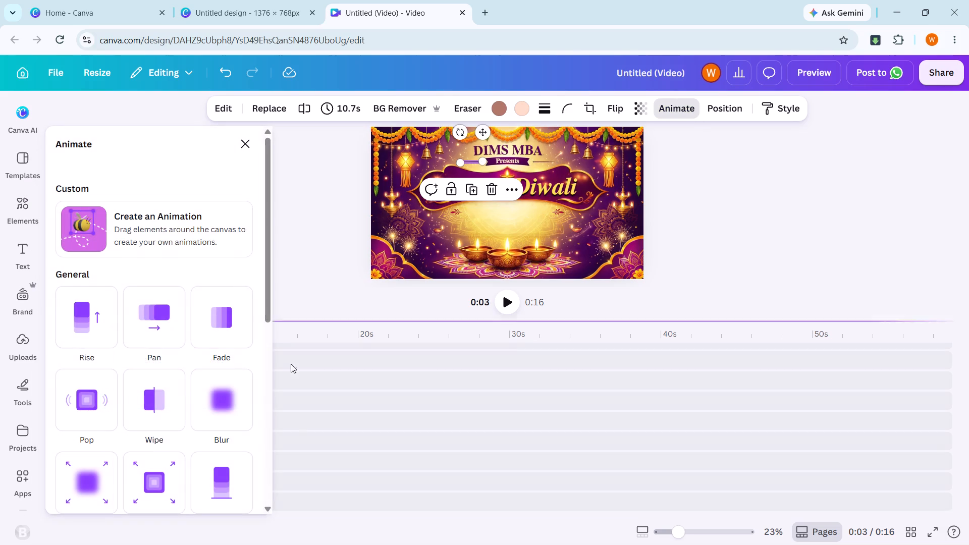
left_click(235, 403)
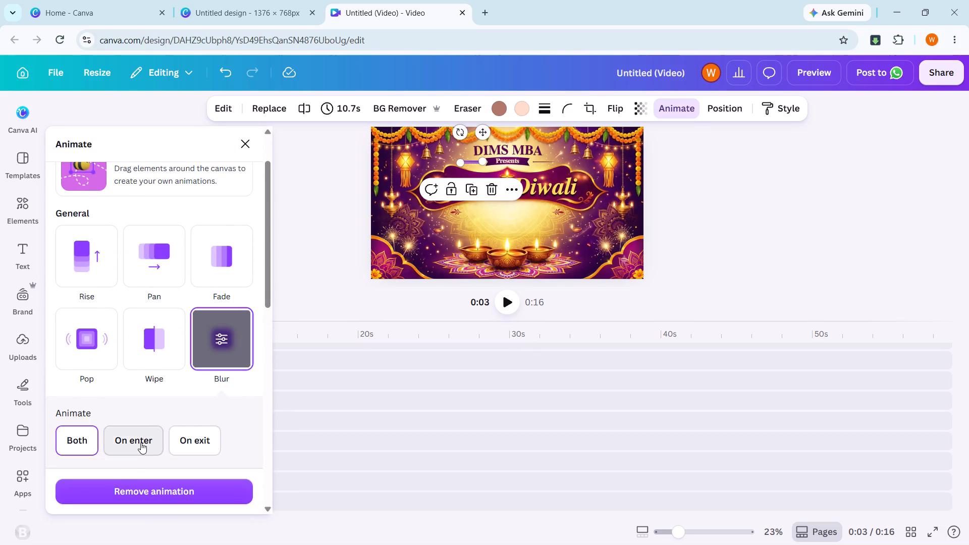
left_click(141, 443)
left_click(305, 269)
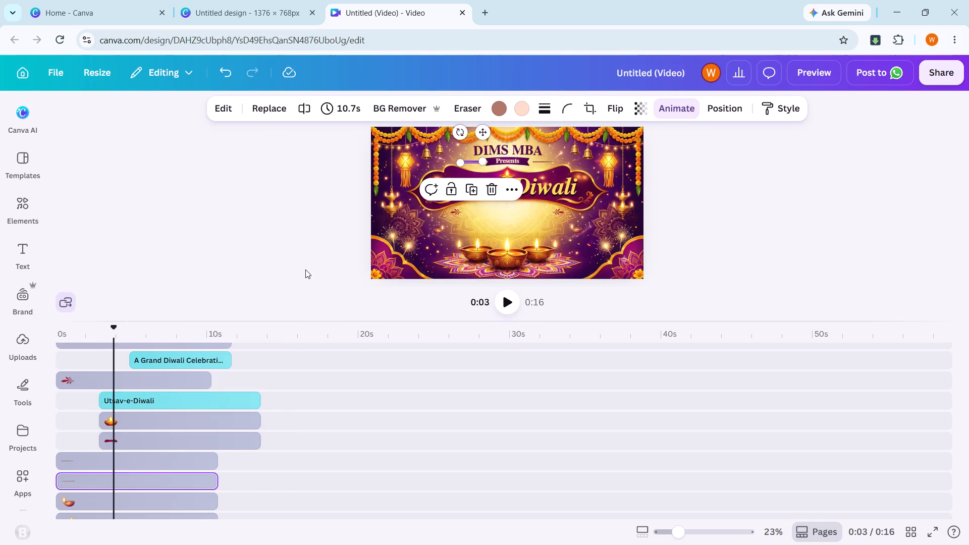
Set the Blur animation of the line right of the "Presents" ribbon to on enter only.
left_click(158, 455)
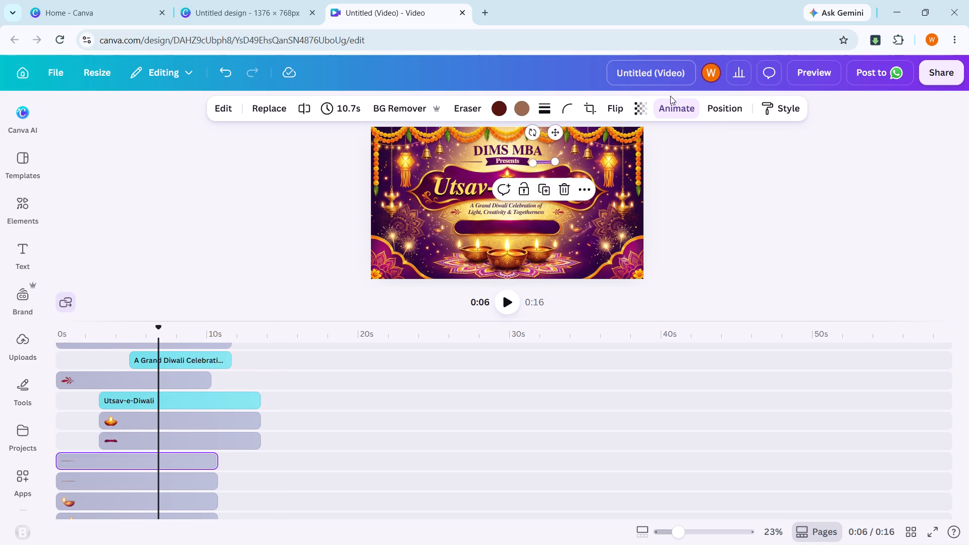
left_click(670, 106)
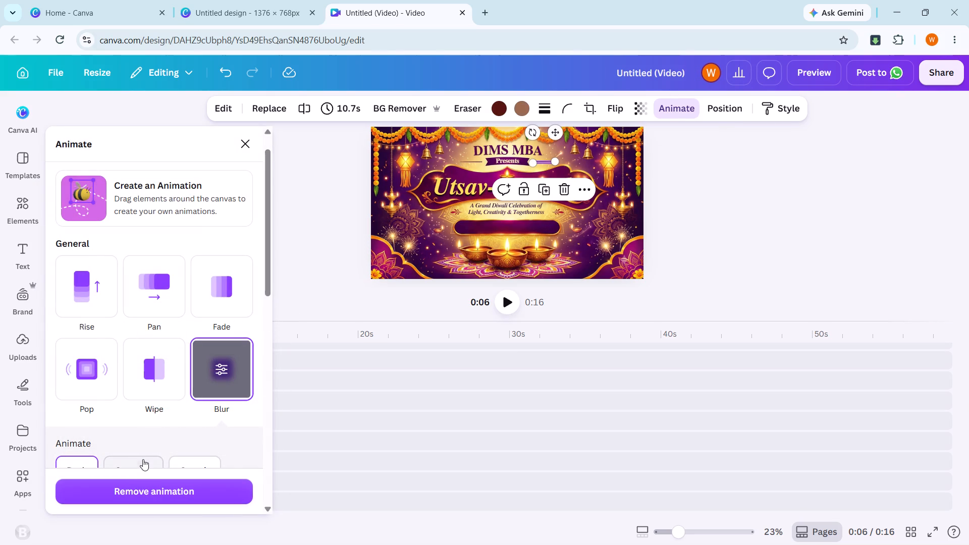
left_click(143, 459)
left_click(317, 256)
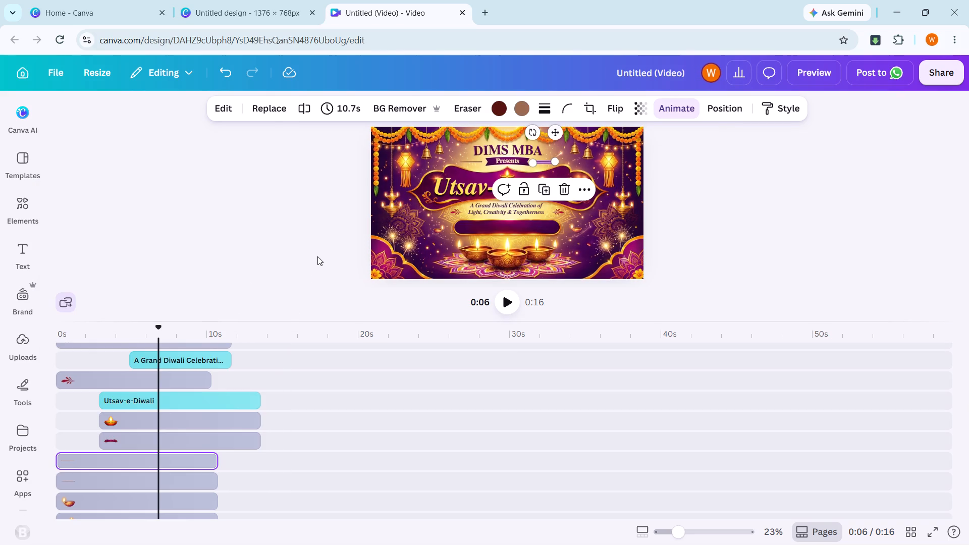
Play the video from the start and replay the section from about 8 s to check how the elements leave.
left_click_drag(161, 329, 67, 335)
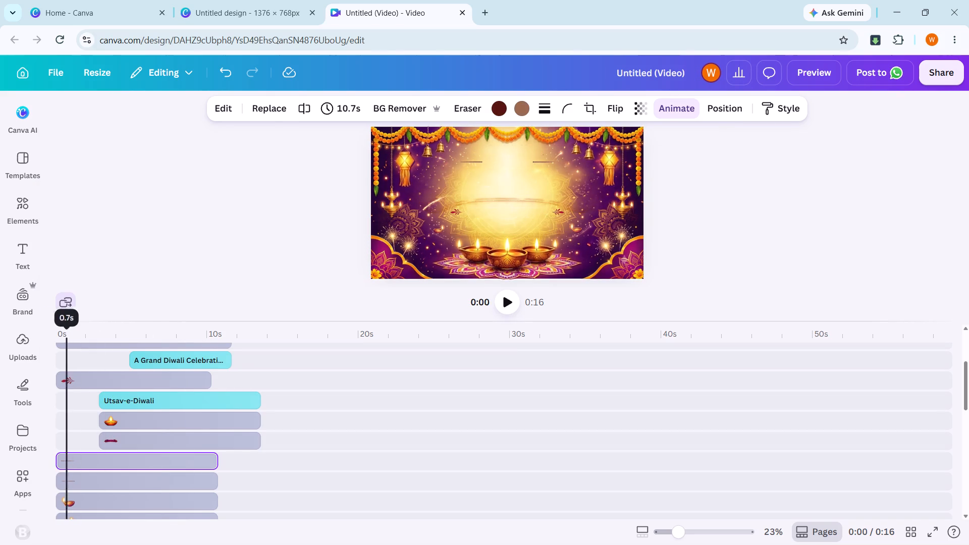
left_click_drag(67, 335, 41, 343)
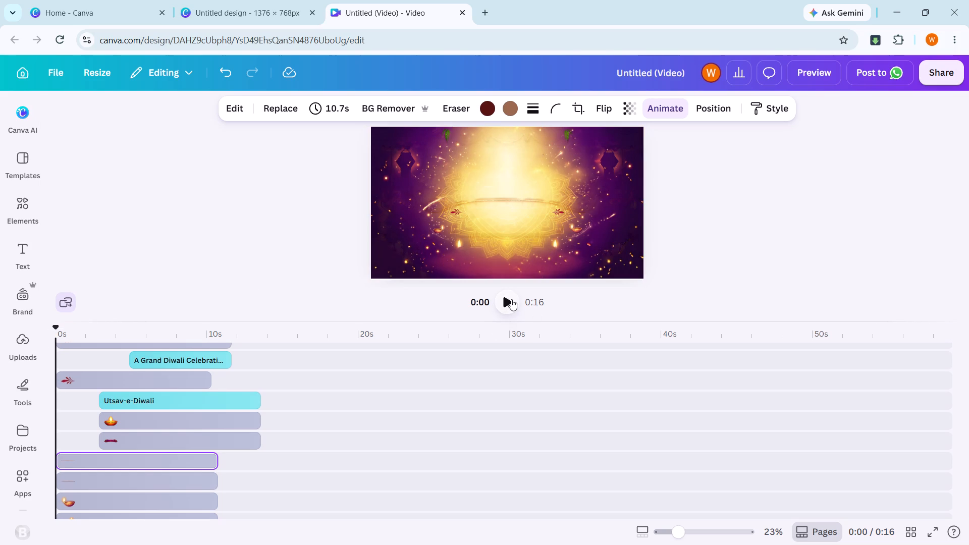
left_click(511, 299)
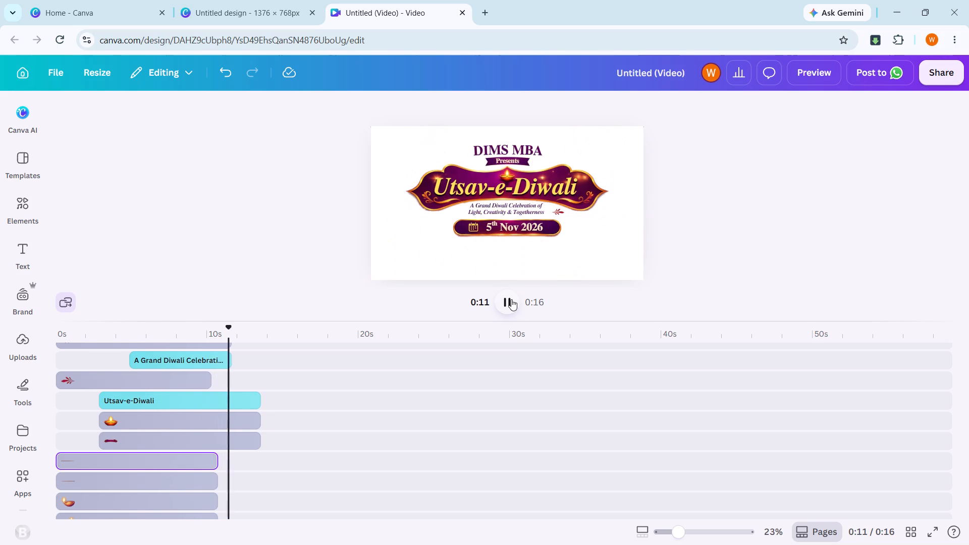
key("space")
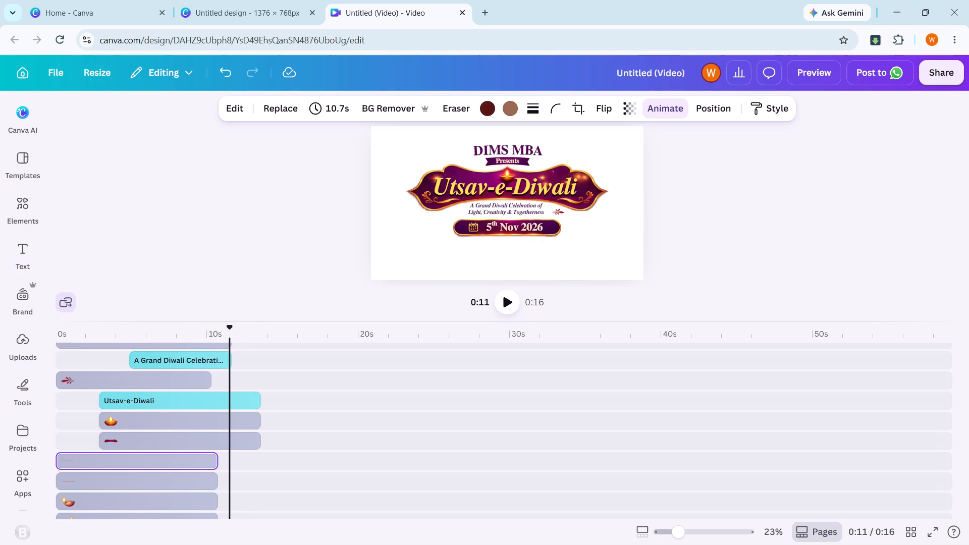
left_click_drag(230, 329, 211, 328)
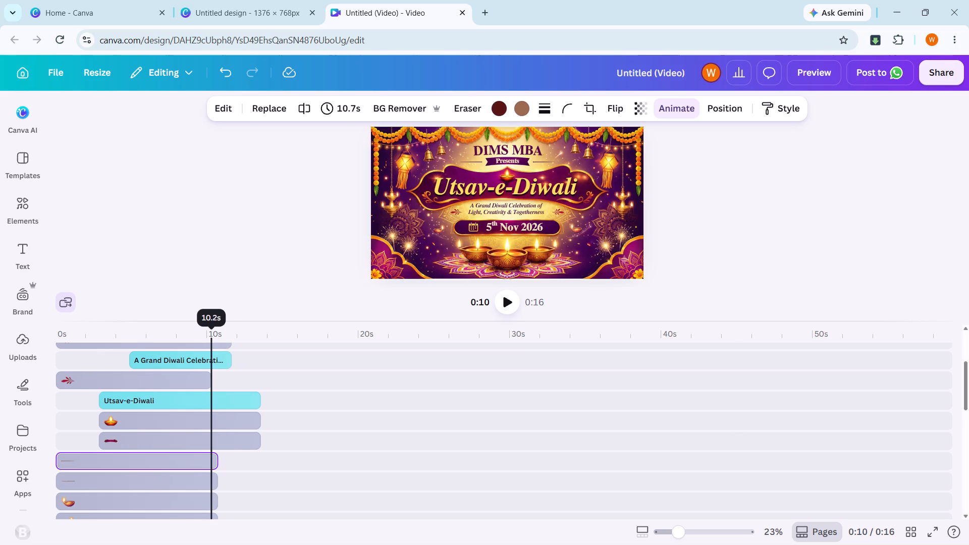
left_click_drag(211, 328, 184, 325)
key("space")
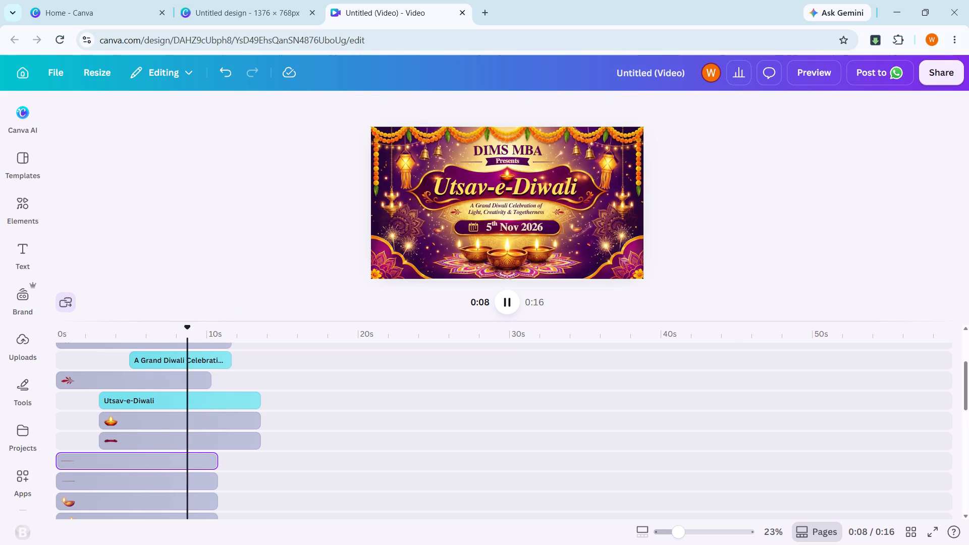
key("space")
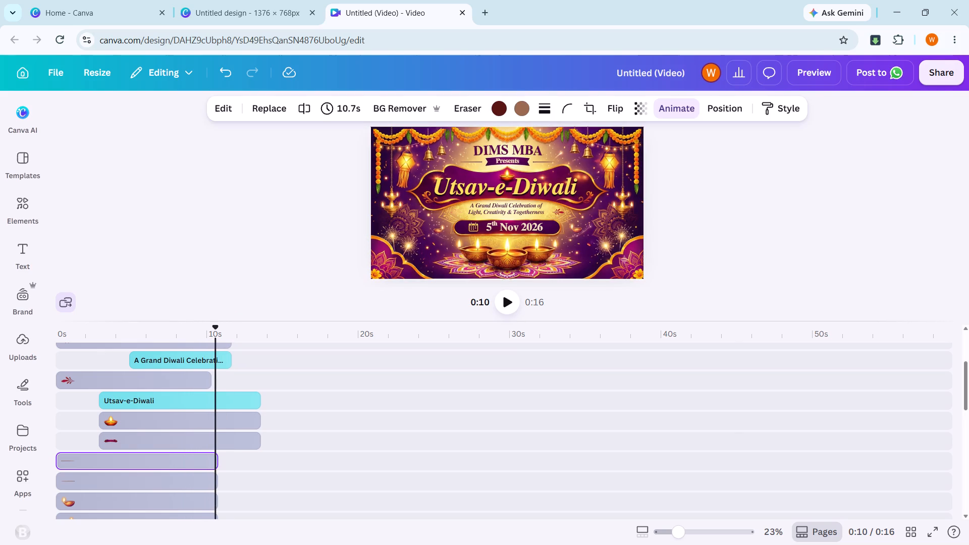
key("space")
key("space")
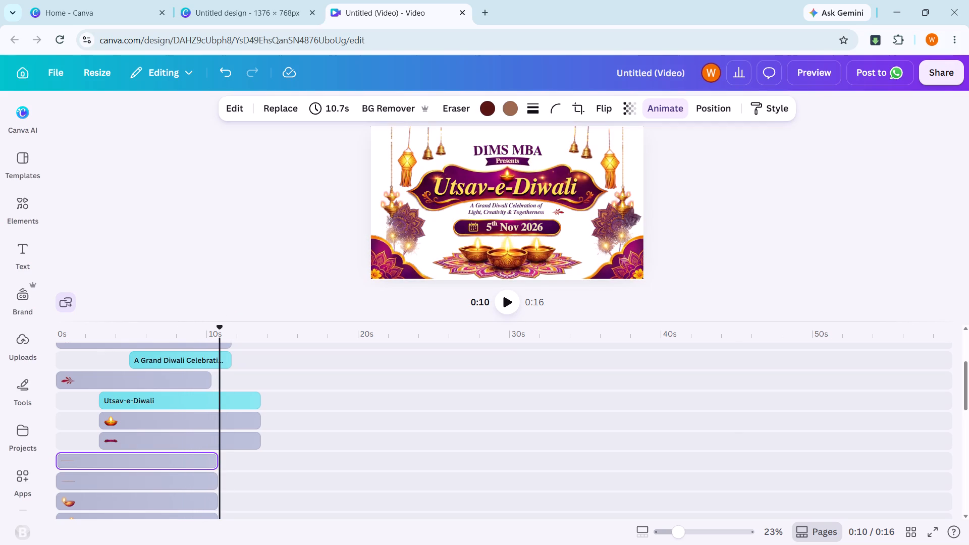
Examine where the clips end across all timeline layers, including the upper-left marigold garland and the background.
scroll(271, 415, "down", 1)
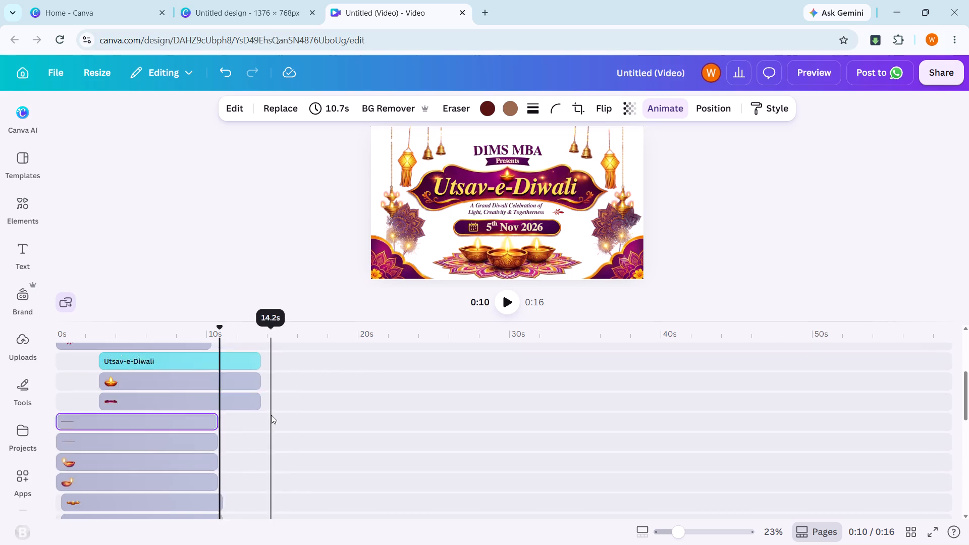
scroll(271, 415, "down", 3)
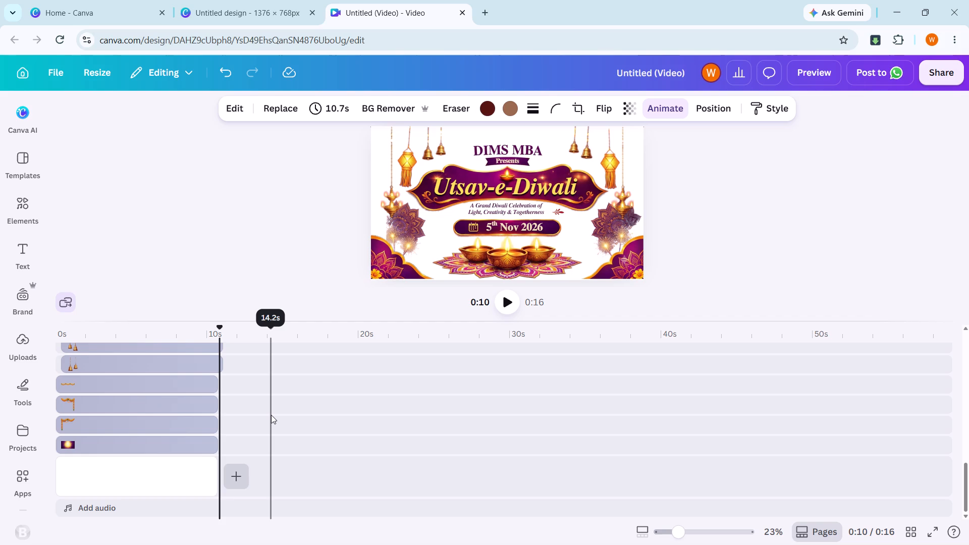
left_click(215, 428)
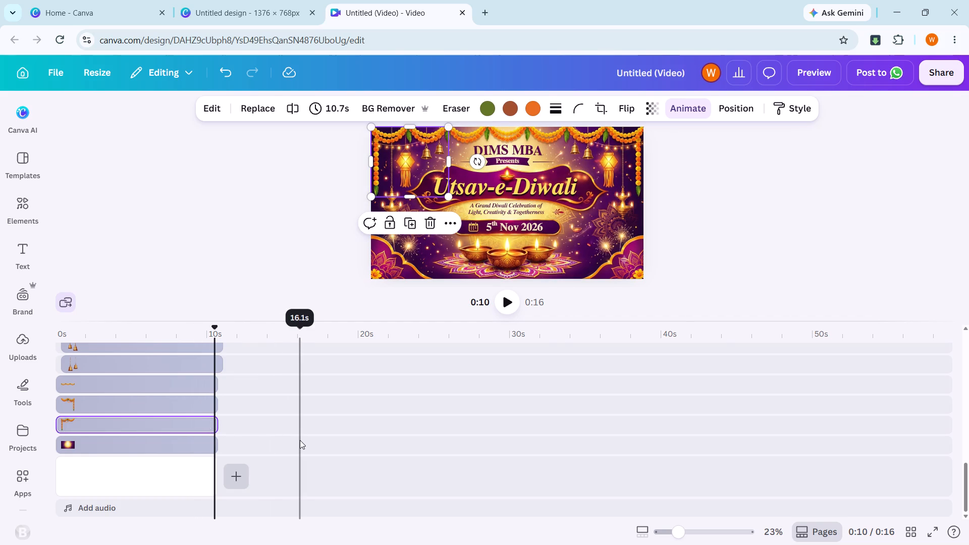
scroll(300, 440, "up", 5)
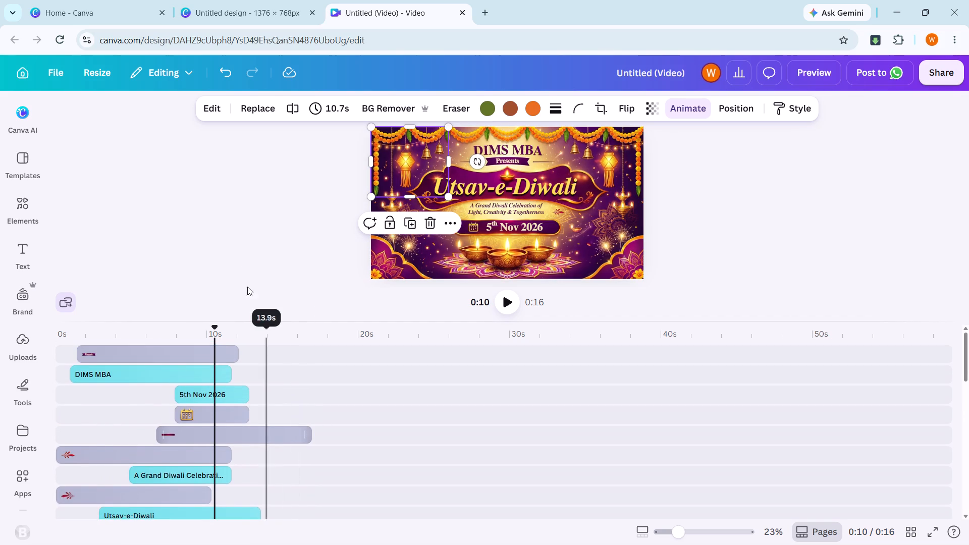
left_click(242, 267)
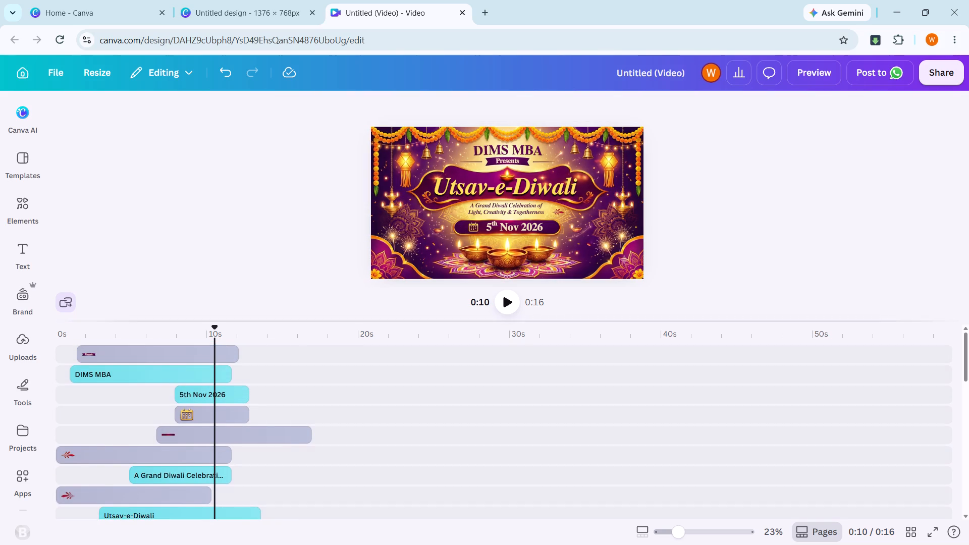
Replay the section around the 10 s mark twice to check when the elements disappear.
left_click_drag(214, 328, 191, 327)
key("space")
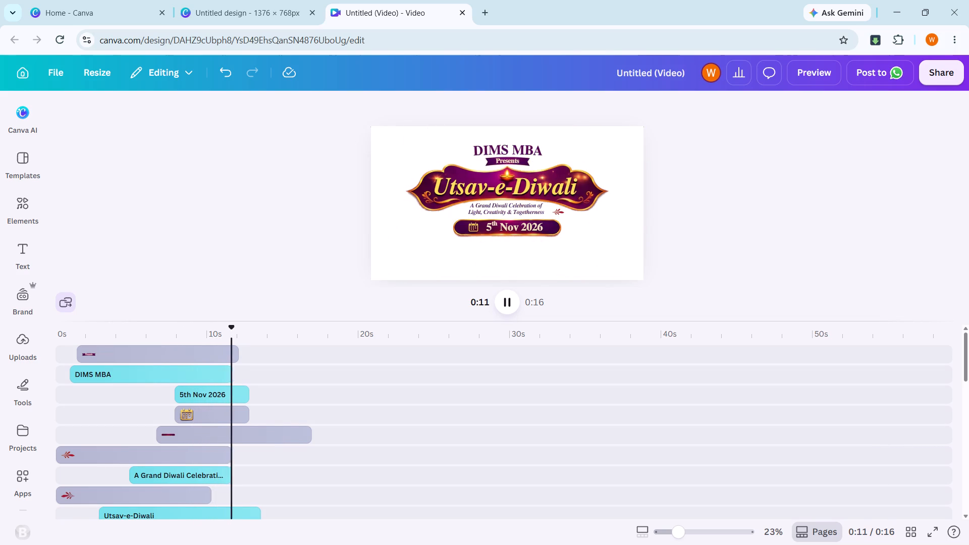
key("space")
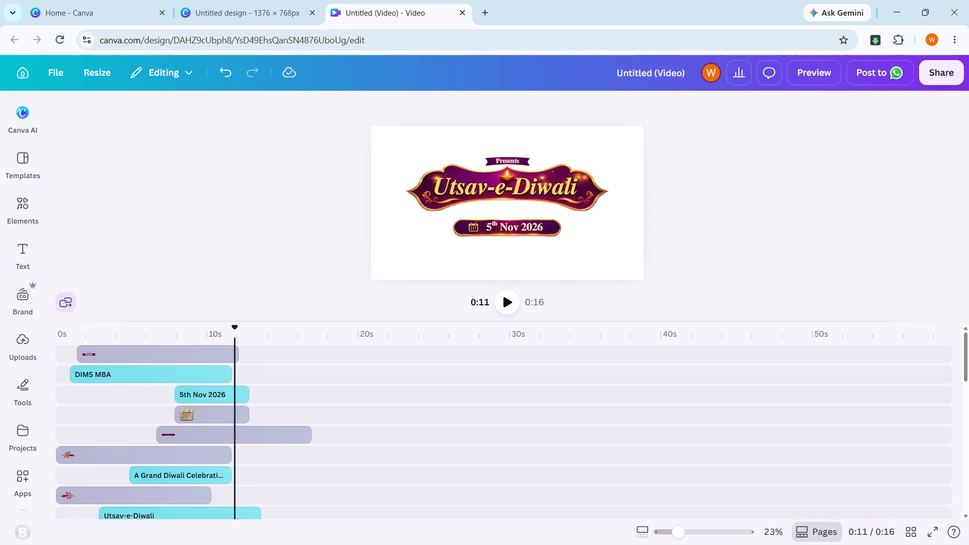
left_click_drag(235, 327, 161, 318)
key("space")
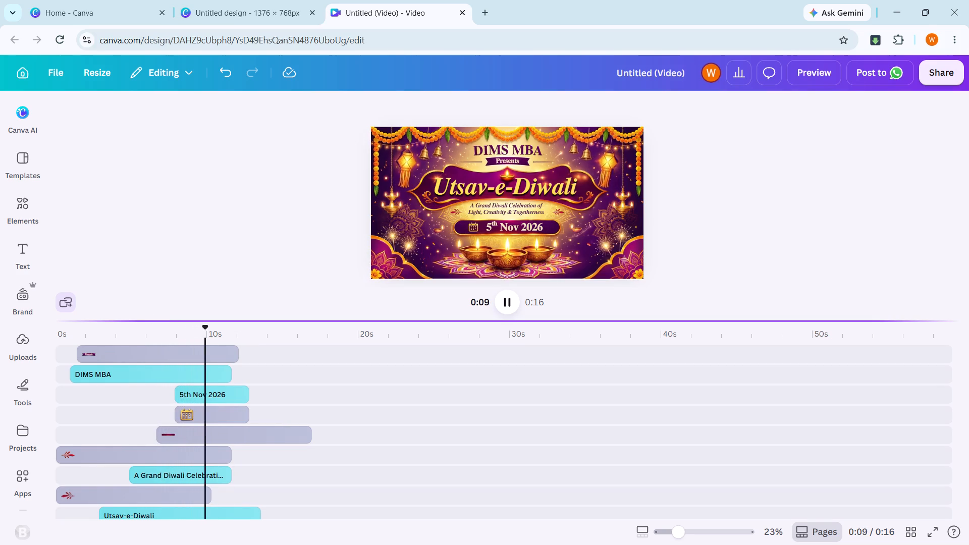
key("space")
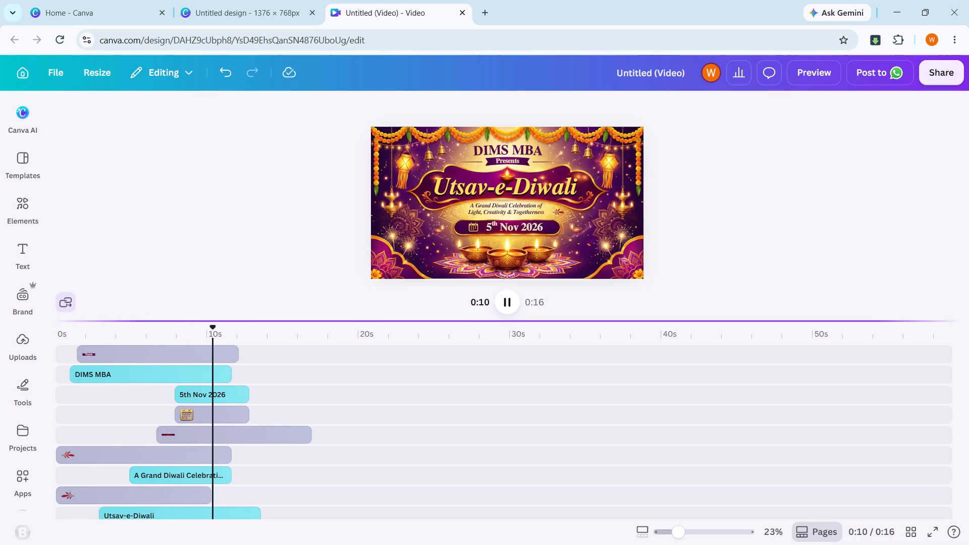
Replay the section just past the 10 s mark to check when the background and decorations disappear.
key("space")
key("space")
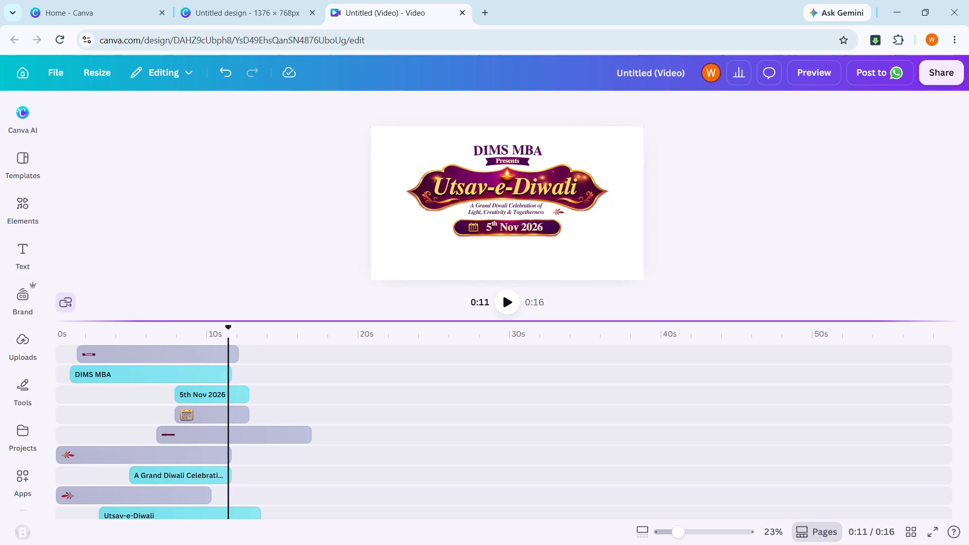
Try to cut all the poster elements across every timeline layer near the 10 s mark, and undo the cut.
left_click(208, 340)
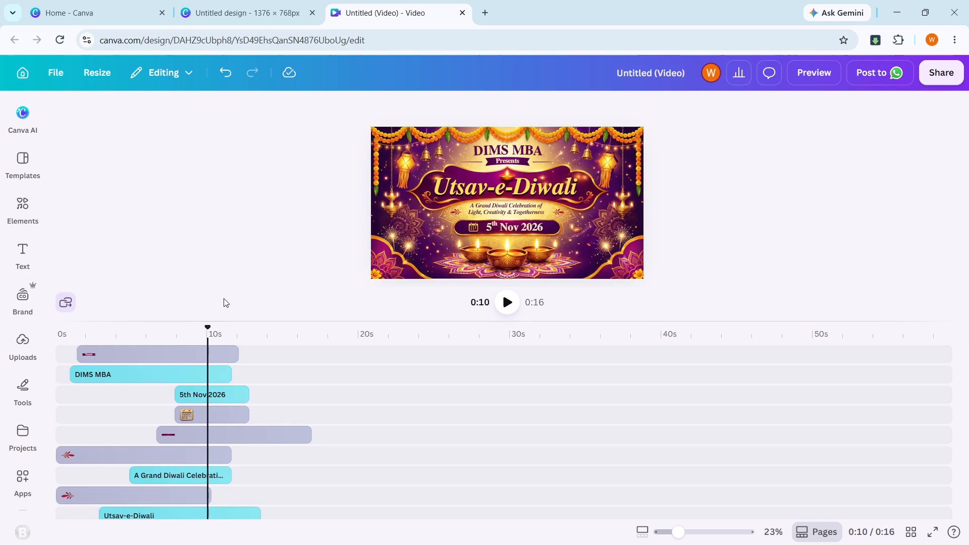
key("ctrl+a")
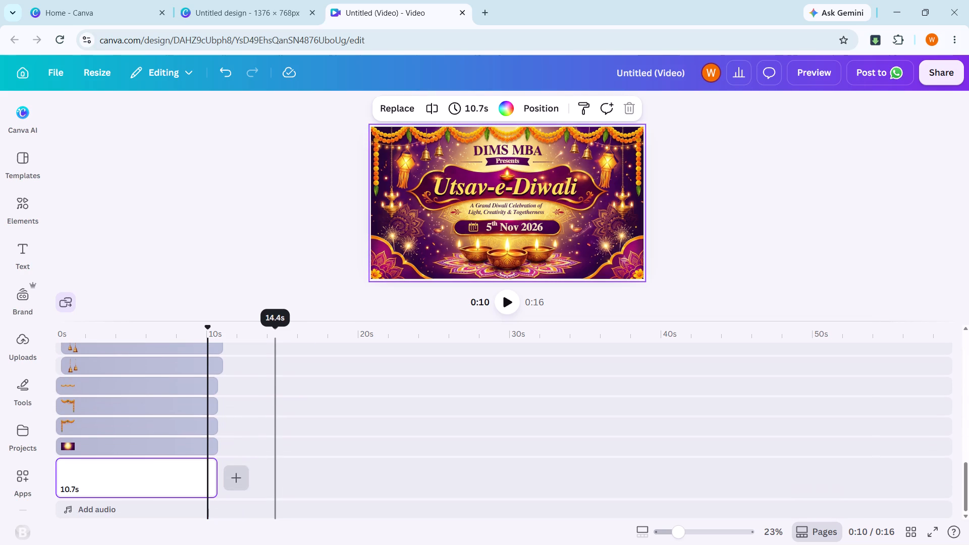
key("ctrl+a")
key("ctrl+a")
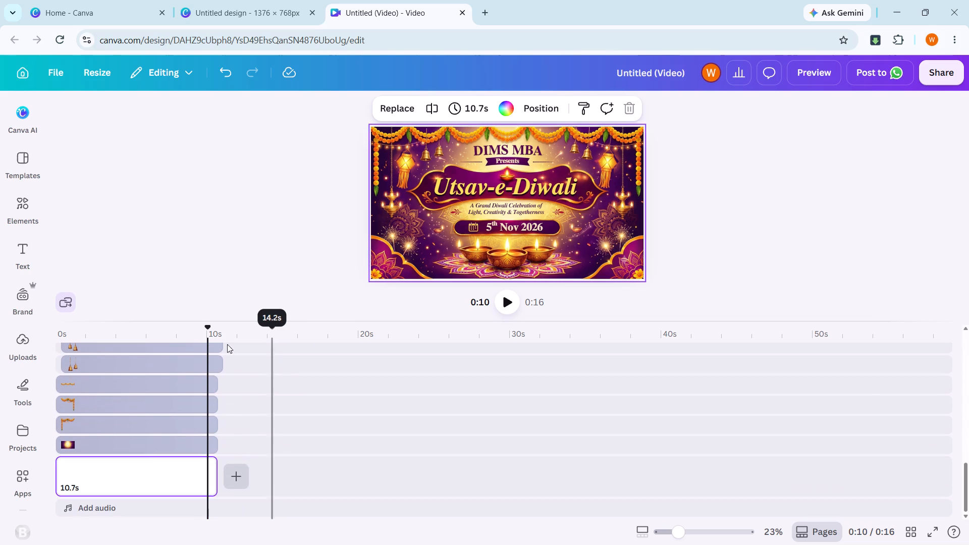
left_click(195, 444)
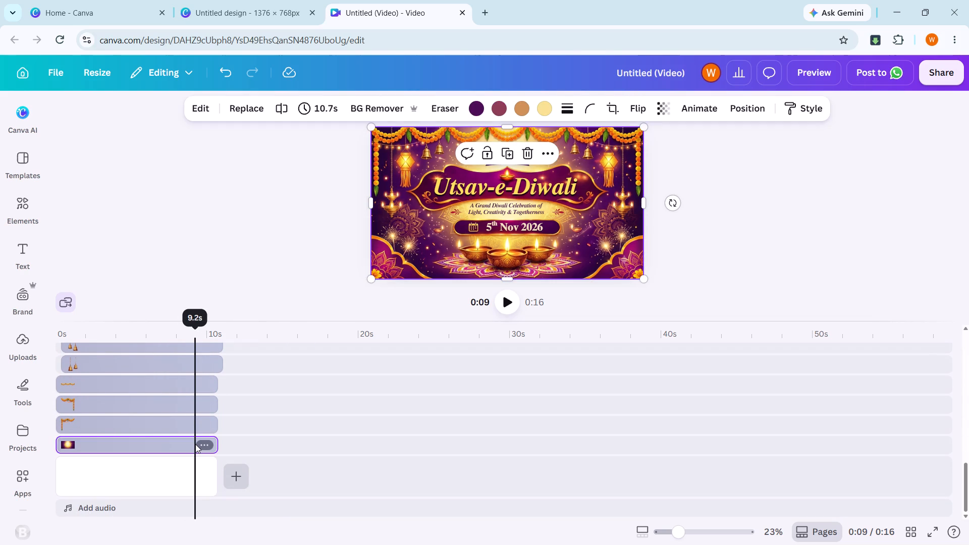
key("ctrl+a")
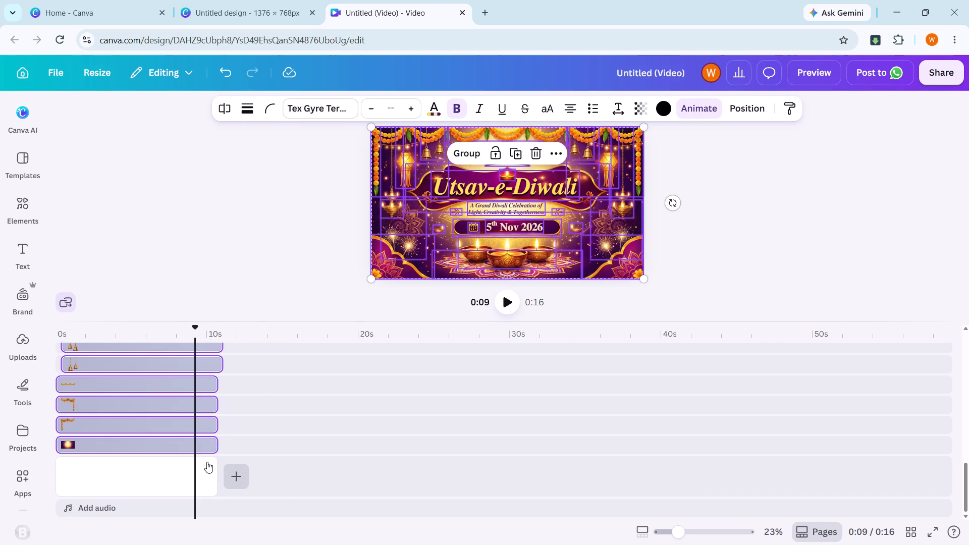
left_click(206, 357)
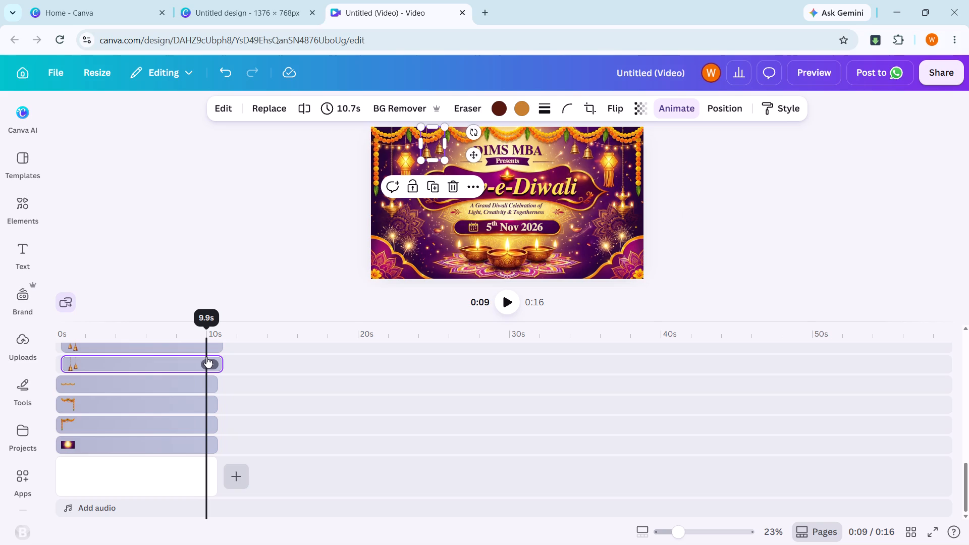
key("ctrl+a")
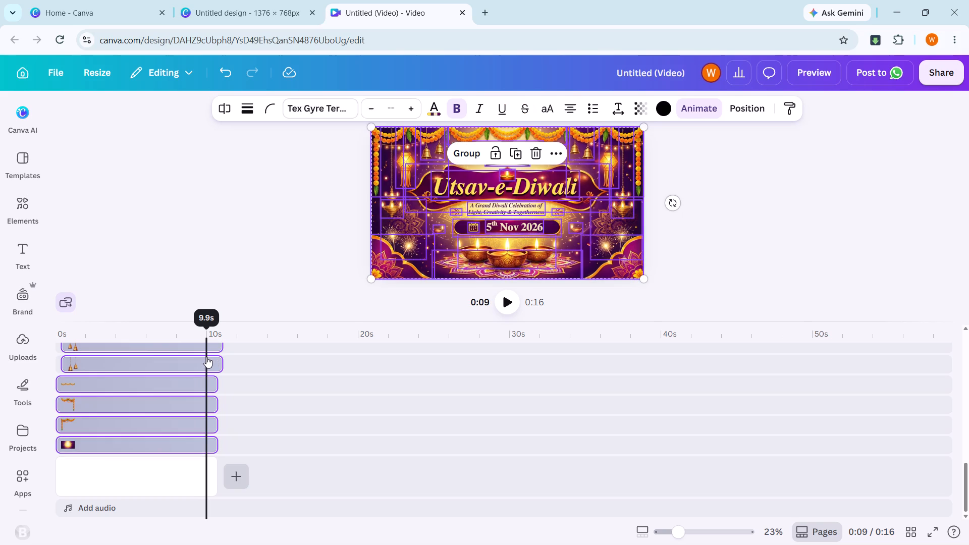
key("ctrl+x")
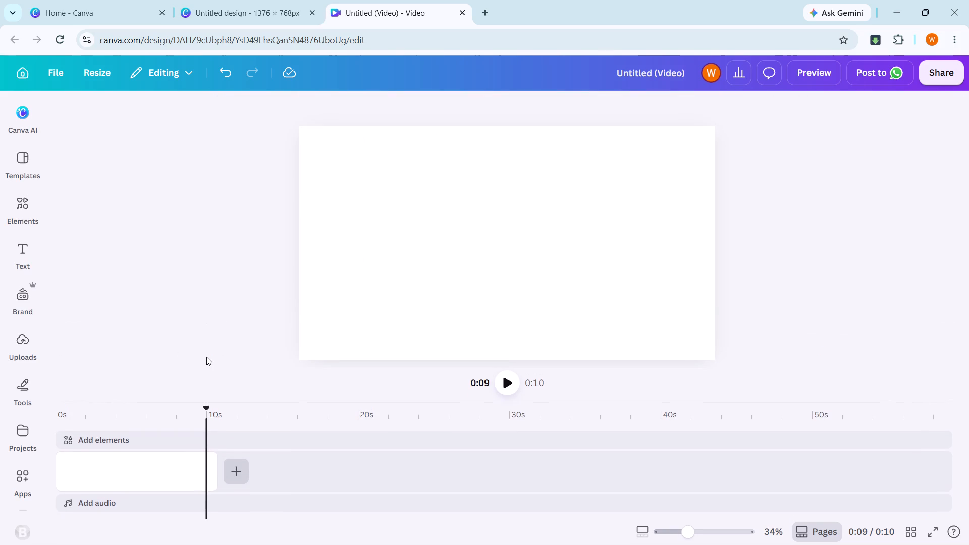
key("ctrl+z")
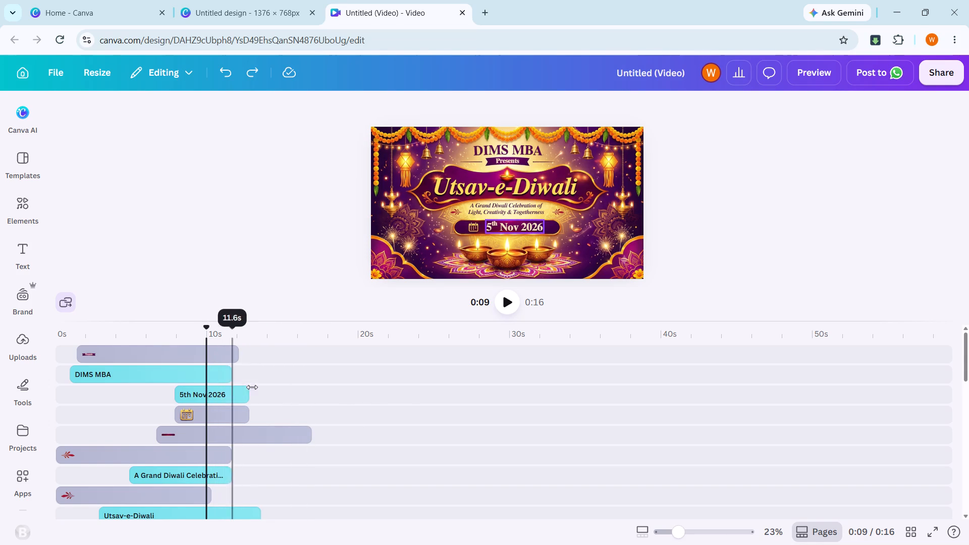
Examine the timeline layers from the "Presents" ribbon down to the background to compare where their clips end.
scroll(363, 421, "down", 1)
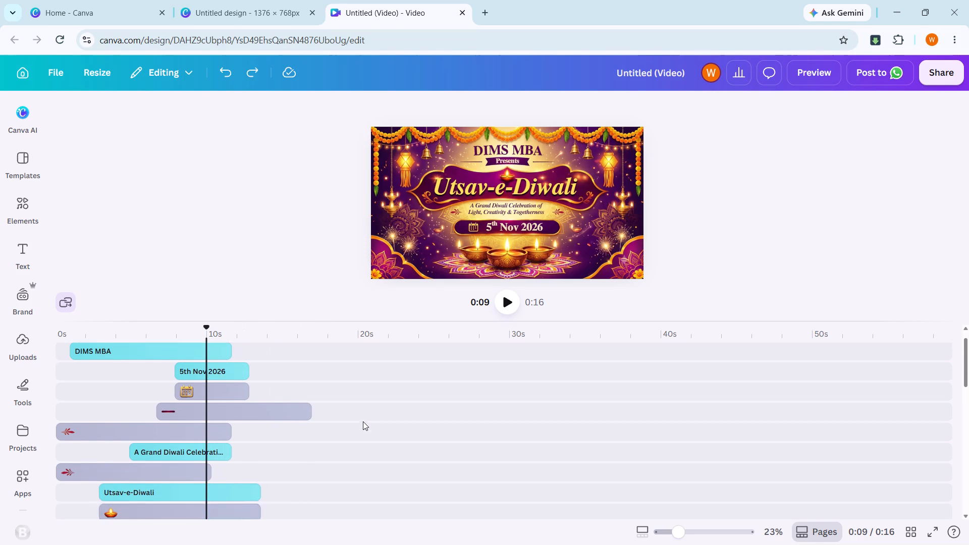
scroll(363, 421, "down", 3)
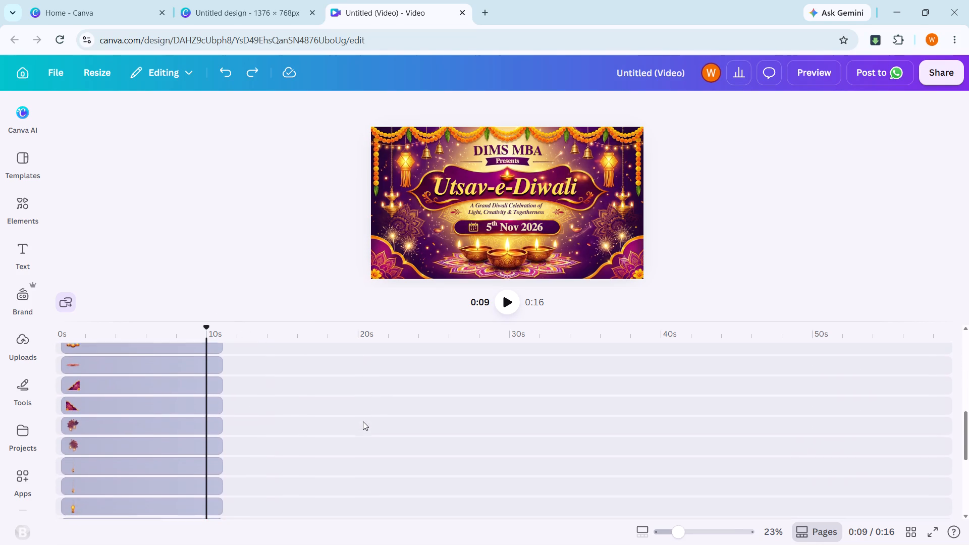
scroll(363, 421, "down", 3)
scroll(363, 421, "up", 3)
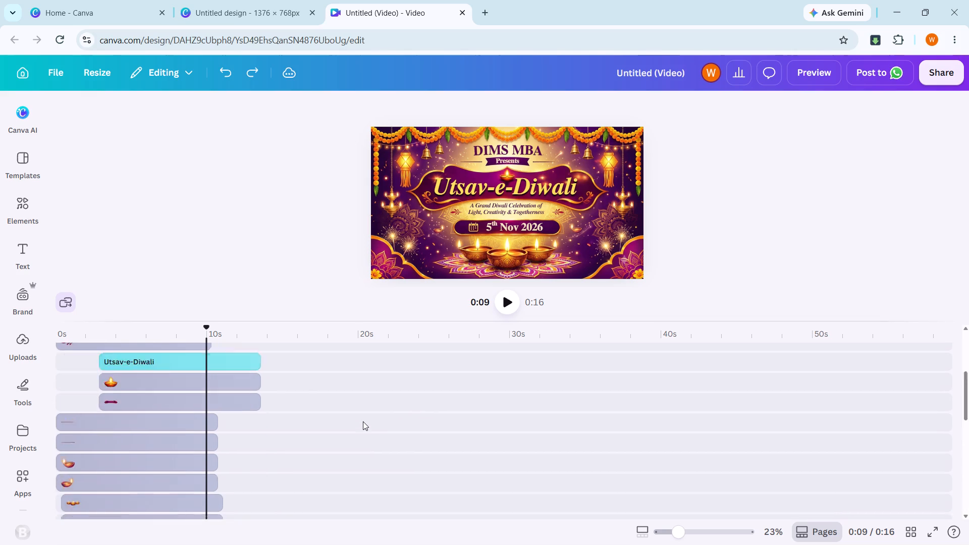
scroll(363, 421, "up", 3)
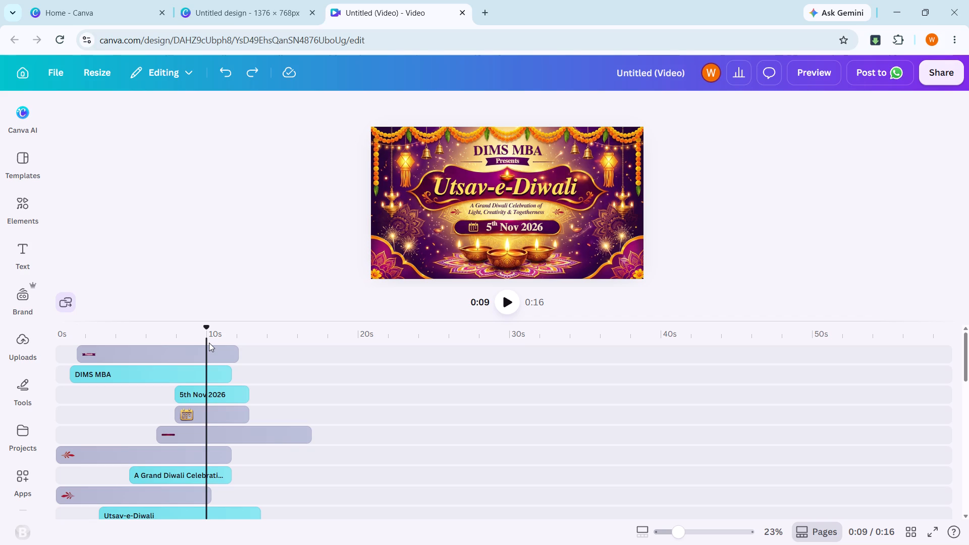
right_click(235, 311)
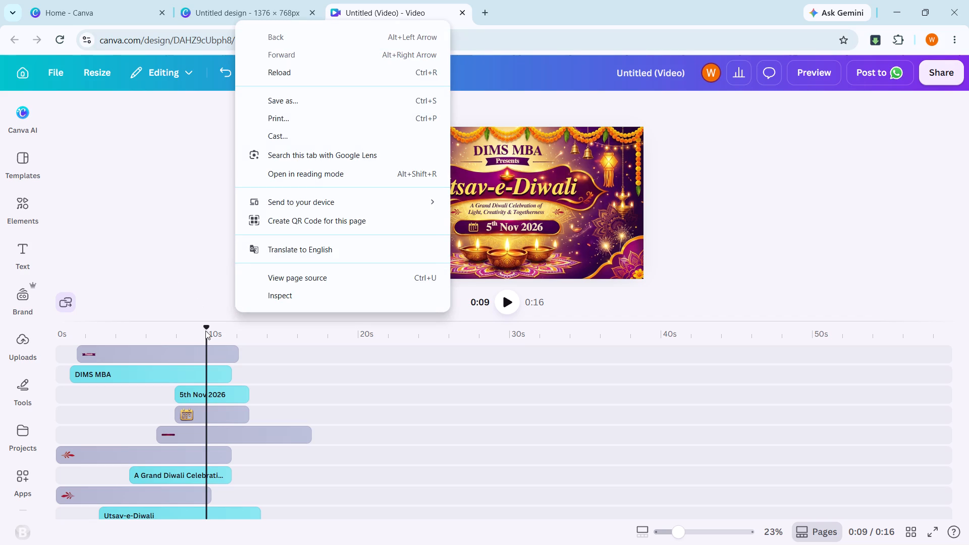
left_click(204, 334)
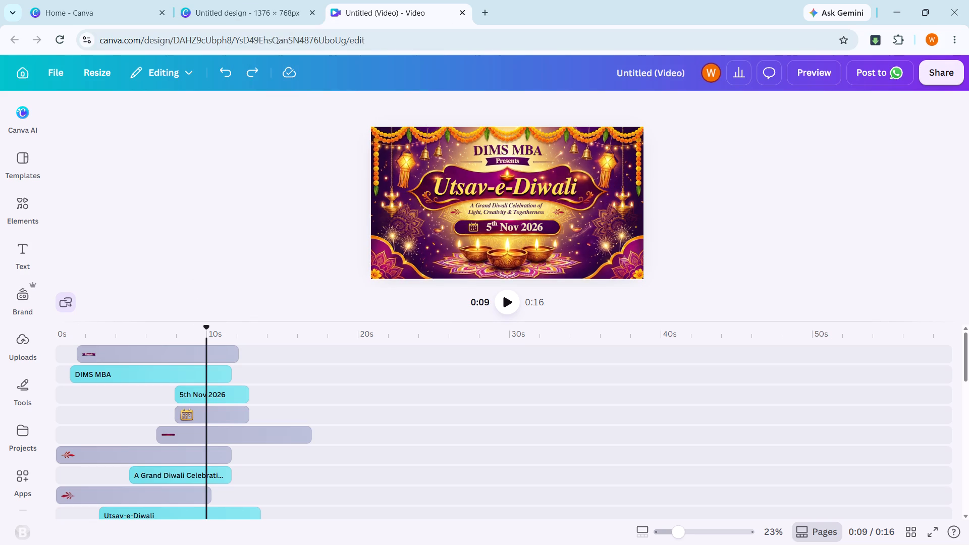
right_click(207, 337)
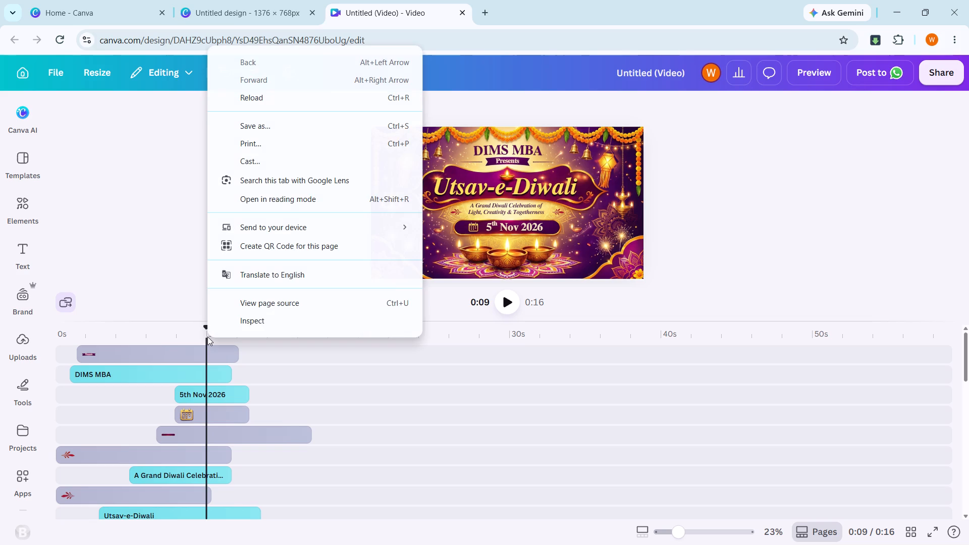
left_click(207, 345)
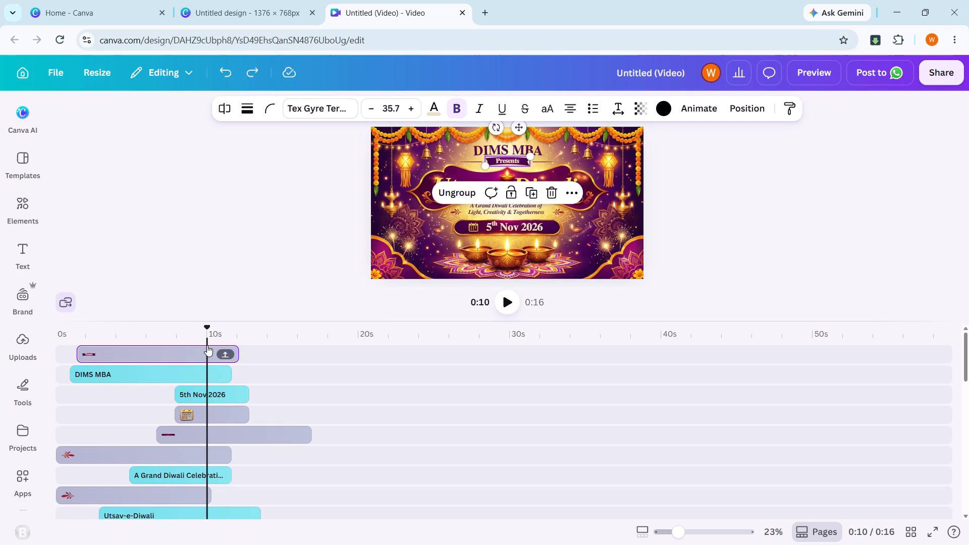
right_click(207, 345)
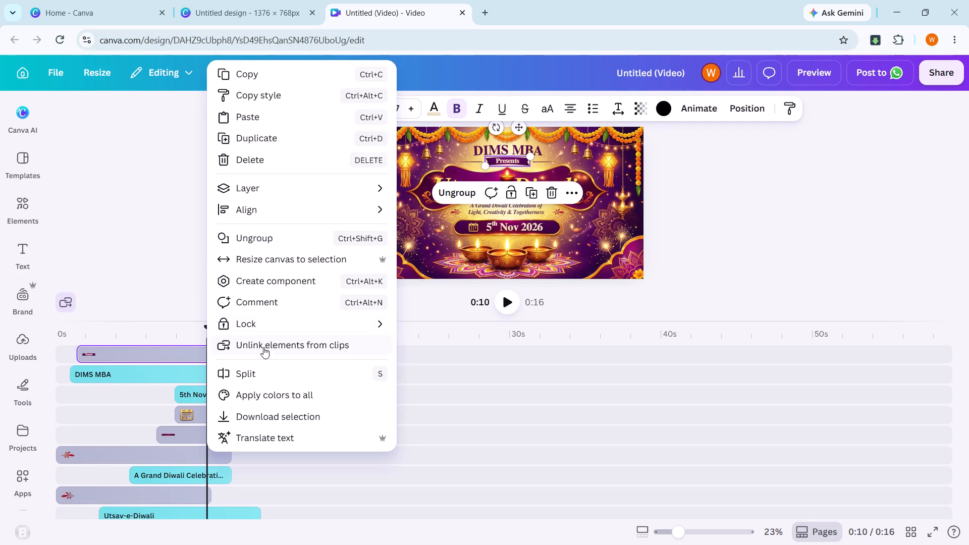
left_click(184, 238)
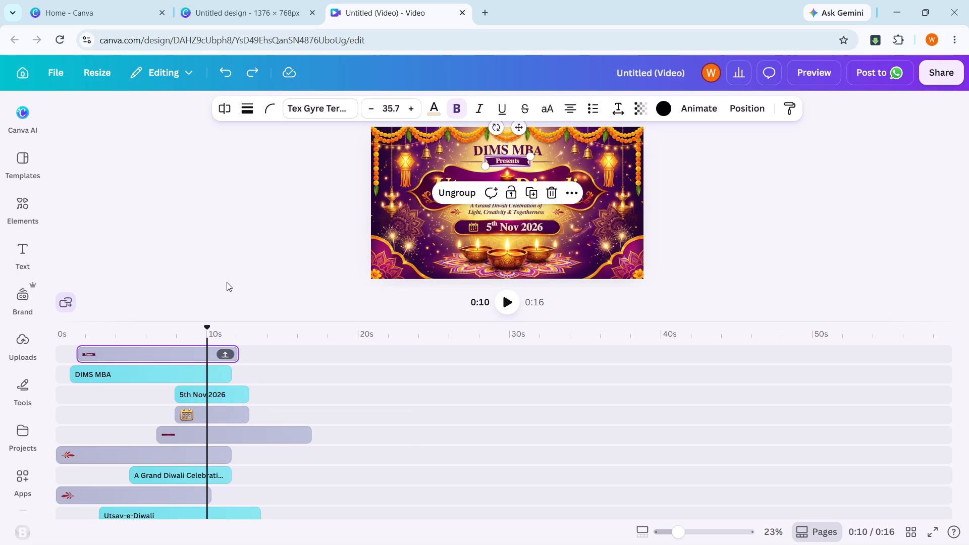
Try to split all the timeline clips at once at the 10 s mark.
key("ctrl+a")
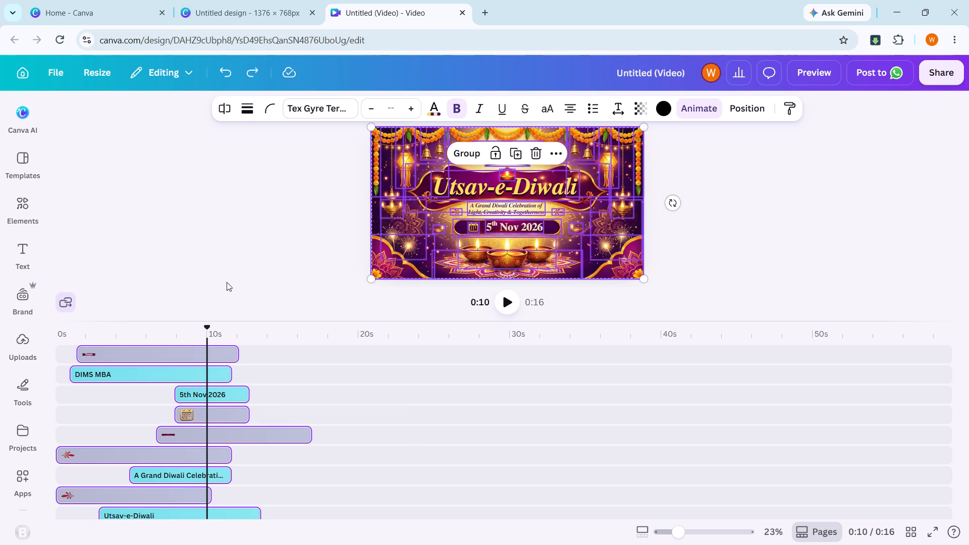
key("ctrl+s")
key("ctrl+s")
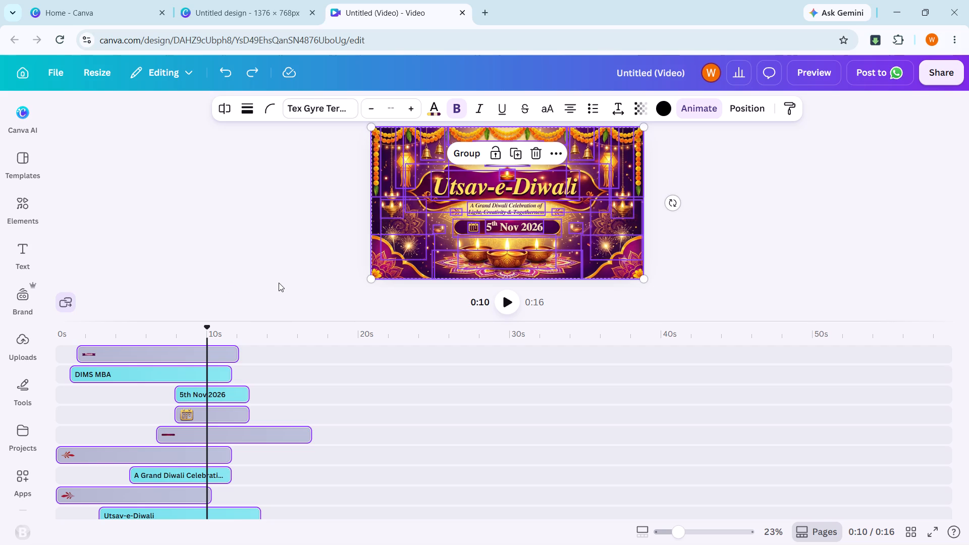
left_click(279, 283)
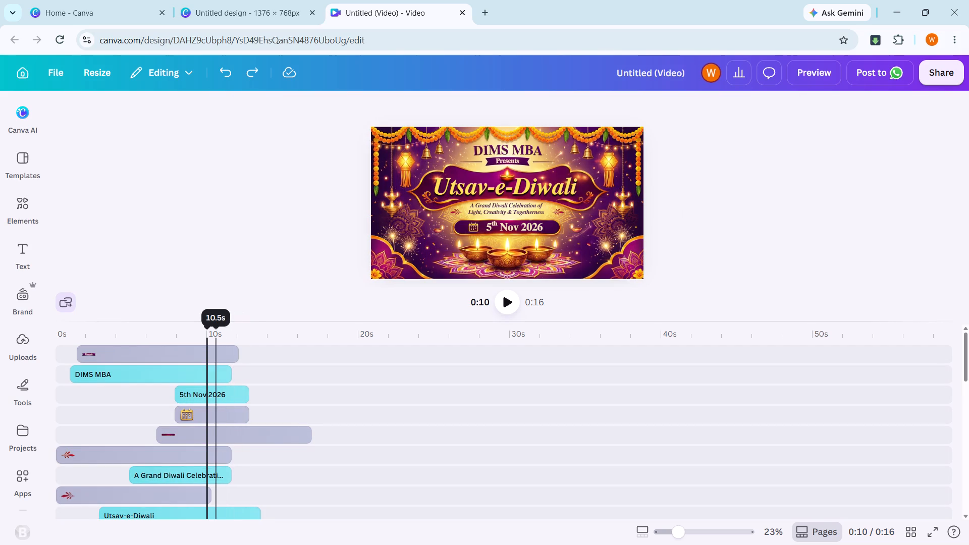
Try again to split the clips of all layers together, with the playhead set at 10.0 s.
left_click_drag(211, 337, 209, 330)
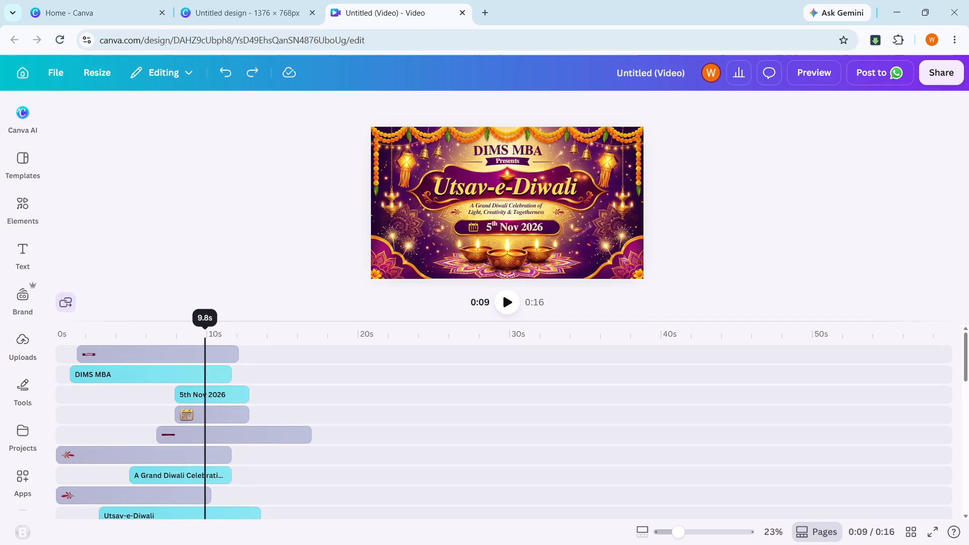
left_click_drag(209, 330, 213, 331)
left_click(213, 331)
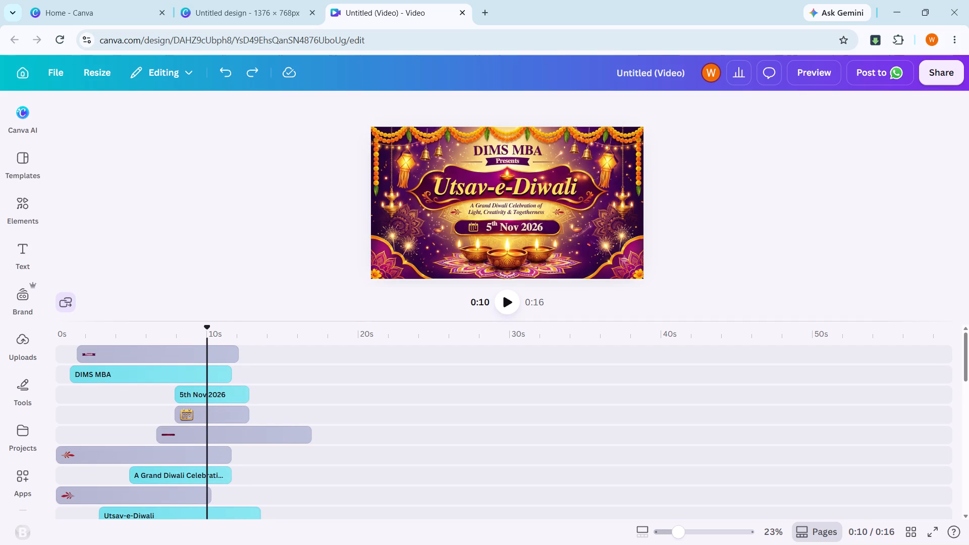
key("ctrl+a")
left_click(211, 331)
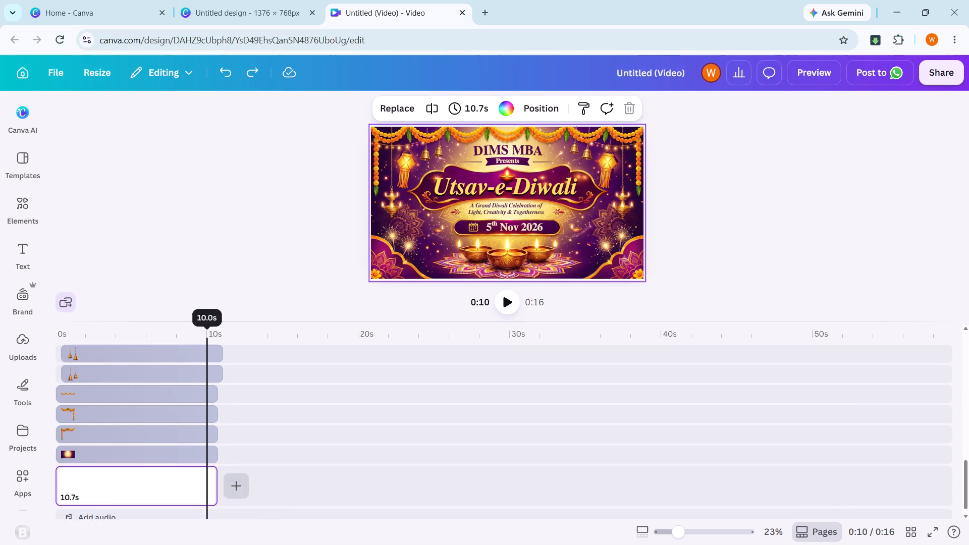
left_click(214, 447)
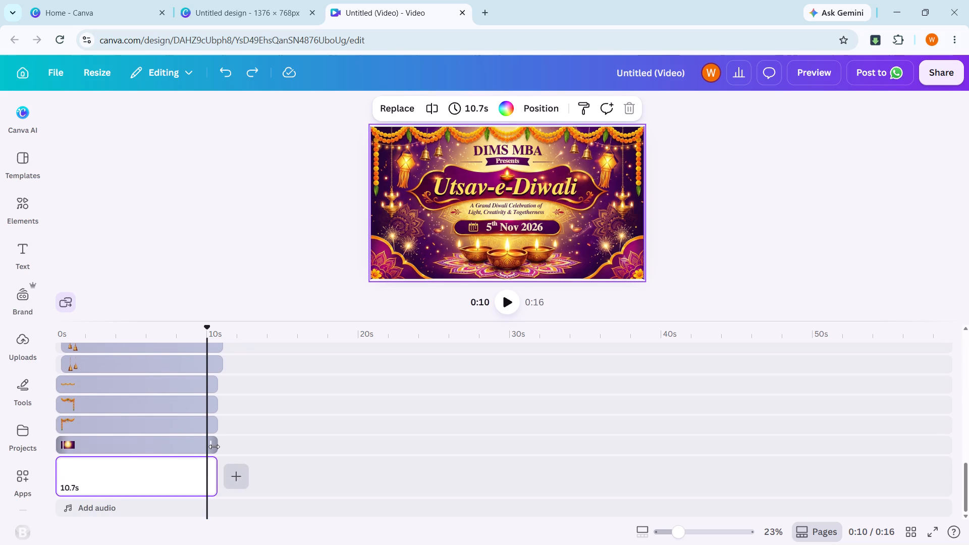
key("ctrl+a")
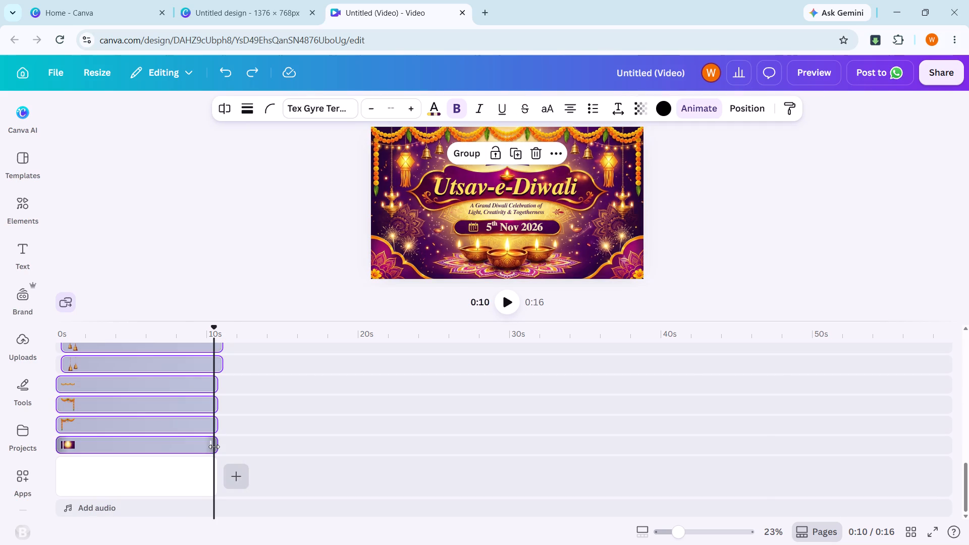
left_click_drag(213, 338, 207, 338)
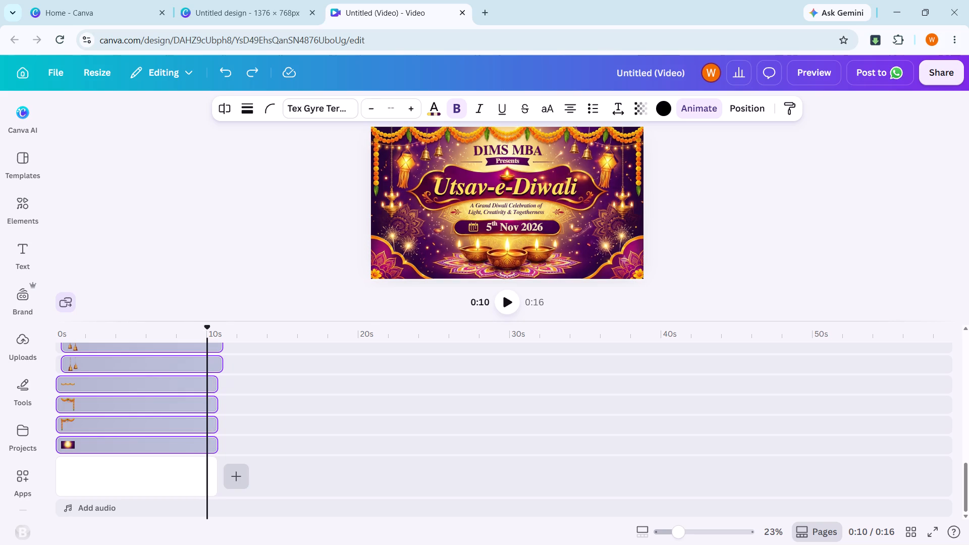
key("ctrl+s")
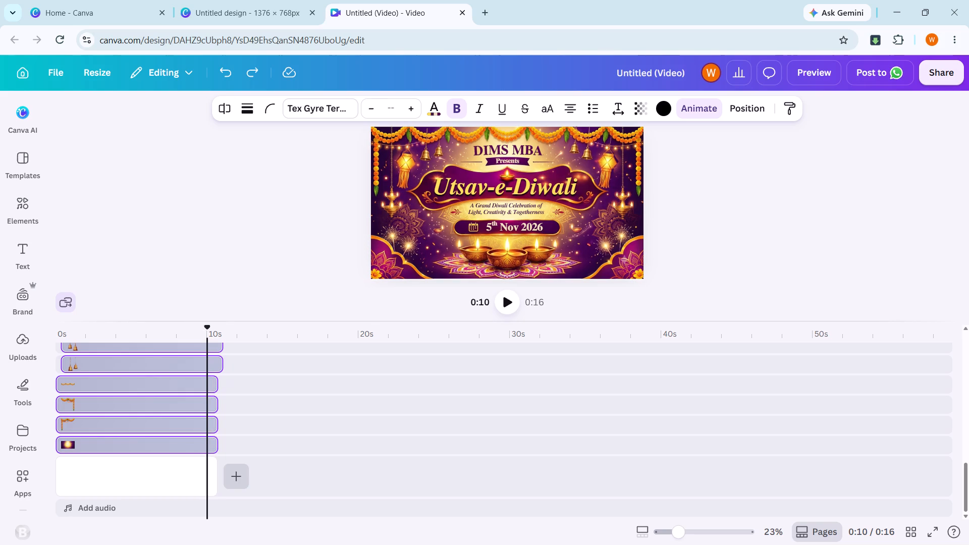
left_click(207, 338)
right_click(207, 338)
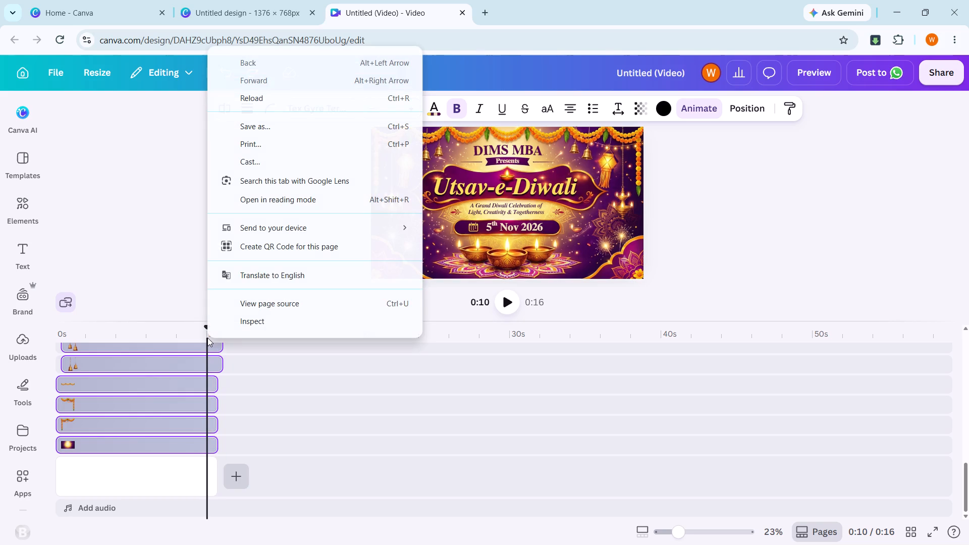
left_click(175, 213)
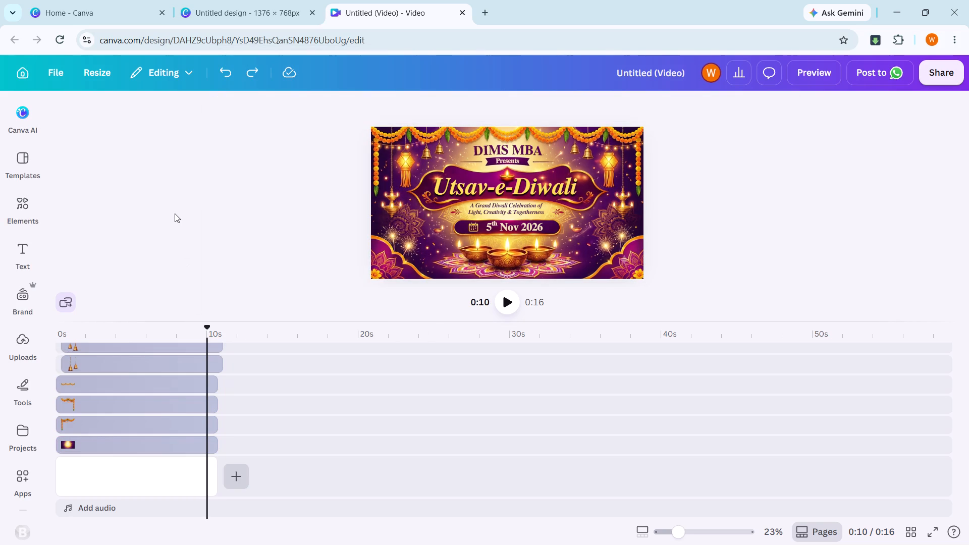
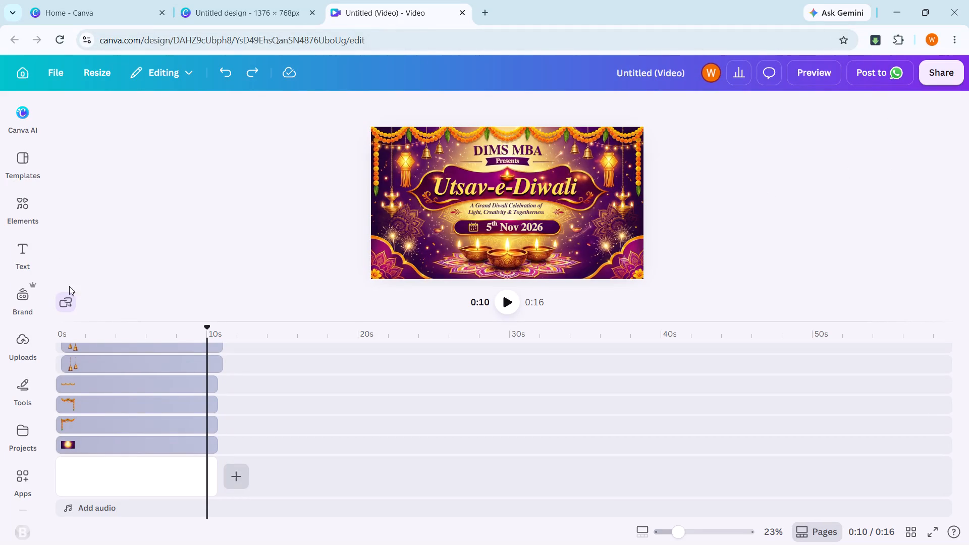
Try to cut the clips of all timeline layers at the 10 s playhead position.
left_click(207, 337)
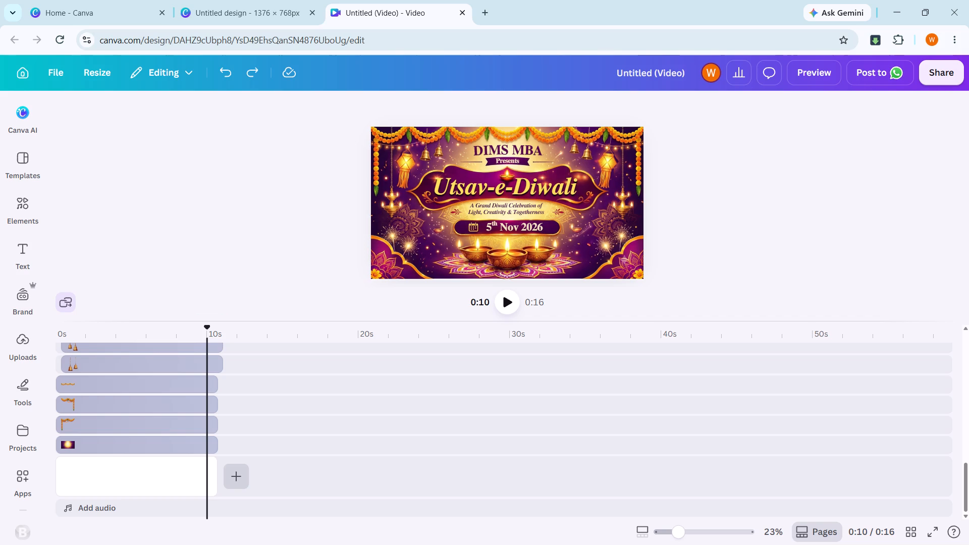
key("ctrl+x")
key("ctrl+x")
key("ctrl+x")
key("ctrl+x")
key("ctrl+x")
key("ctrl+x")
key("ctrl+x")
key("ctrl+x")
Cut the right-hand hanging bells' clip out of the timeline's lower layers.
left_click(209, 350, "ctrl")
key("ctrl+x")
key("ctrl+x")
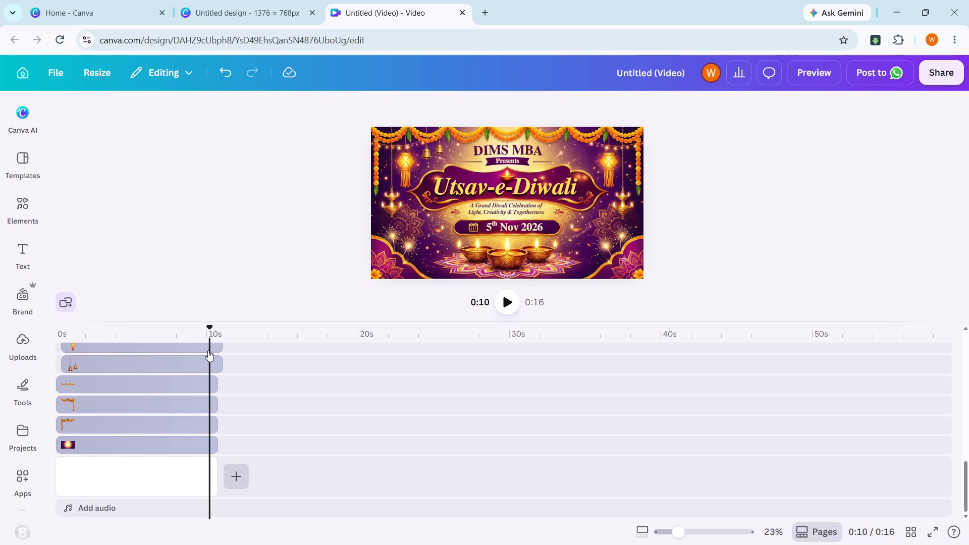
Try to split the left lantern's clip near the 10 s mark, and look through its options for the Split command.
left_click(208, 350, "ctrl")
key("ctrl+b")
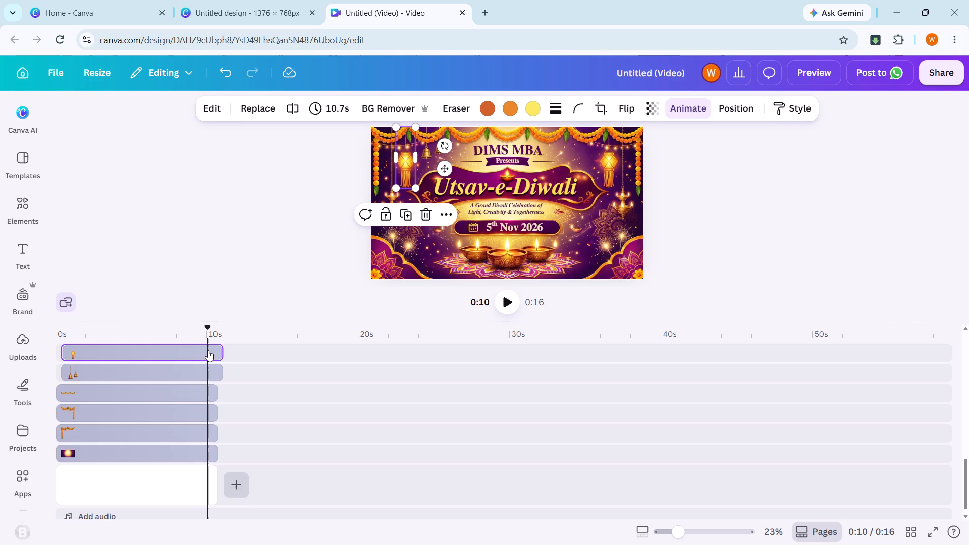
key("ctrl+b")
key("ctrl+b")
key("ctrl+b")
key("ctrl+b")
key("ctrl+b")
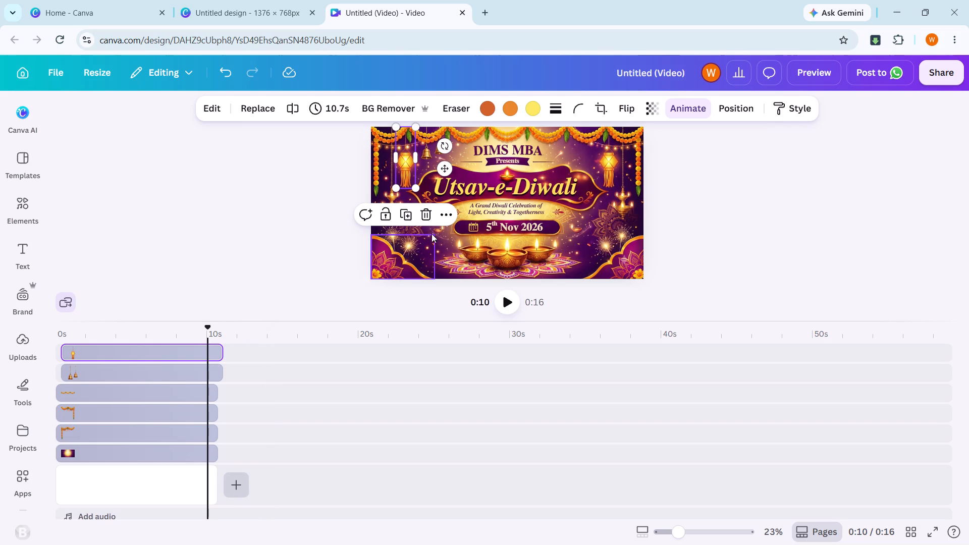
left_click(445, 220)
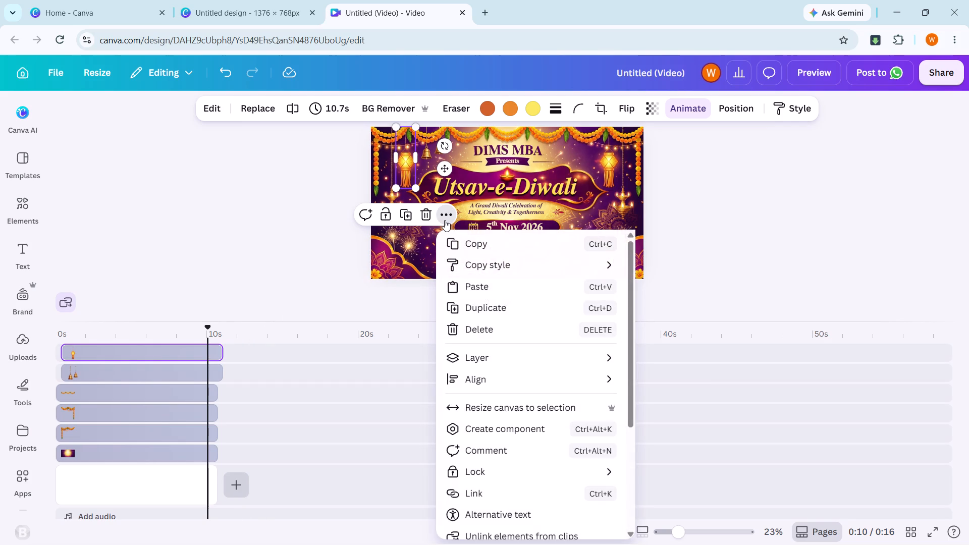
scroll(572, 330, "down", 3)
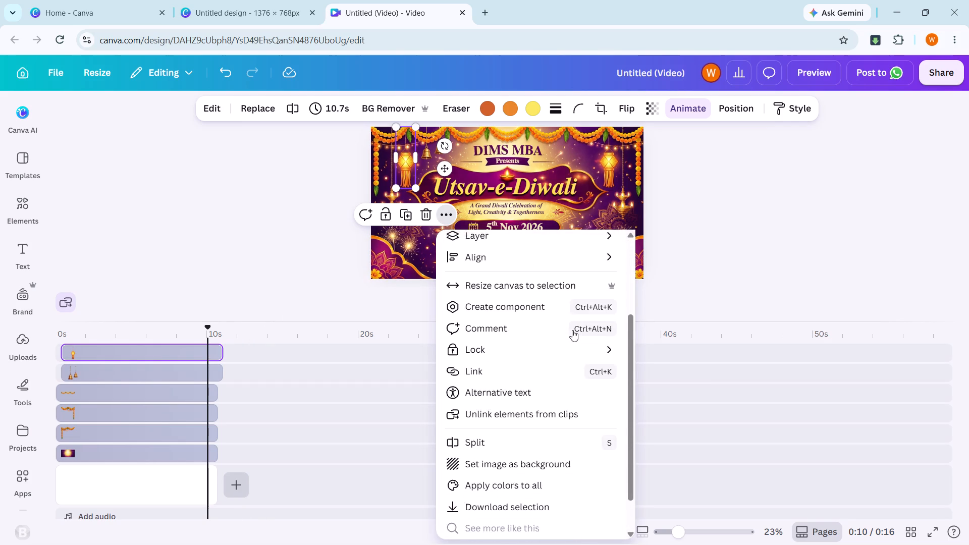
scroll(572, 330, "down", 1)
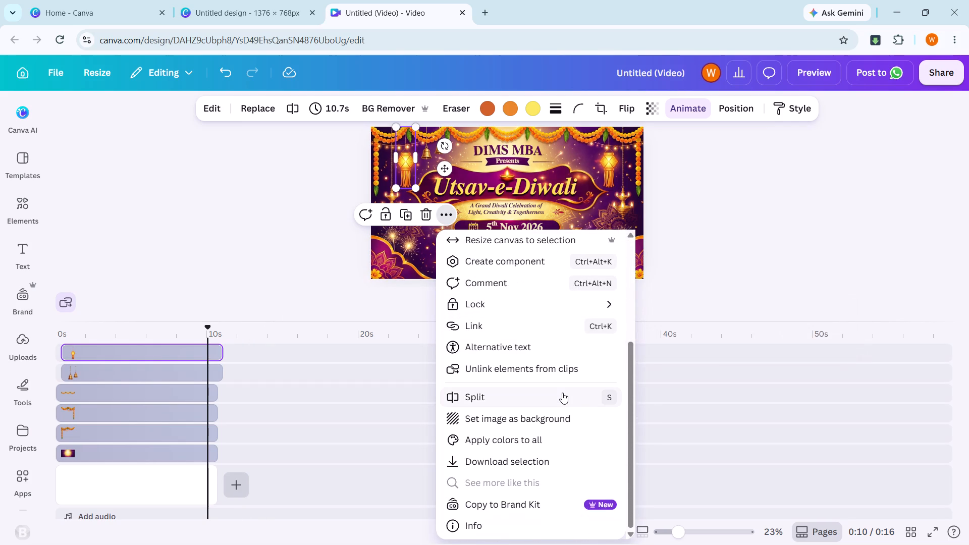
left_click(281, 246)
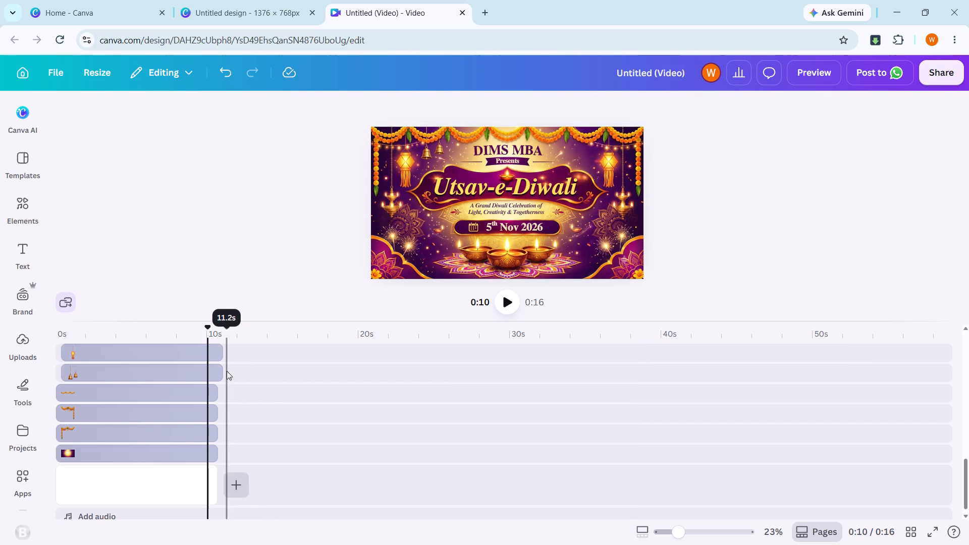
Select all the poster elements and split their clips together at about the 10 s mark.
scroll(207, 357, "up", 6)
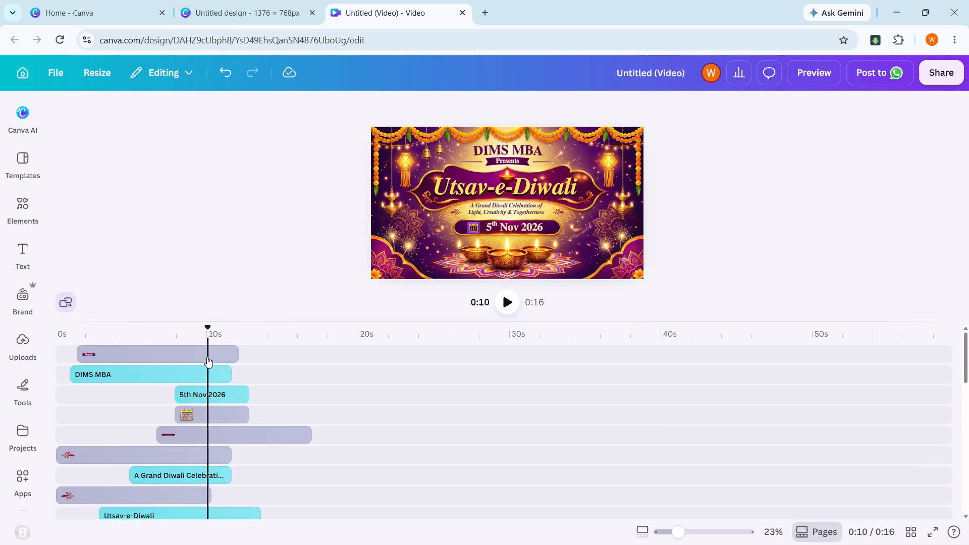
left_click(207, 357)
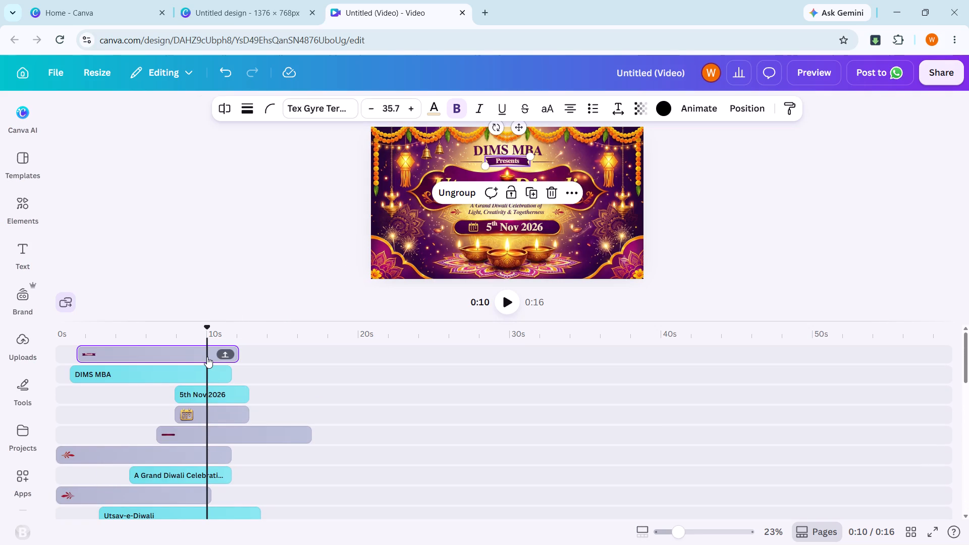
key("ctrl+a")
key("s")
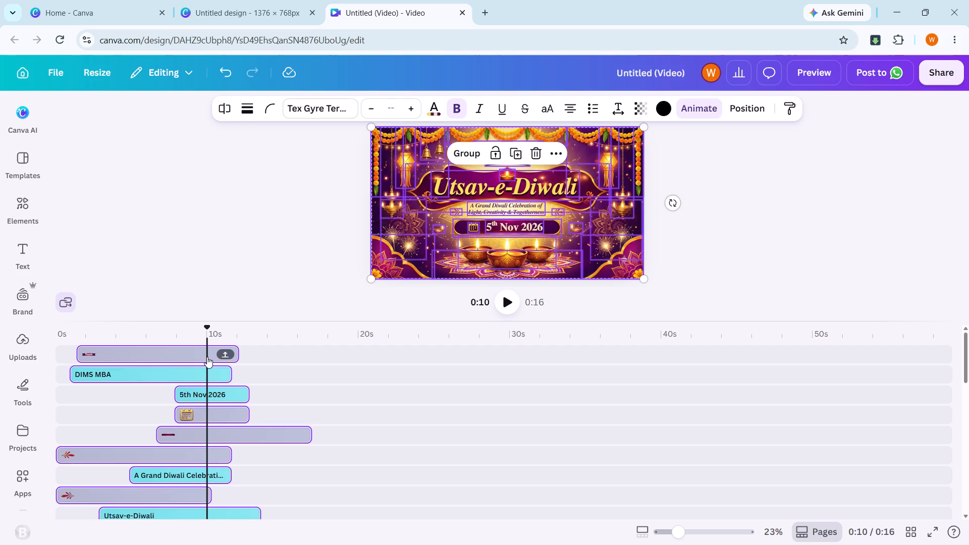
left_click(226, 266)
scroll(226, 266, "down", 4)
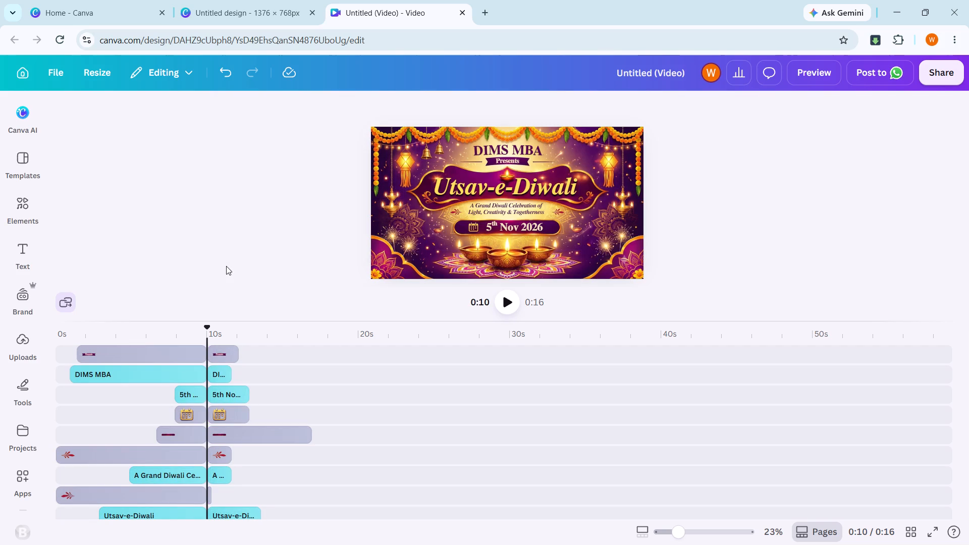
scroll(291, 377, "down", 5)
scroll(291, 377, "up", 4)
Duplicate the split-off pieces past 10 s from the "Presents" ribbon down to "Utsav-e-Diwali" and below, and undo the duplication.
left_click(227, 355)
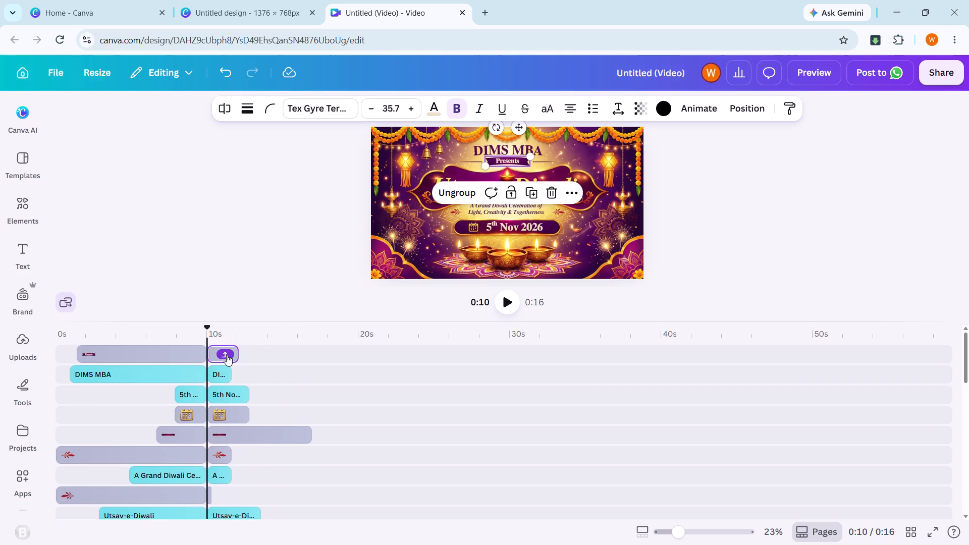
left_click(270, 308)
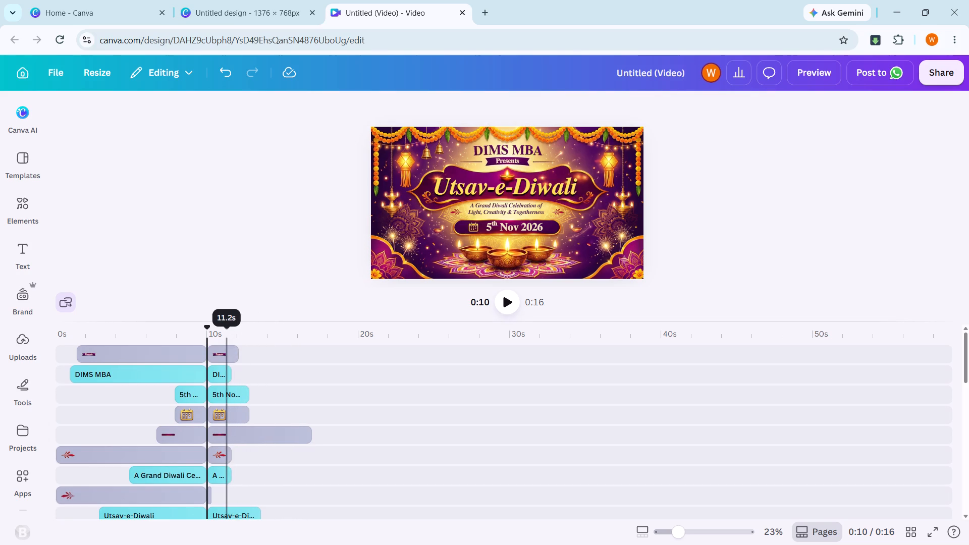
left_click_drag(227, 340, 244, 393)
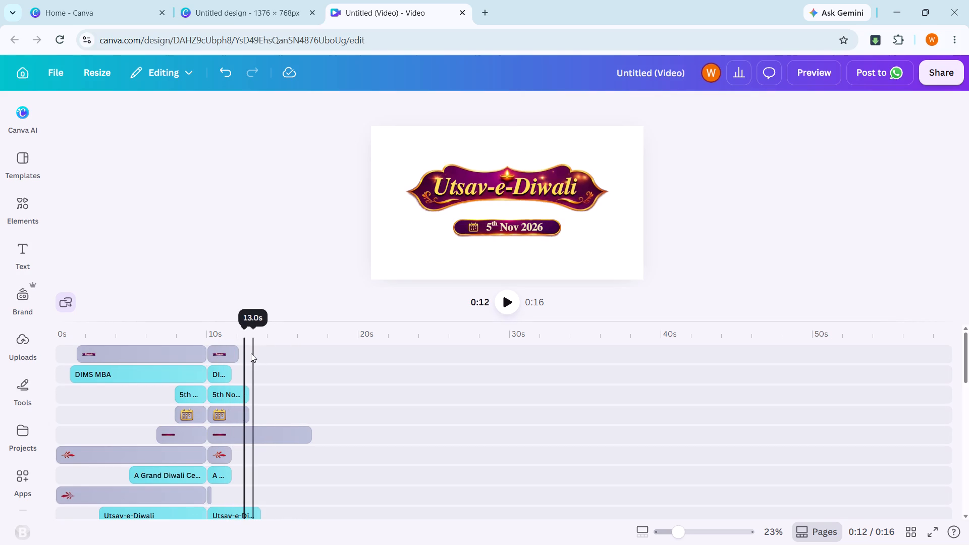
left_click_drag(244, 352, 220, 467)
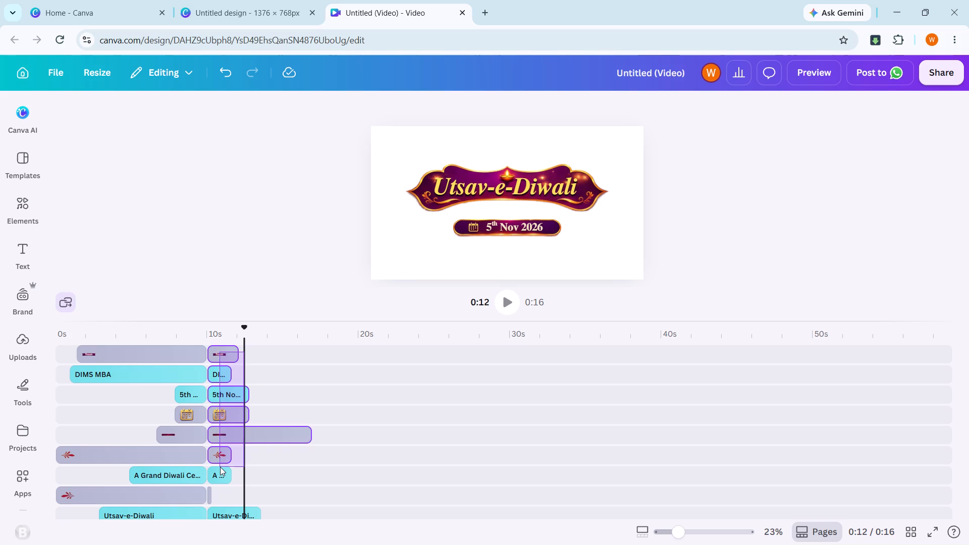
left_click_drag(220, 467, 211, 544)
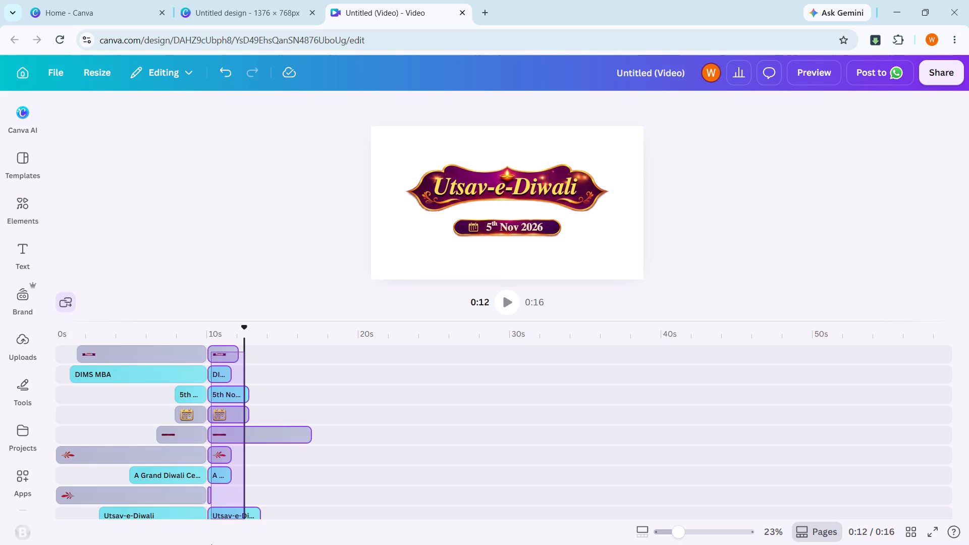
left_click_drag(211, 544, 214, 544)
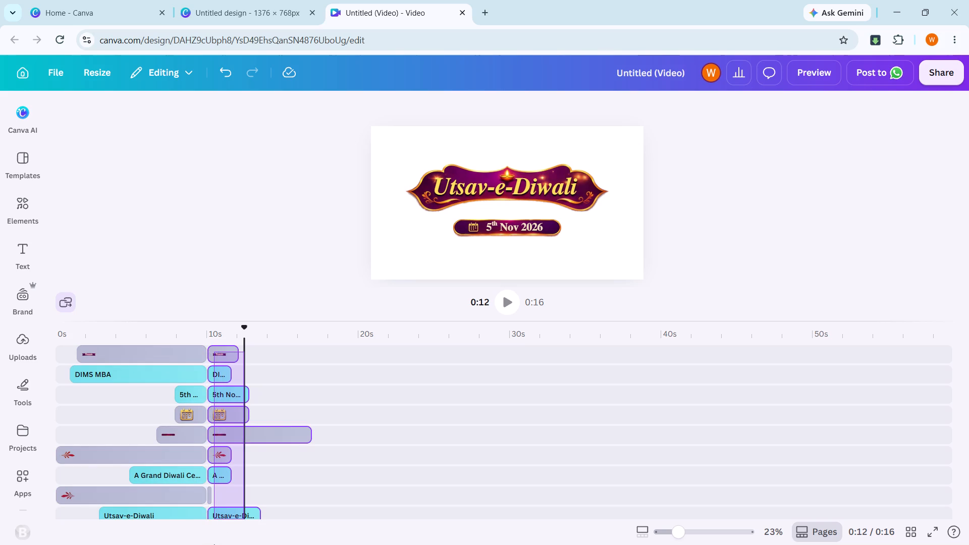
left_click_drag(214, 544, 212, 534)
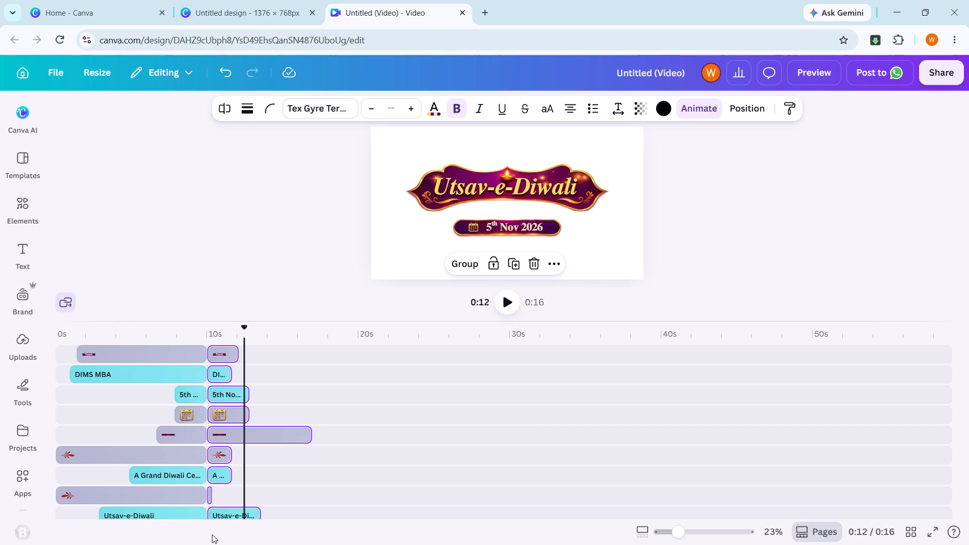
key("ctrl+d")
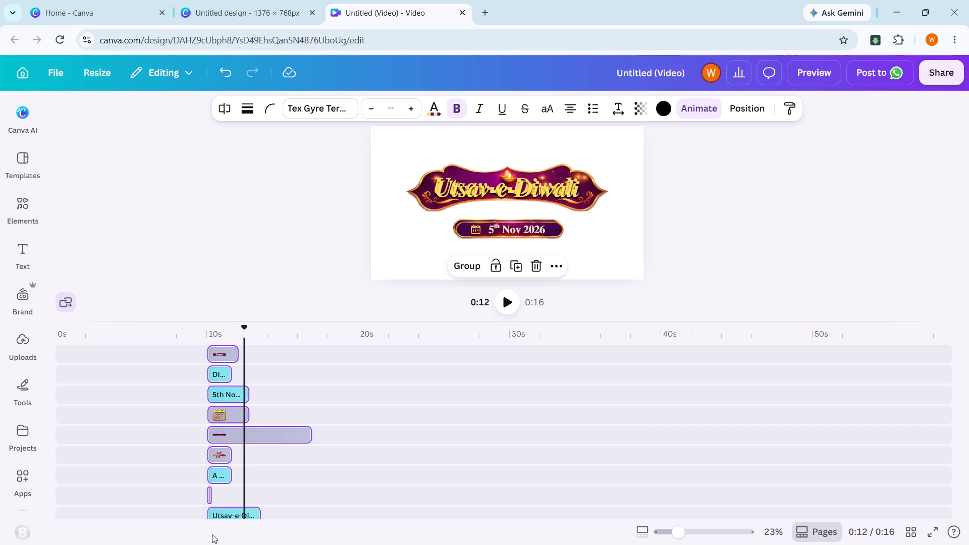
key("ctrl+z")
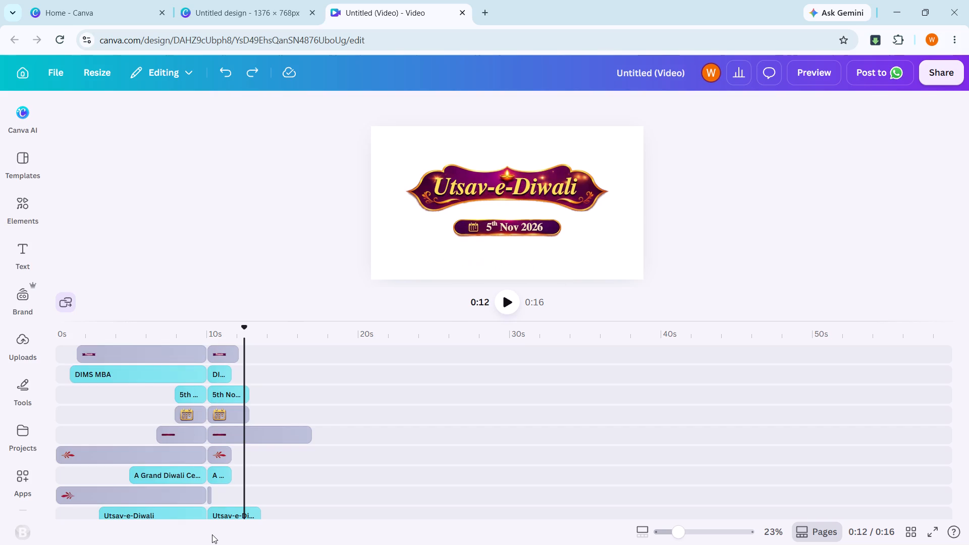
Delete the clip pieces after 10 s from the "Presents" ribbon down to the "Utsav-e-Diwali" title, skipping the left leaf ornament's sliver.
left_click(294, 400)
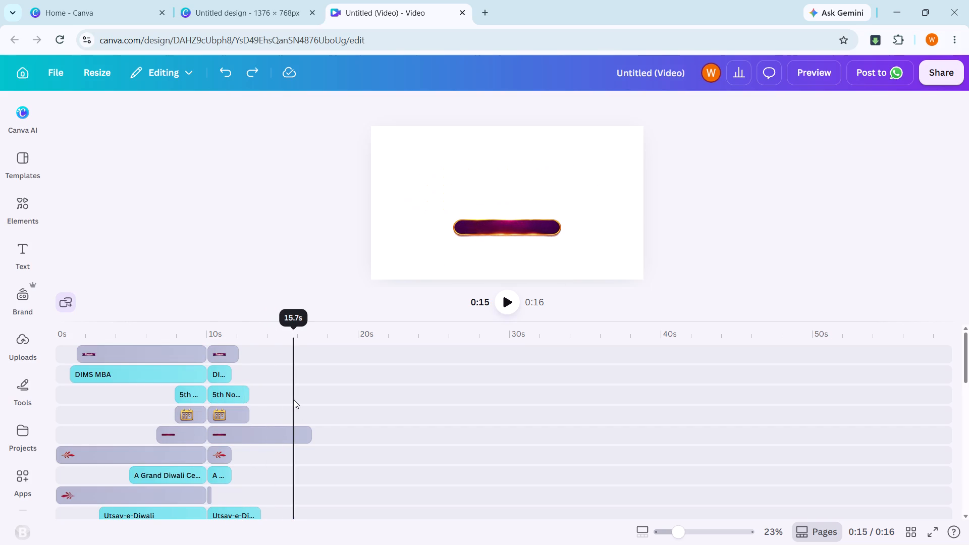
right_click(266, 381)
scroll(266, 381, "down", 1)
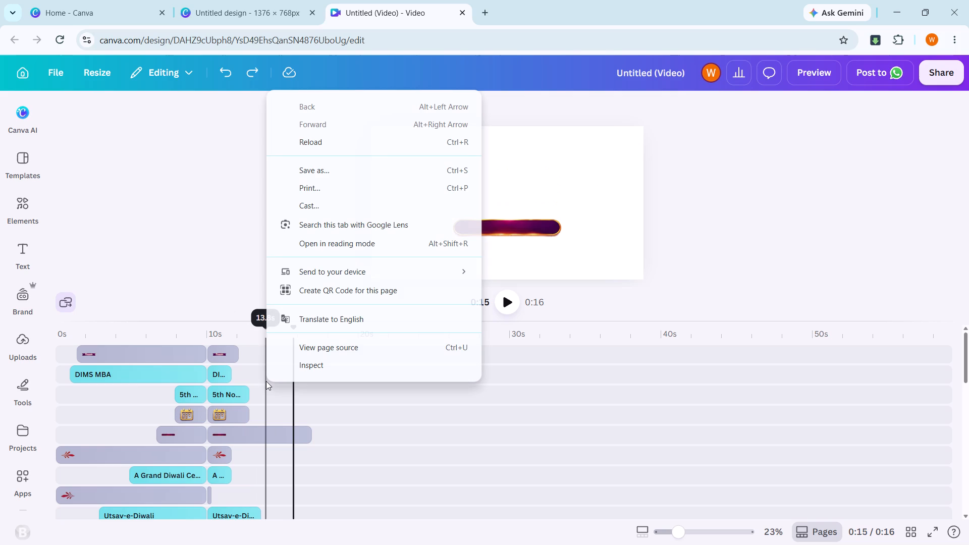
scroll(266, 381, "down", 1)
left_click_drag(242, 342, 232, 355)
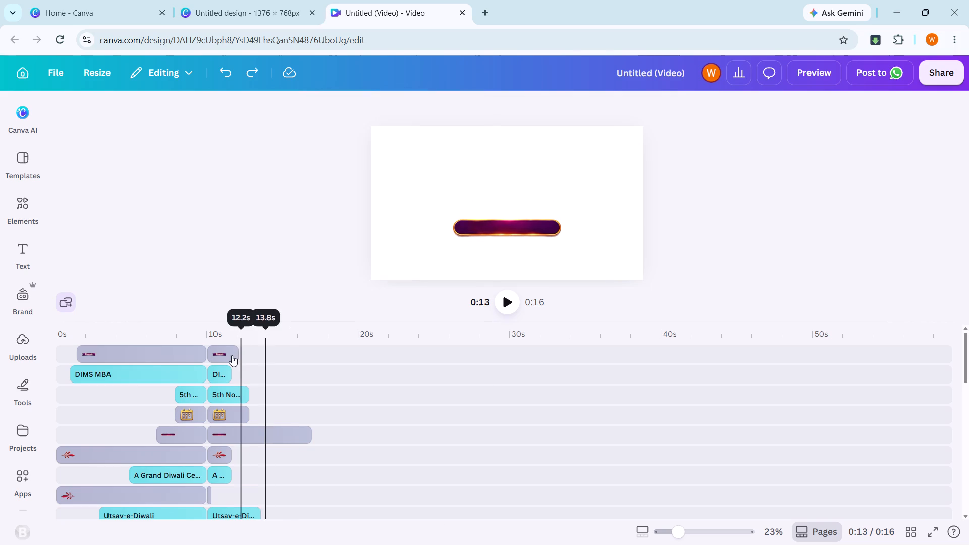
left_click_drag(232, 355, 227, 391)
left_click_drag(241, 358, 227, 369)
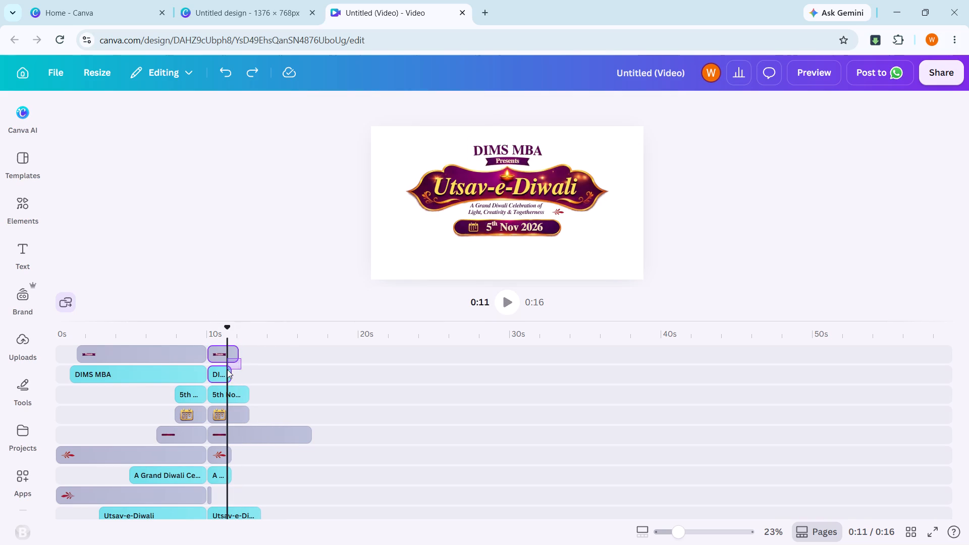
left_click_drag(227, 369, 220, 509)
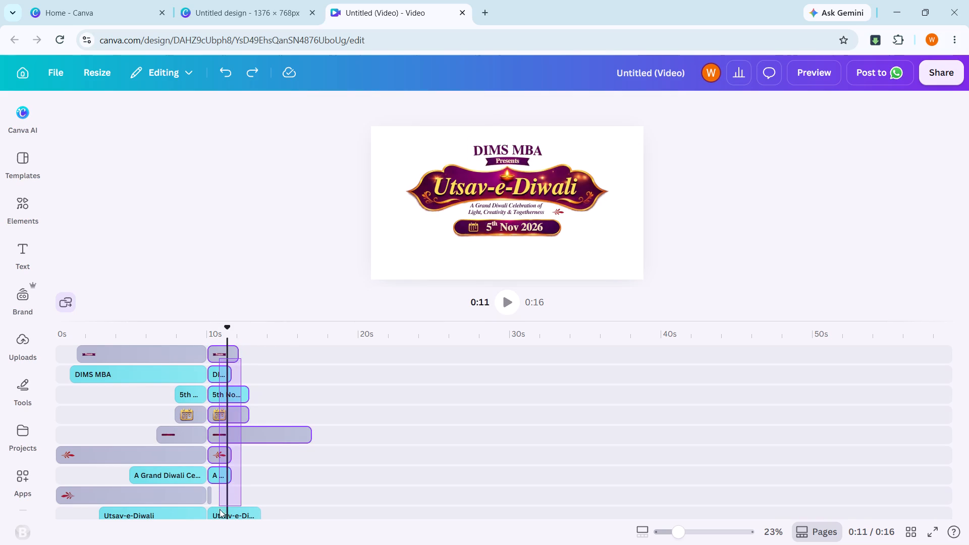
left_click_drag(220, 509, 218, 526)
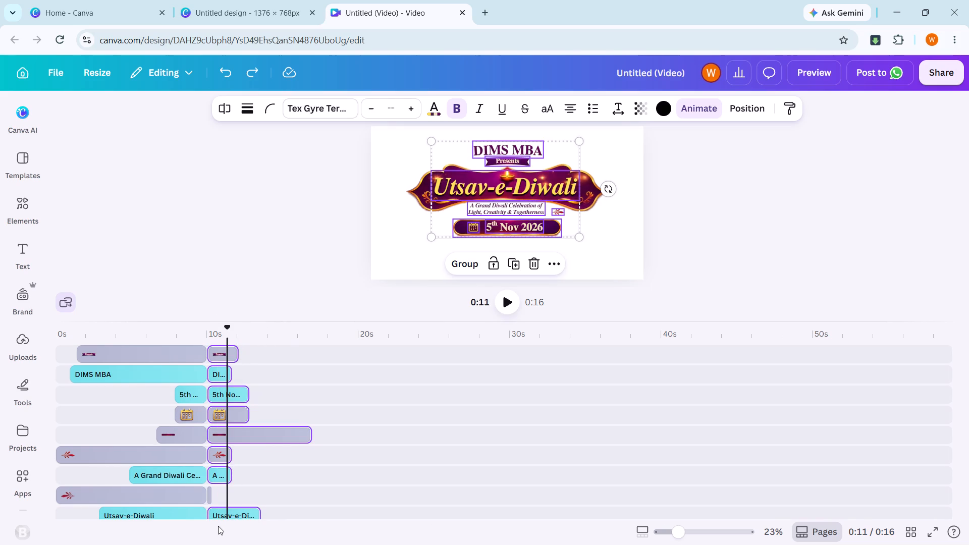
key("Delete")
Delete the tiny leftover piece of the left leaf ornament's clip just after 10 s.
scroll(255, 430, "up", 3)
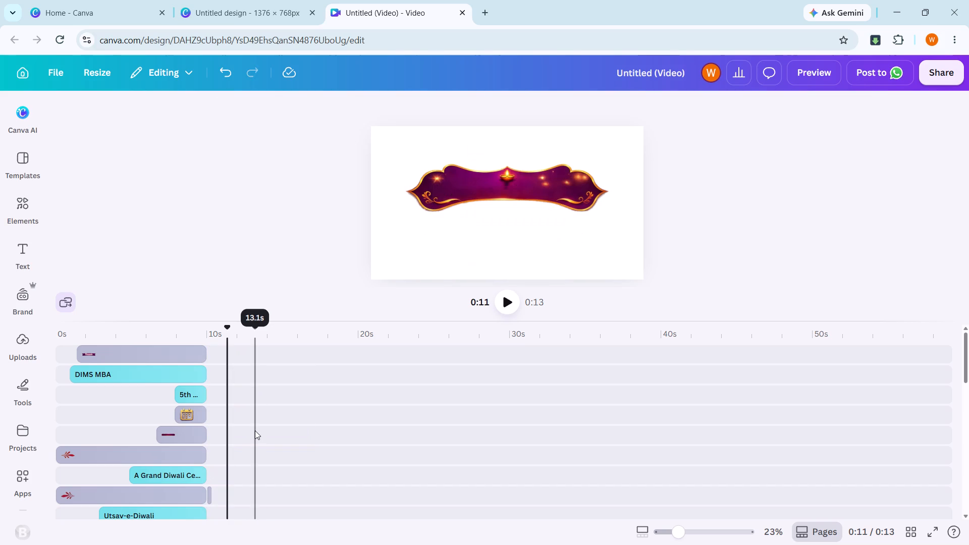
scroll(255, 430, "down", 2)
left_click(208, 419)
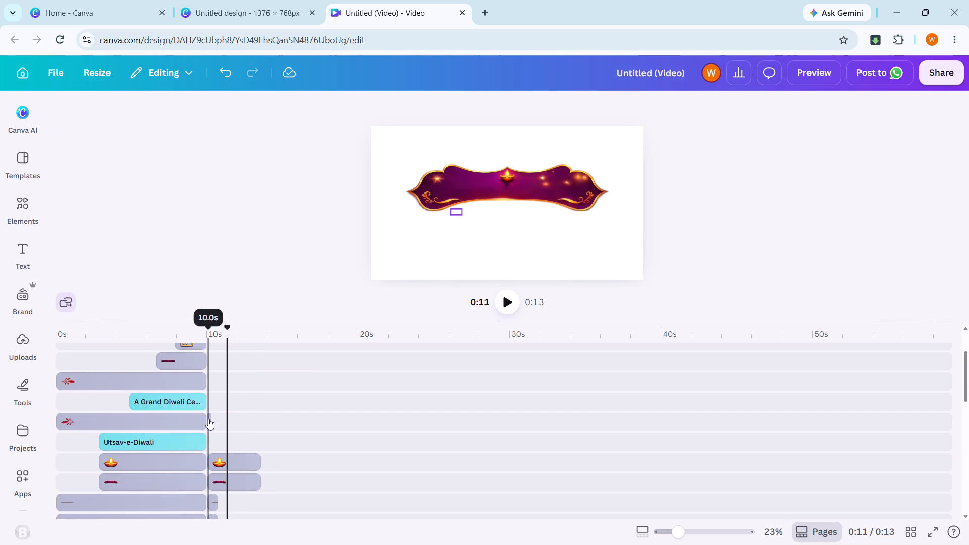
key("Delete")
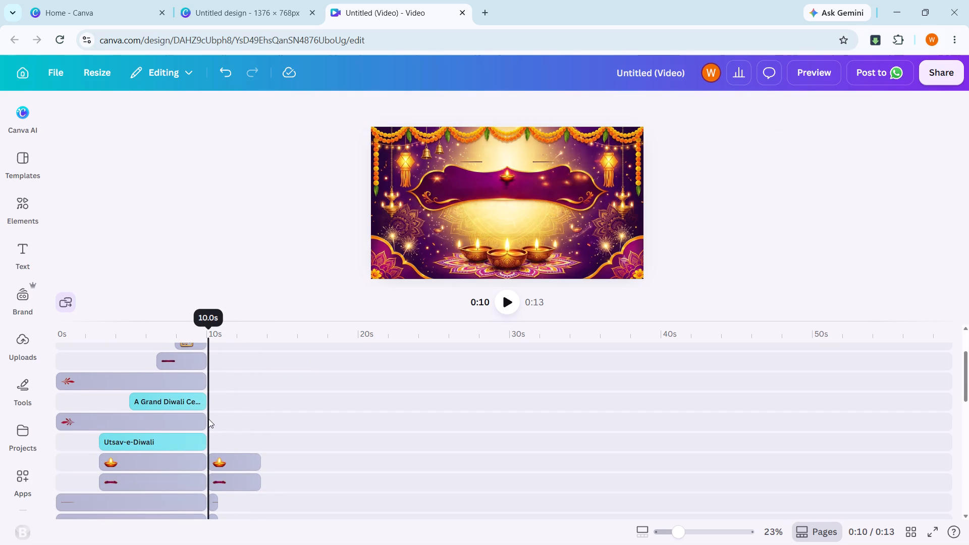
Delete the split-off pieces after 10 s for the background, top garlands, string, bells and left lantern.
scroll(265, 470, "down", 2)
scroll(282, 528, "up", 1)
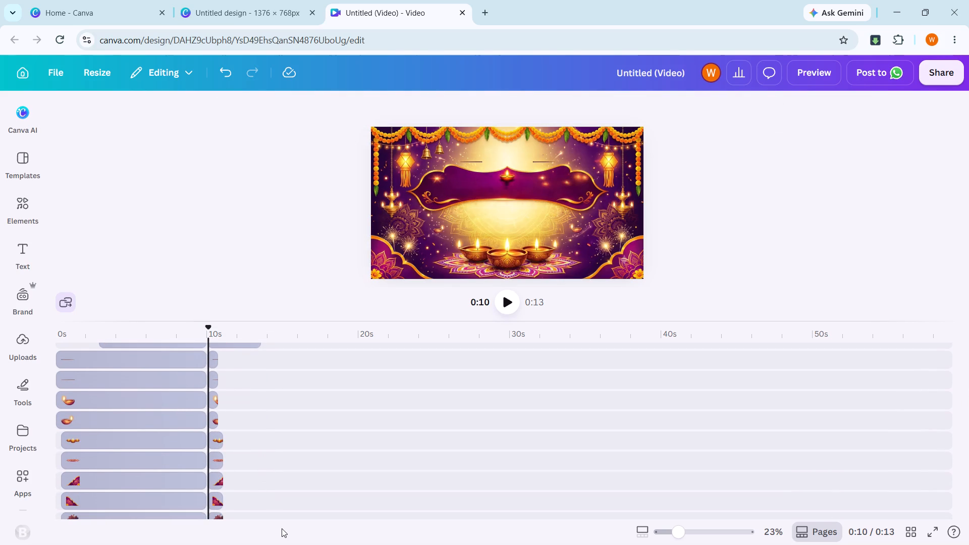
scroll(264, 467, "down", 3)
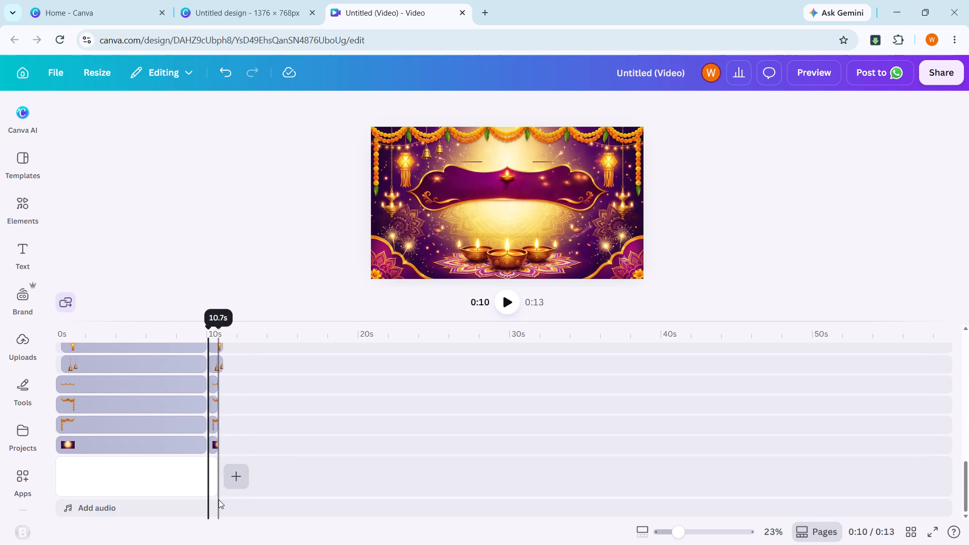
left_click_drag(225, 494, 214, 477)
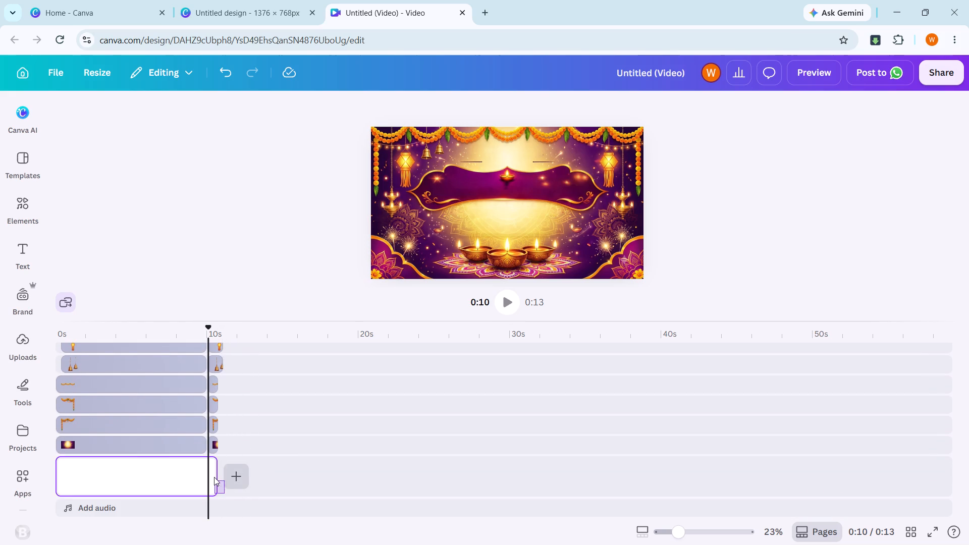
left_click_drag(214, 477, 214, 471)
left_click(291, 448)
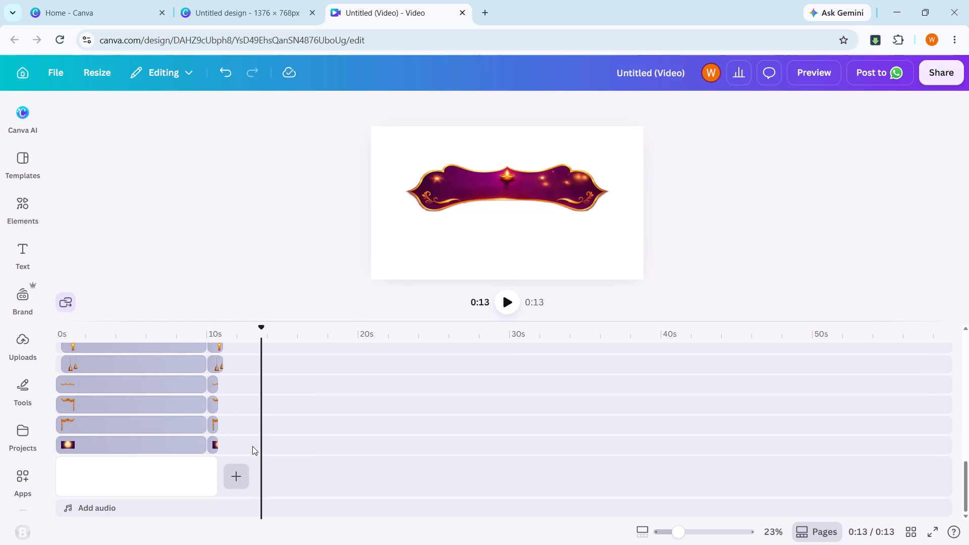
left_click(207, 455)
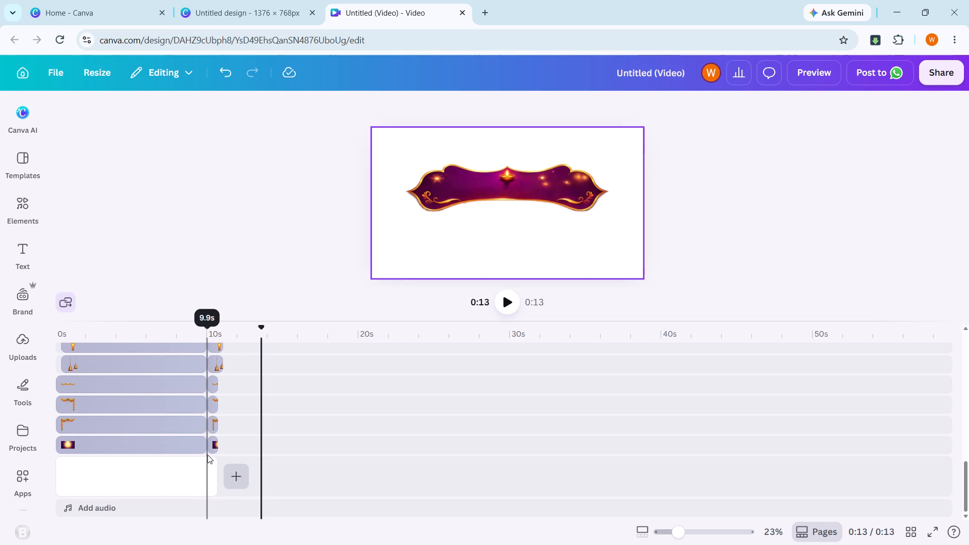
left_click_drag(225, 448, 220, 346)
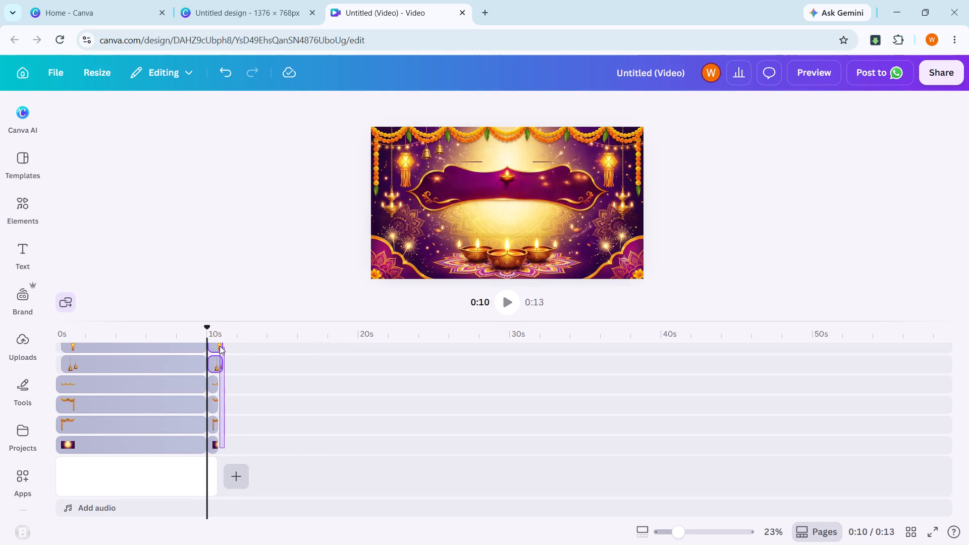
left_click_drag(220, 346, 212, 336)
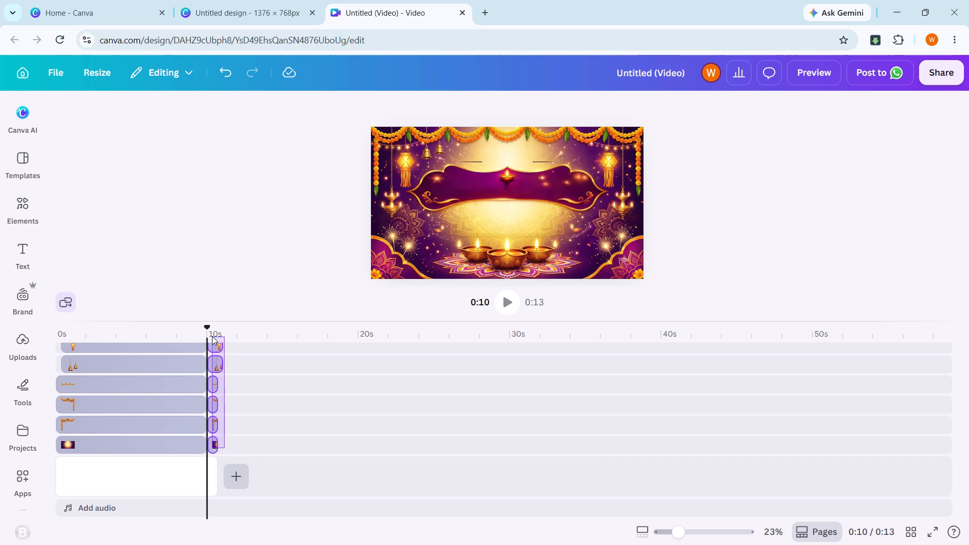
left_click_drag(212, 336, 212, 335)
left_click_drag(212, 335, 212, 344)
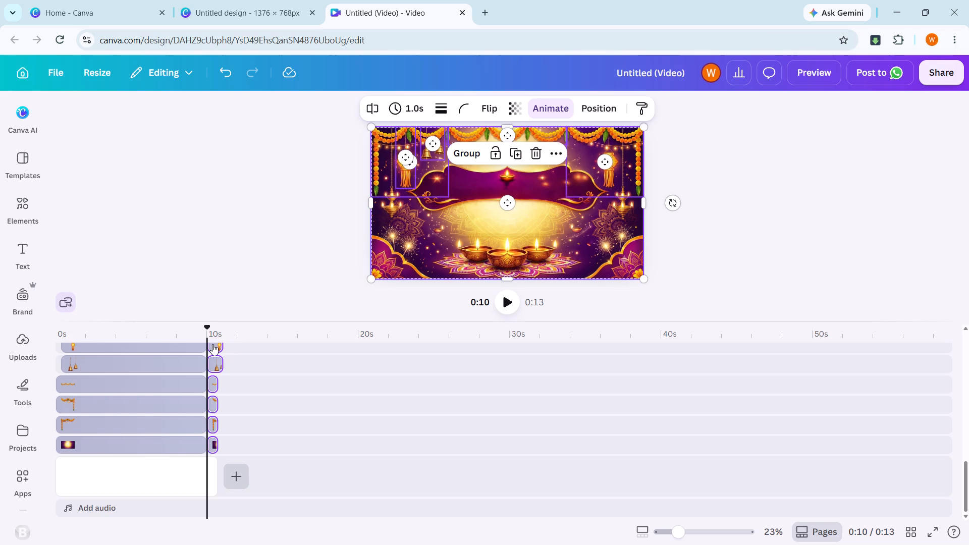
key("Delete")
Delete the split-off pieces after 10 s from the right lantern up through the hanging lamps, mandalas, corner ornaments, rangoli and three large diyas.
scroll(212, 344, "up", 2)
scroll(229, 412, "up", 2)
left_click_drag(230, 503, 217, 503)
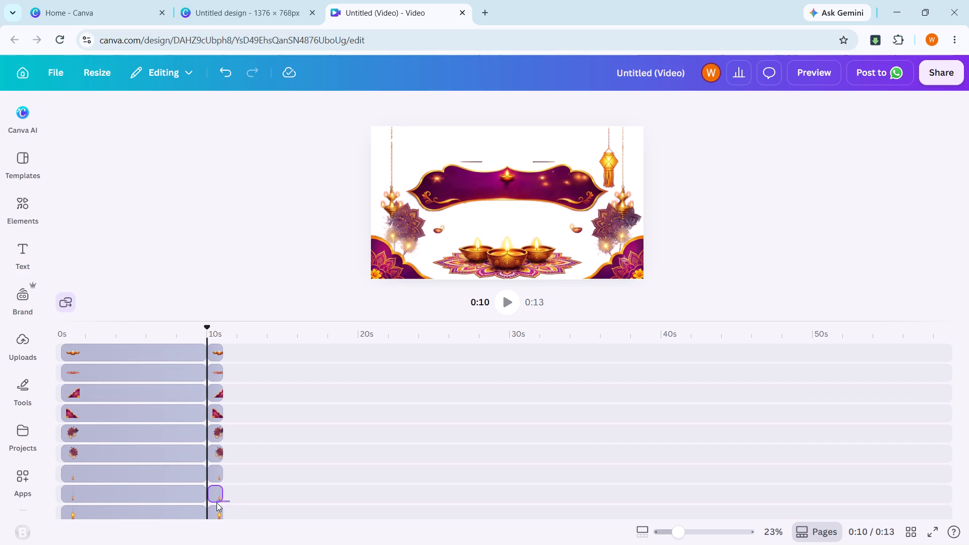
left_click_drag(217, 503, 216, 514)
left_click_drag(227, 511, 222, 502)
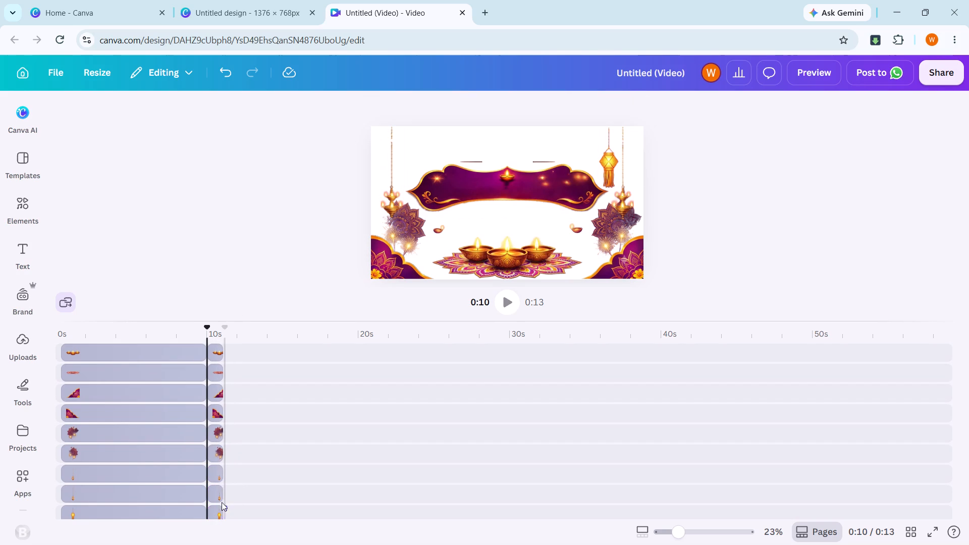
left_click_drag(222, 502, 216, 429)
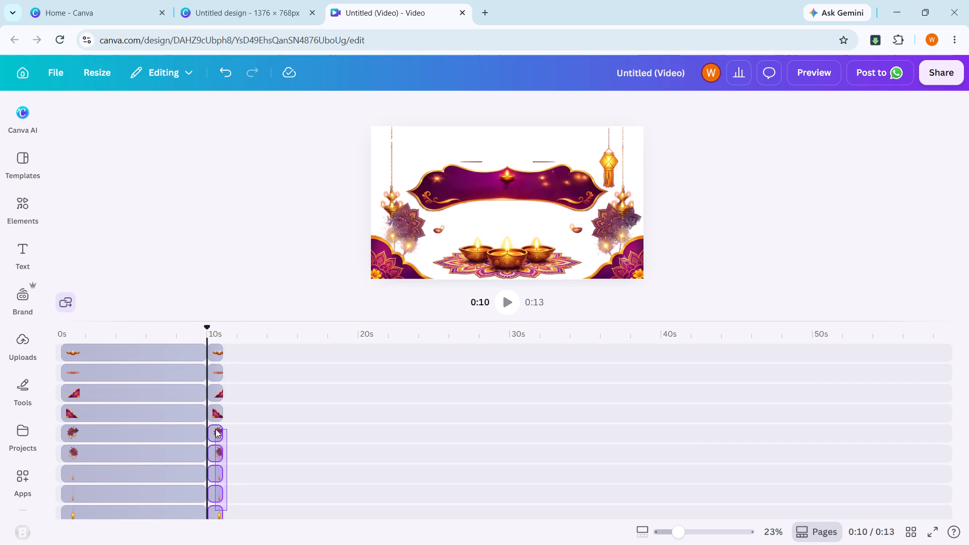
left_click_drag(216, 429, 216, 354)
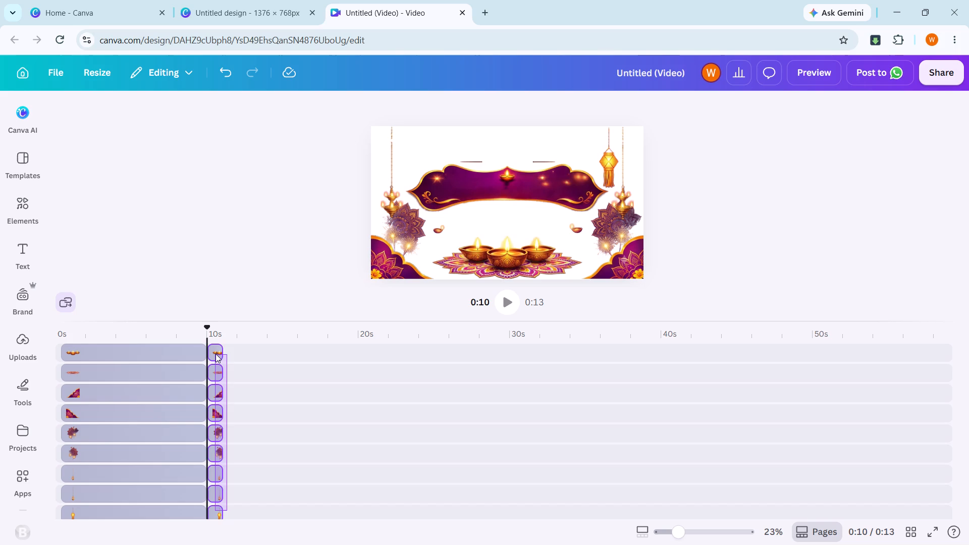
left_click_drag(216, 354, 216, 348)
key("Delete")
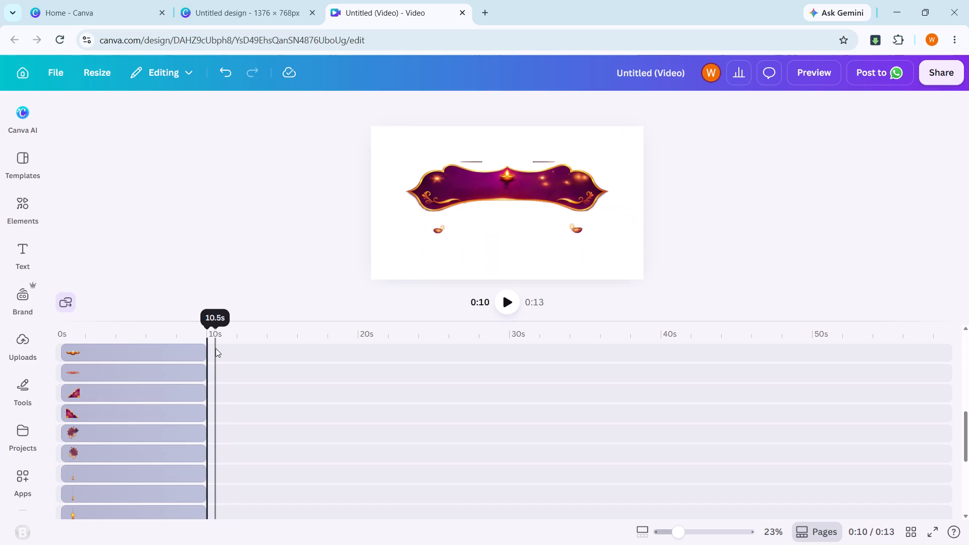
Delete the split-off pieces after 10 s for the small side diyas, thin lines, title frame and the frame's diya.
scroll(245, 441, "up", 2)
scroll(234, 482, "up", 1)
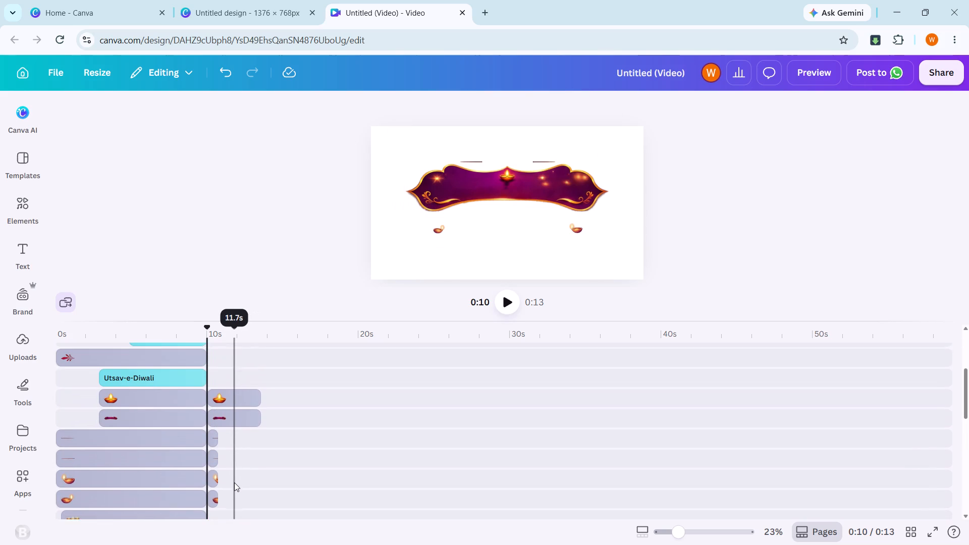
scroll(234, 482, "up", 1)
left_click_drag(223, 511, 218, 459)
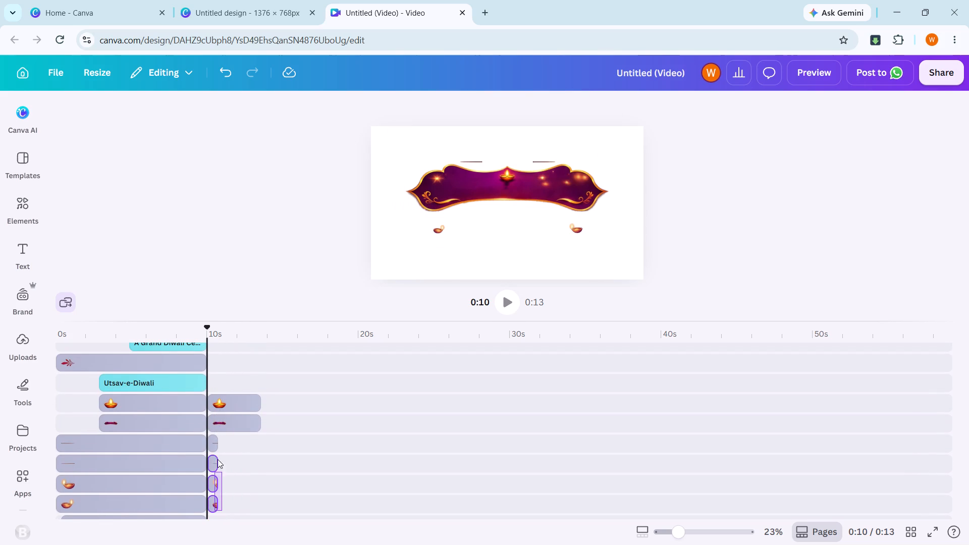
left_click_drag(218, 459, 215, 395)
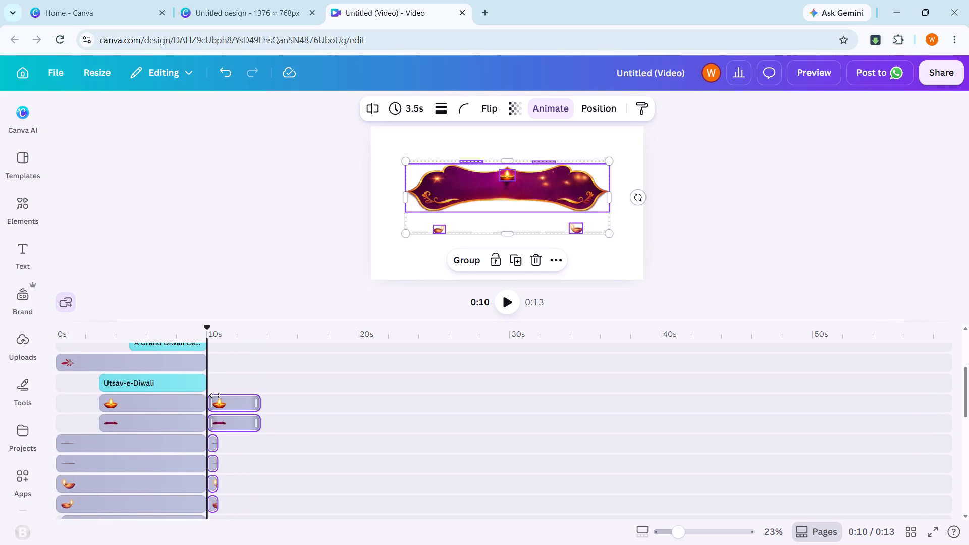
key("Delete")
Trim the white page clip at the bottom of the timeline to 10.0 s.
scroll(218, 440, "up", 3)
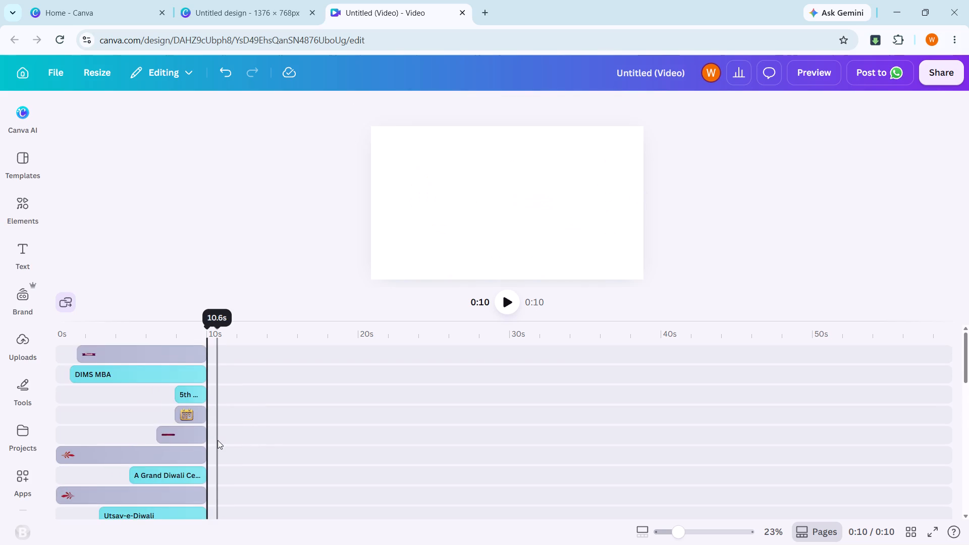
scroll(218, 440, "down", 5)
left_click(210, 474)
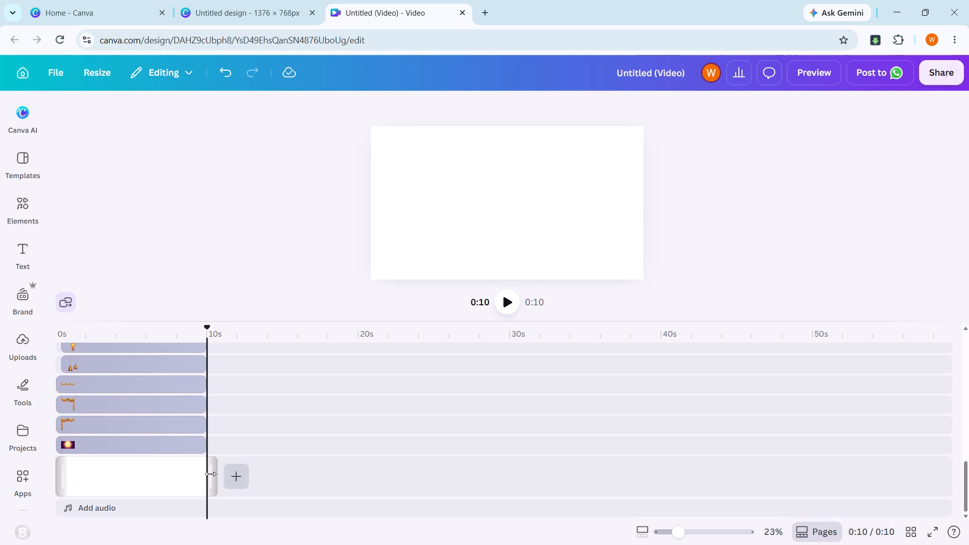
left_click_drag(210, 474, 201, 474)
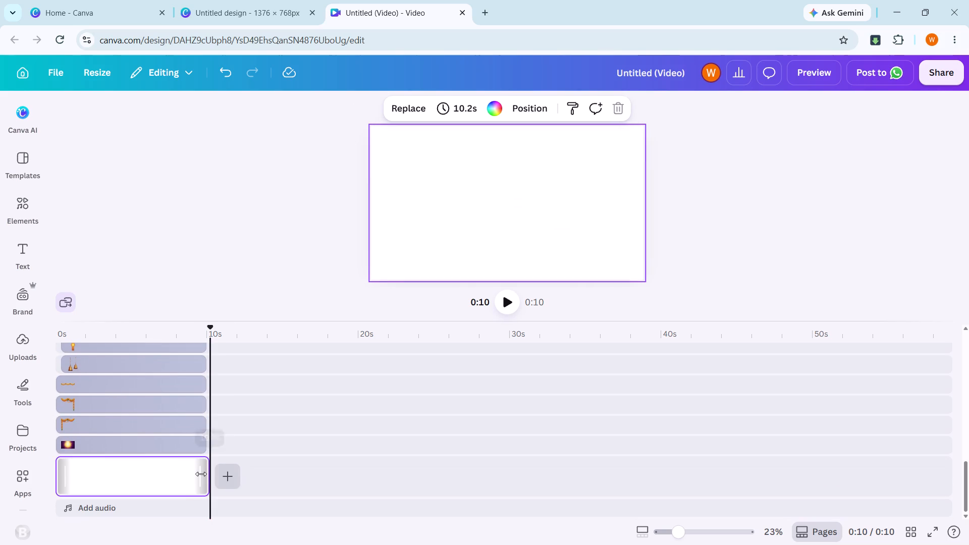
left_click(206, 477)
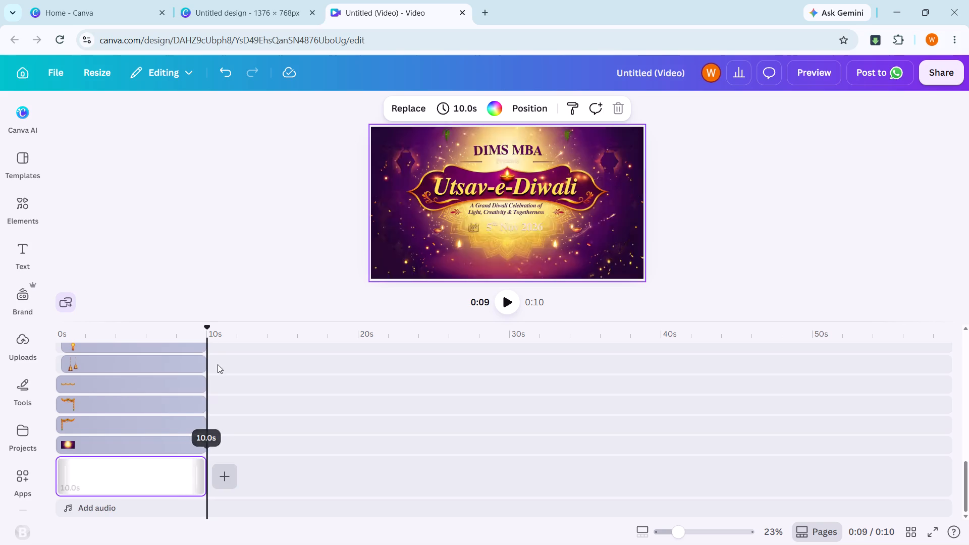
Play the whole video from the start to check the animations.
left_click_drag(207, 337, 4, 356)
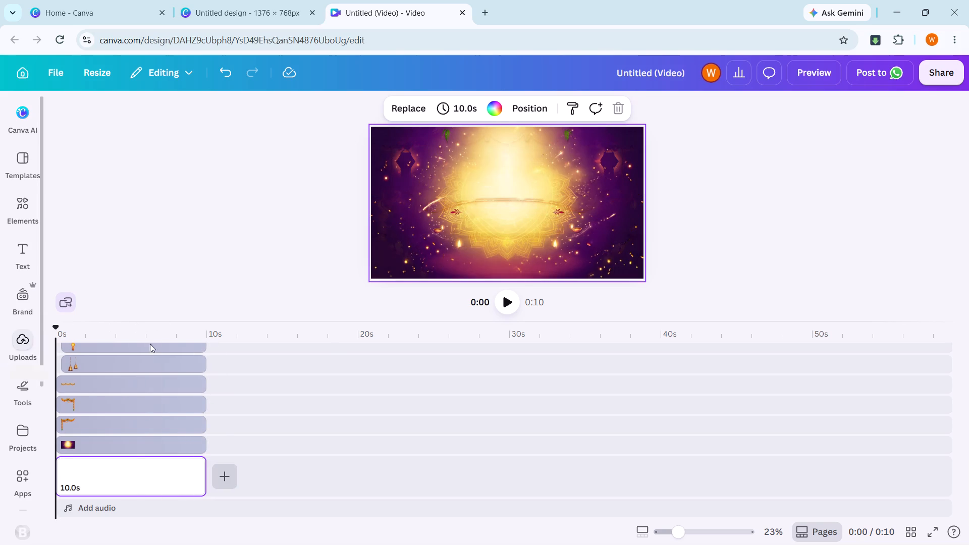
left_click(505, 302)
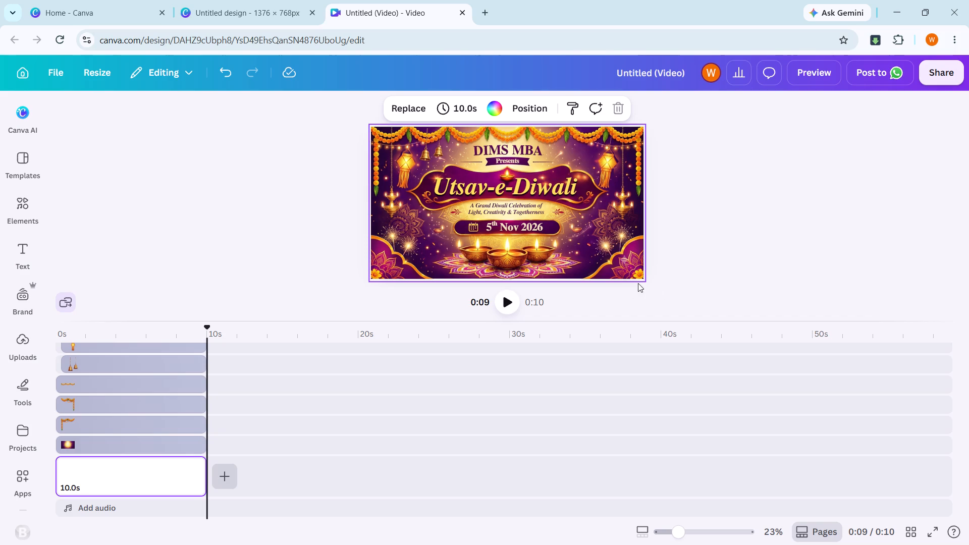
Add the Wiggle effect to the right hanging lamp and lower its intensity to a small fraction of the range.
left_click(625, 197)
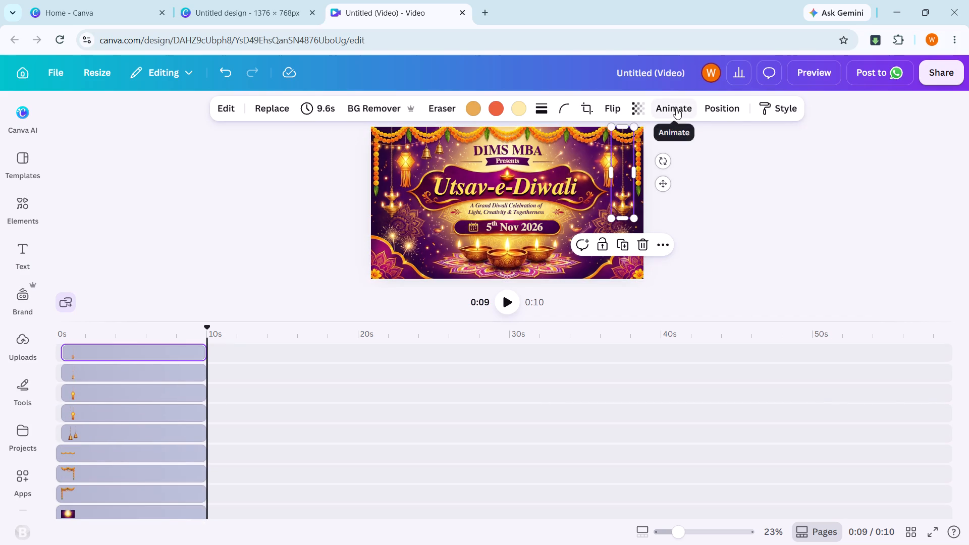
left_click(676, 108)
scroll(162, 360, "down", 3)
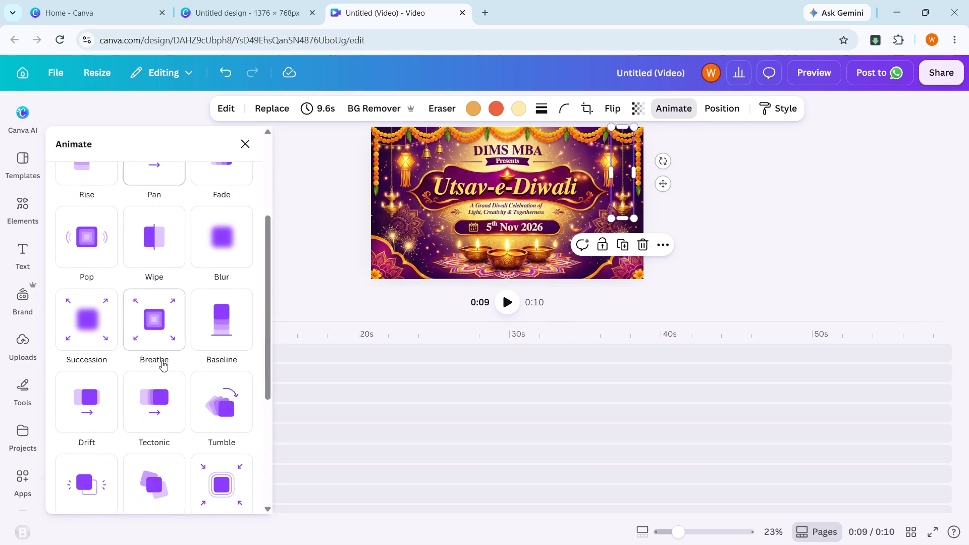
scroll(162, 360, "down", 4)
left_click(84, 463)
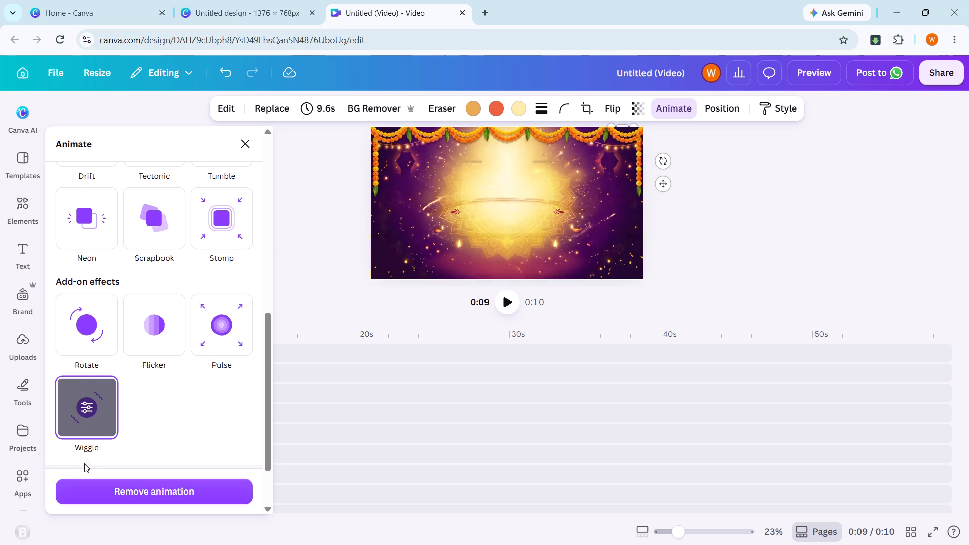
scroll(105, 447, "down", 2)
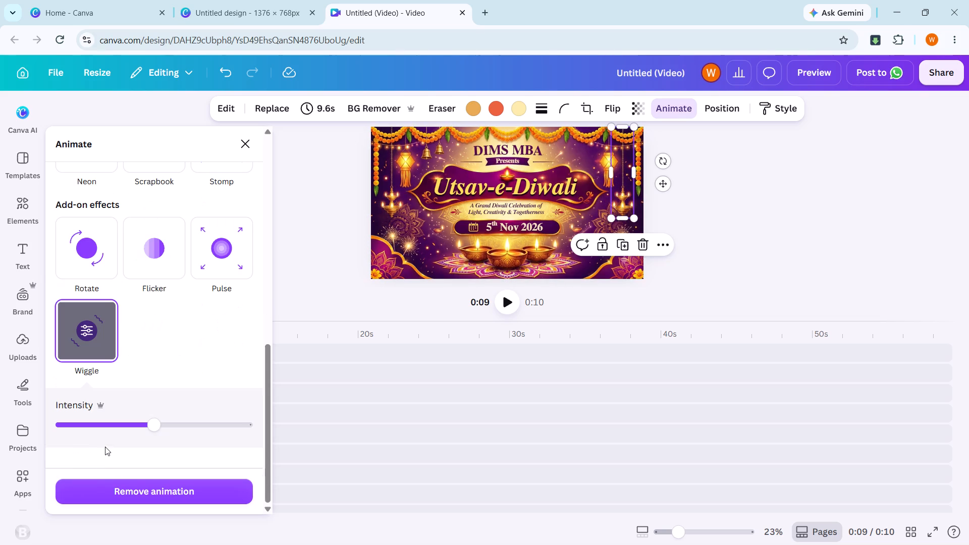
left_click(94, 424)
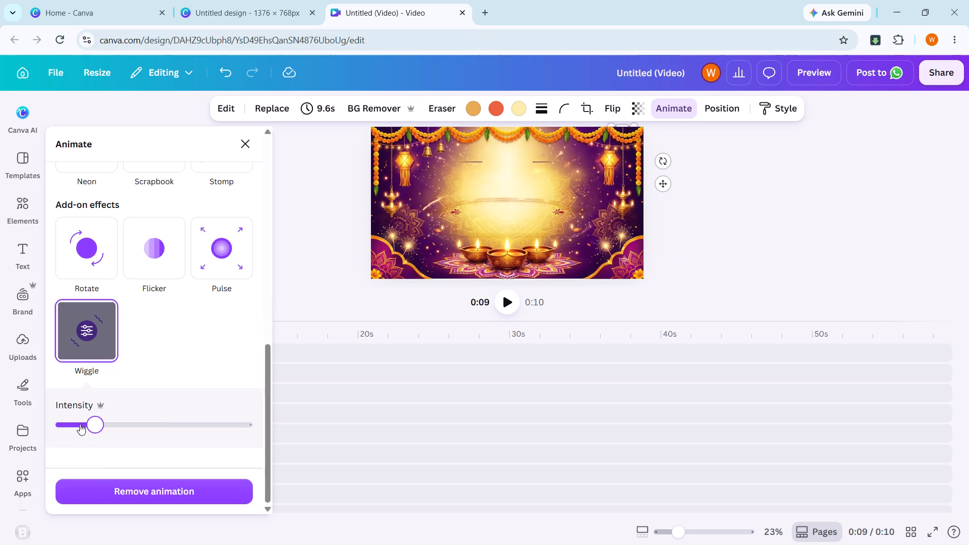
left_click(80, 424)
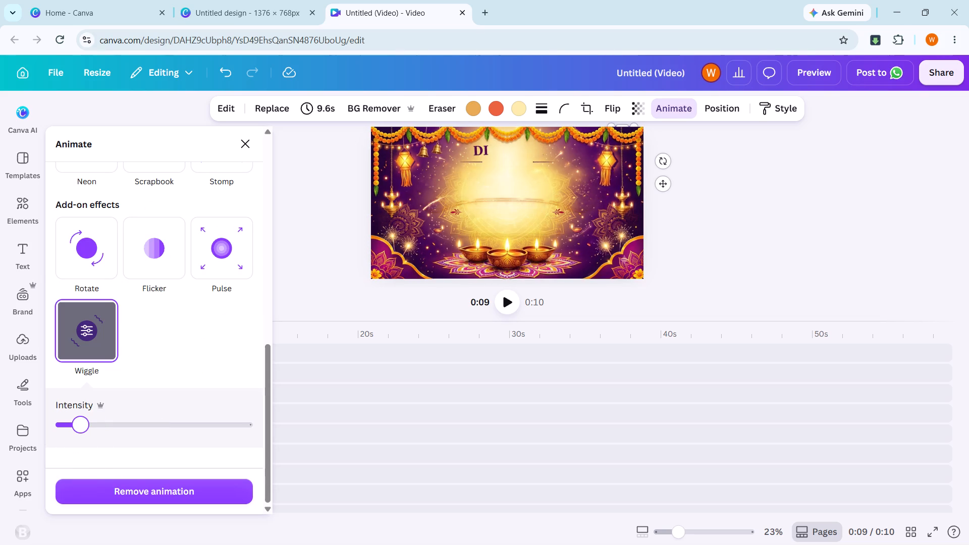
left_click(349, 282)
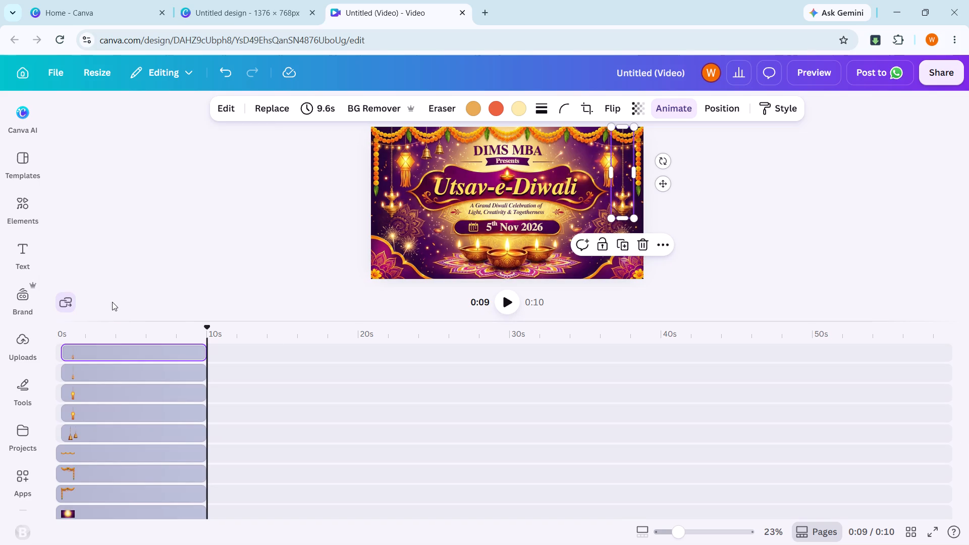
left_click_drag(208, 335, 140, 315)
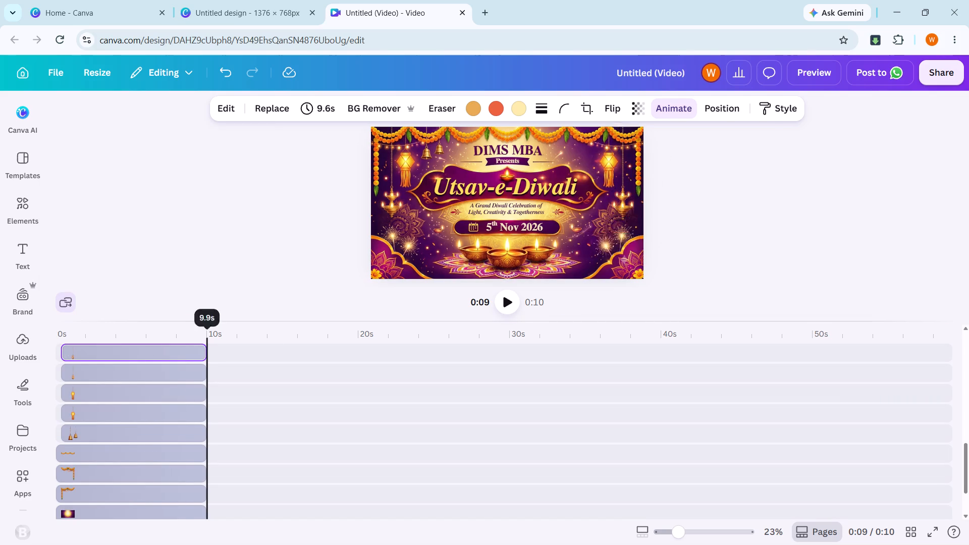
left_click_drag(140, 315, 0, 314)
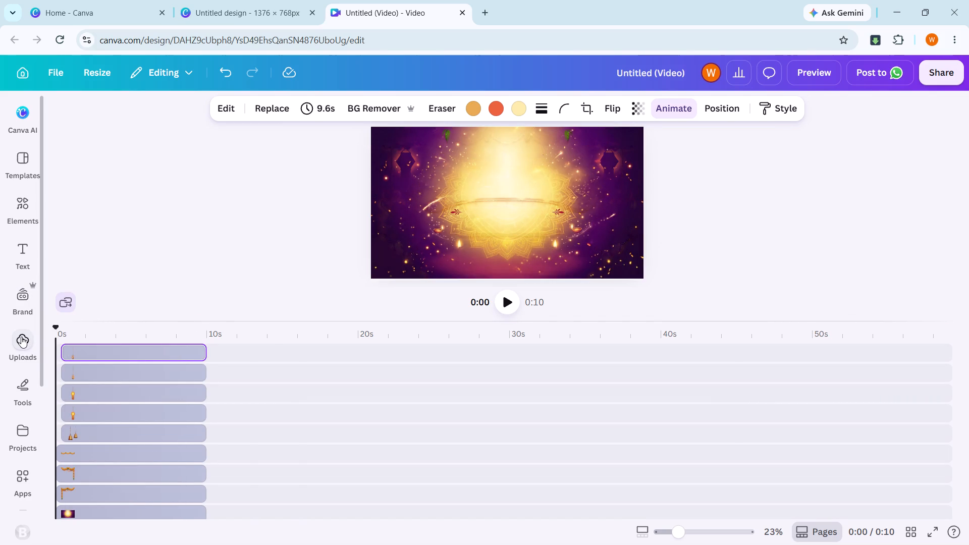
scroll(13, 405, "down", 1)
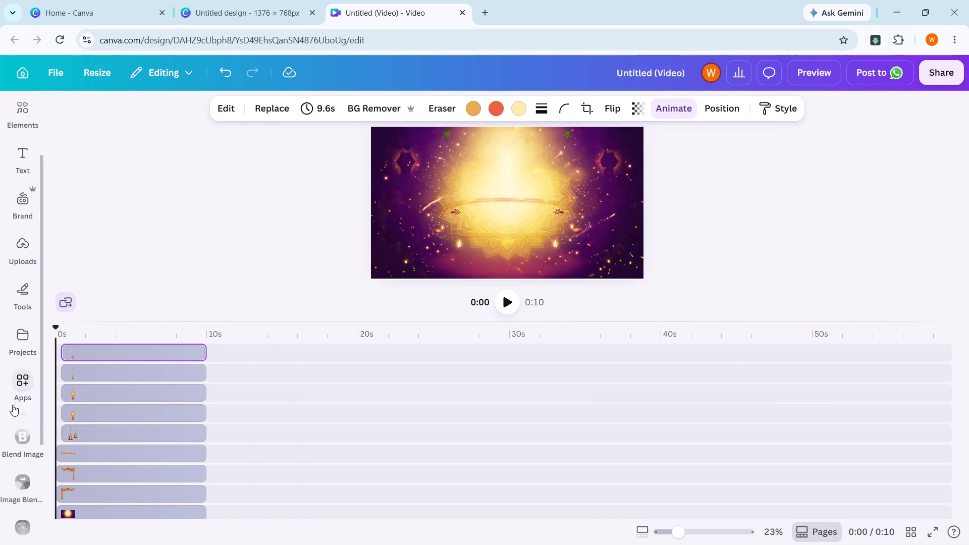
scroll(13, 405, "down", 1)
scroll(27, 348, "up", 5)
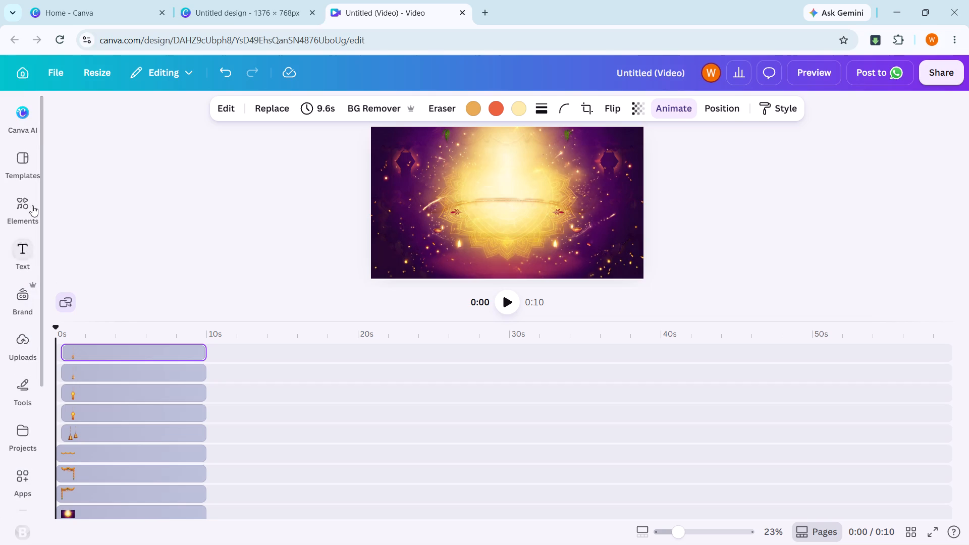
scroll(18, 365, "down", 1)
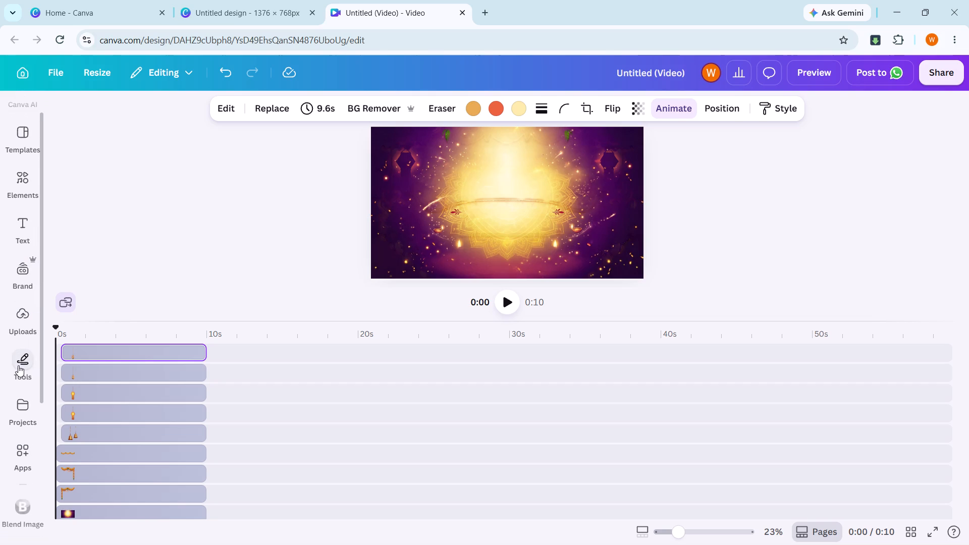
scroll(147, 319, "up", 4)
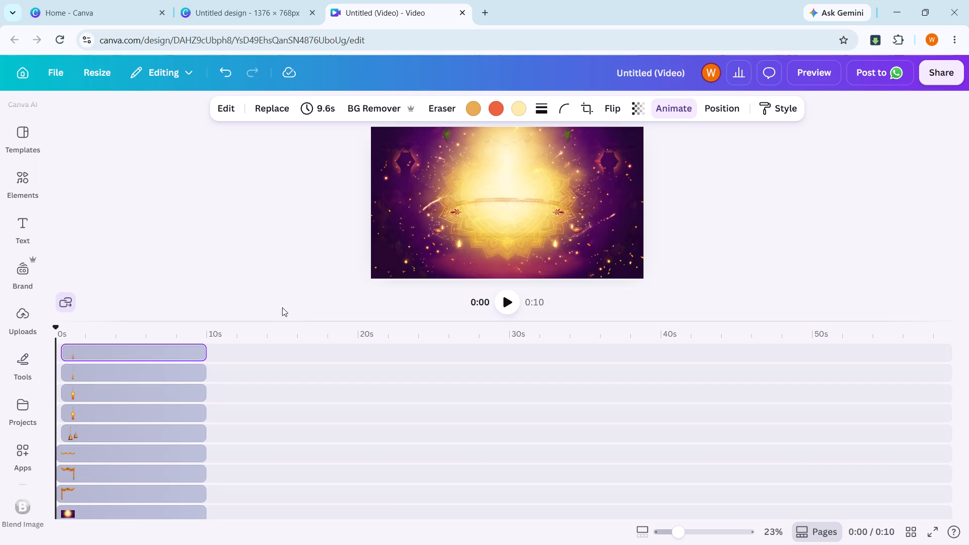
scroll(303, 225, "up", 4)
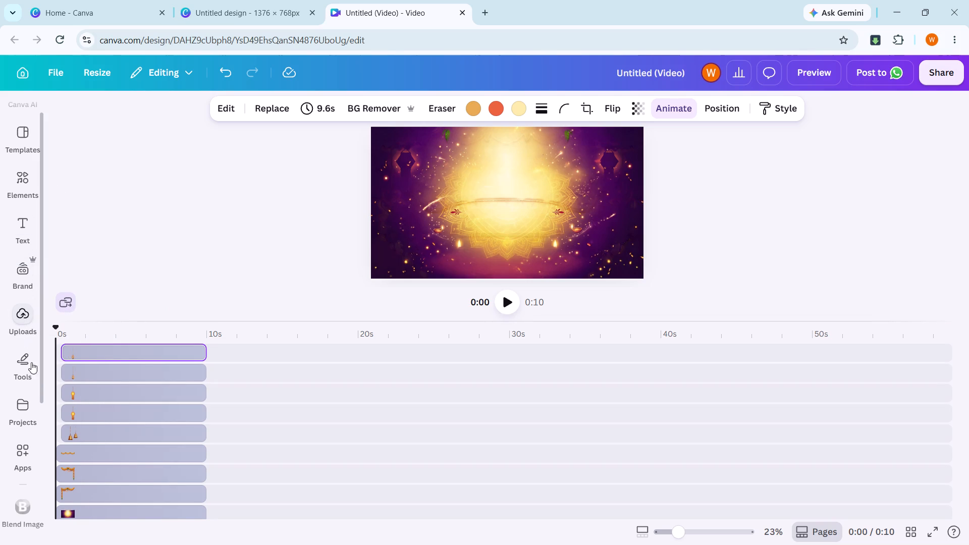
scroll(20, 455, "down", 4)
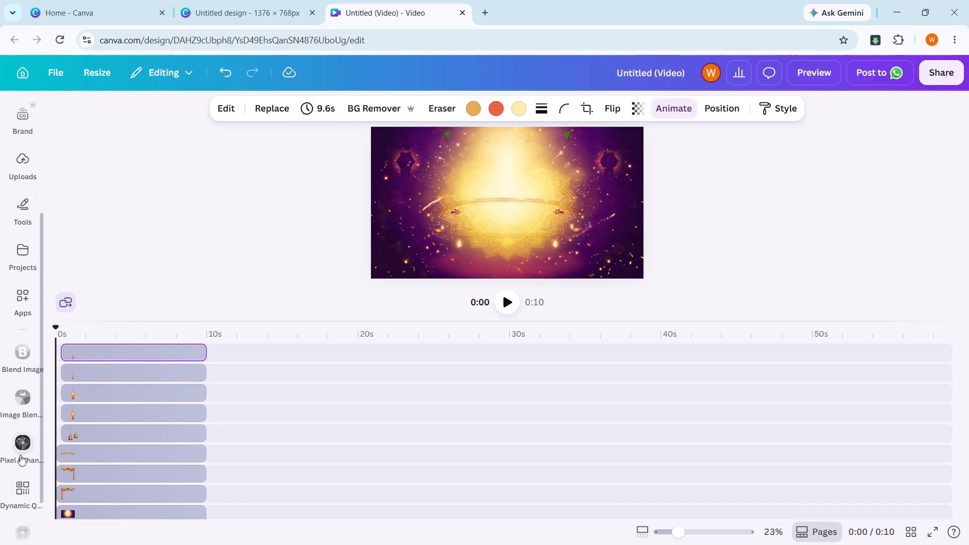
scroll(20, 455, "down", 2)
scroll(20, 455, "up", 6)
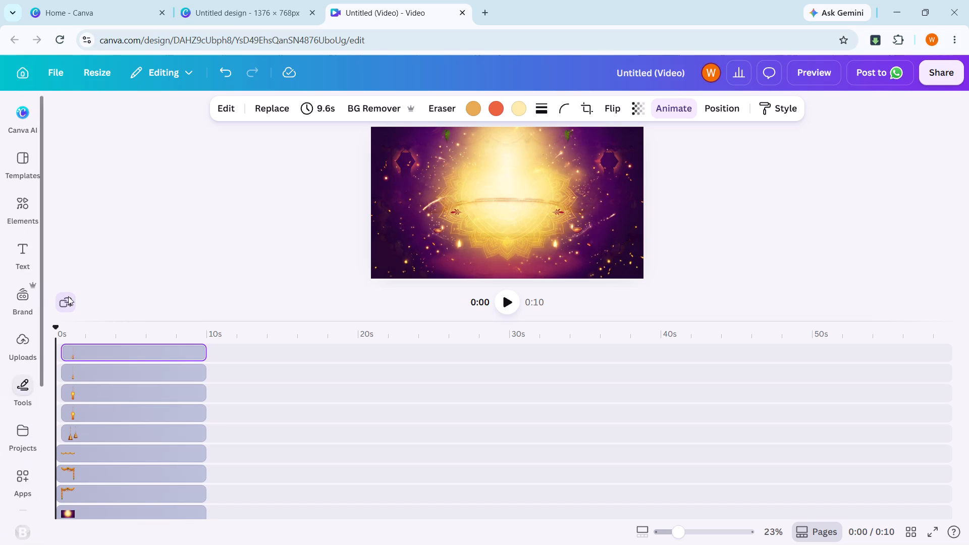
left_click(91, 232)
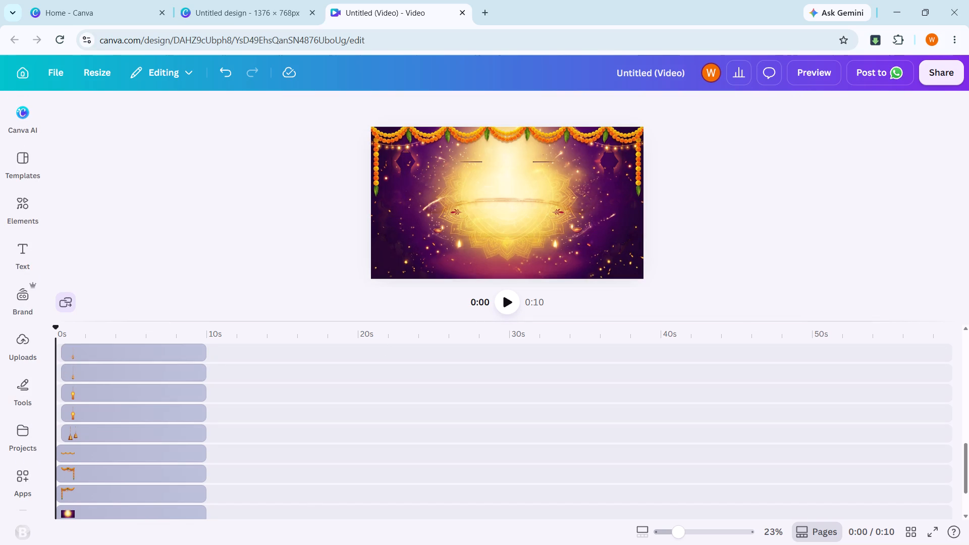
Open the music and sound effects library for the audio track and search it for "diwali".
scroll(507, 423, "down", 4)
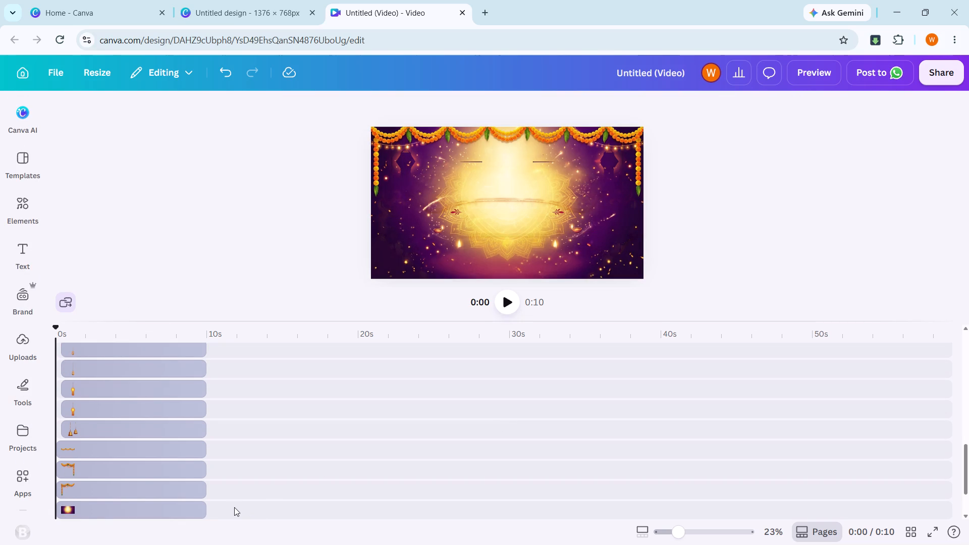
left_click(233, 507)
left_click(87, 510)
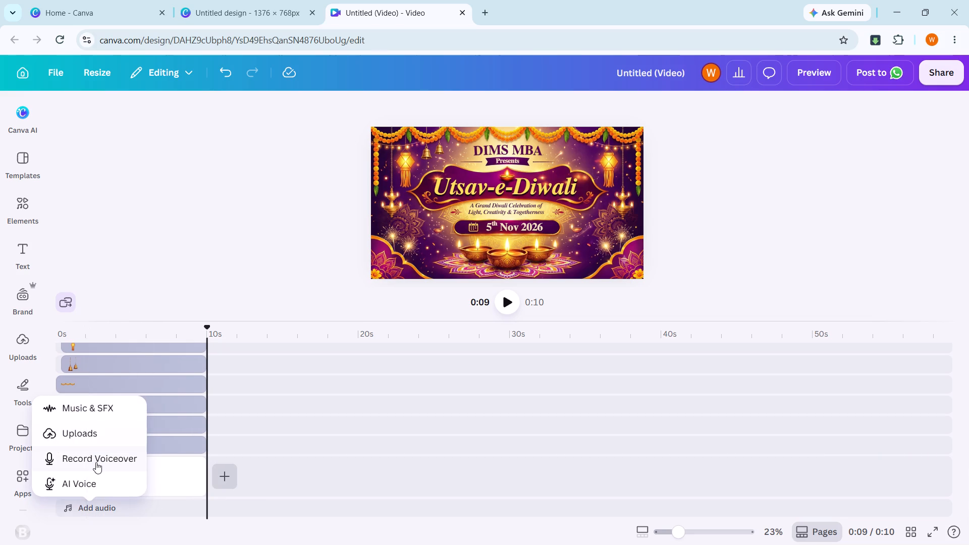
left_click(106, 406)
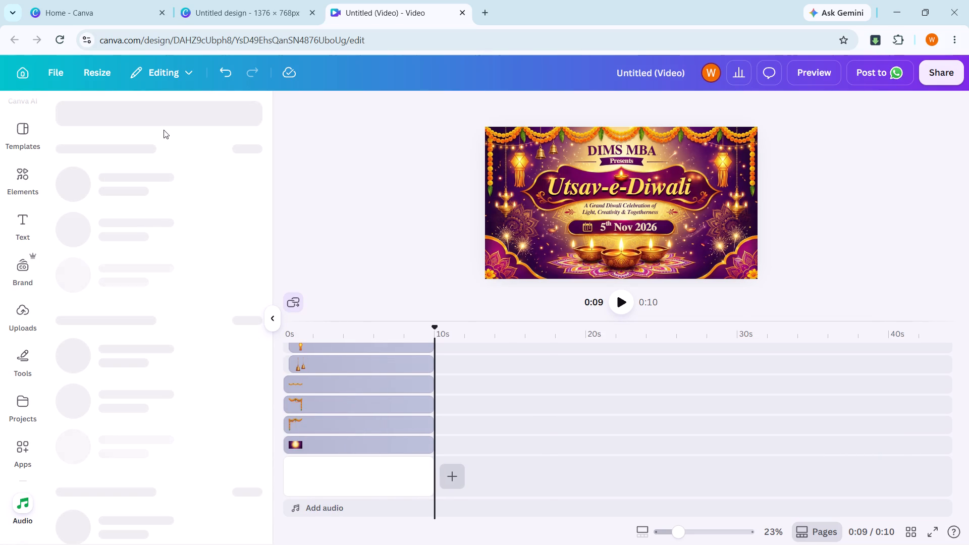
left_click(146, 112)
type("du")
key("BackSpace")
type("iwali")
key("Return")
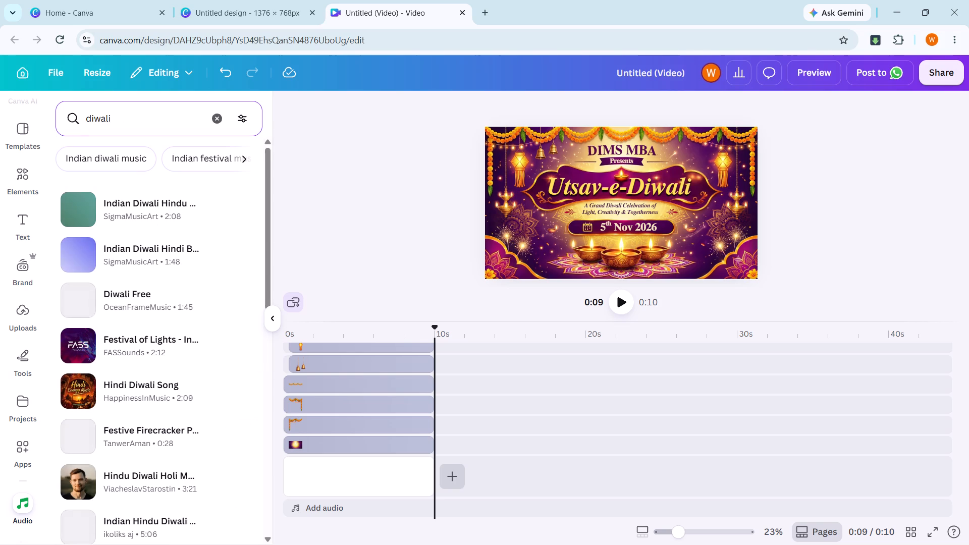
Listen to several of the diwali search results, up to Hindu Diwali Holi Music, to choose the background music.
left_click(80, 205)
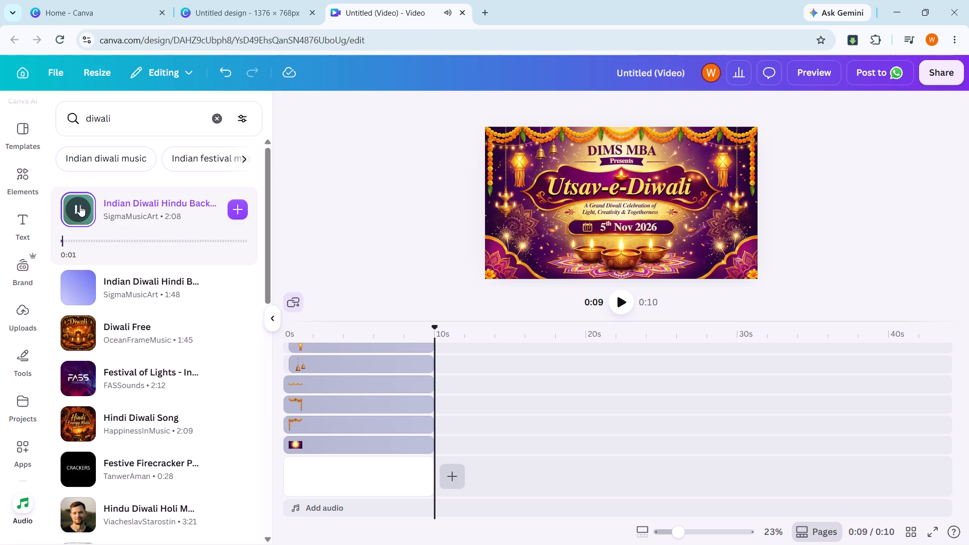
key("F9")
key("F9")
key("F9")
key("F9")
key("F9")
key("F9")
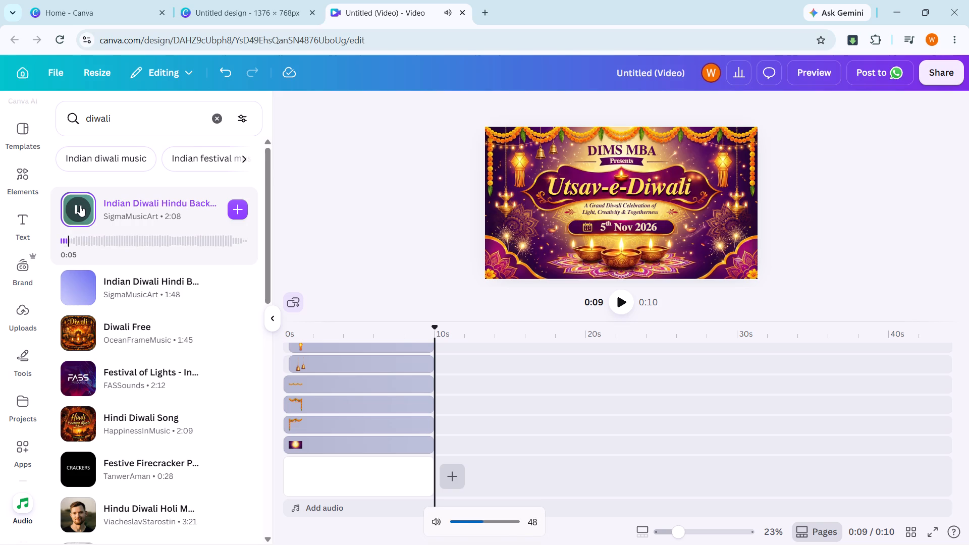
left_click(80, 288)
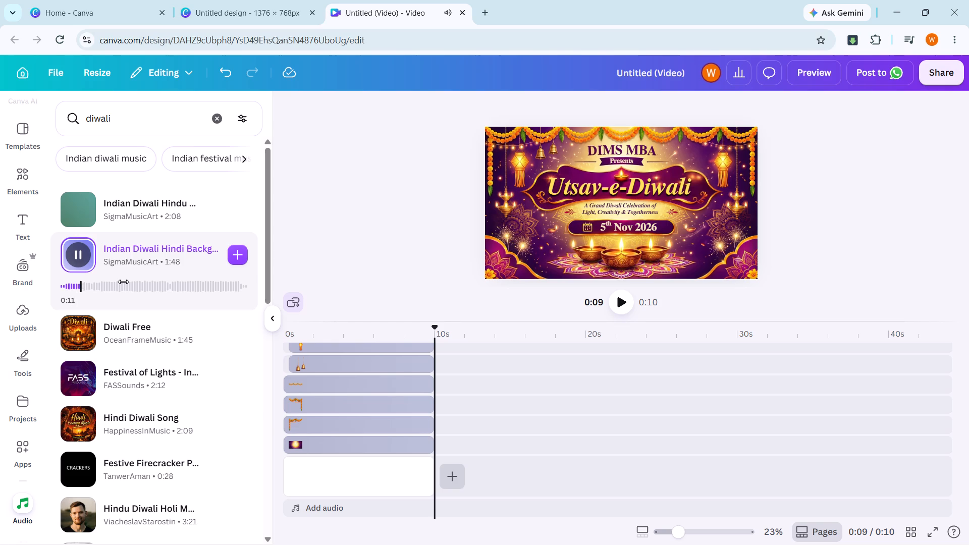
left_click(74, 337)
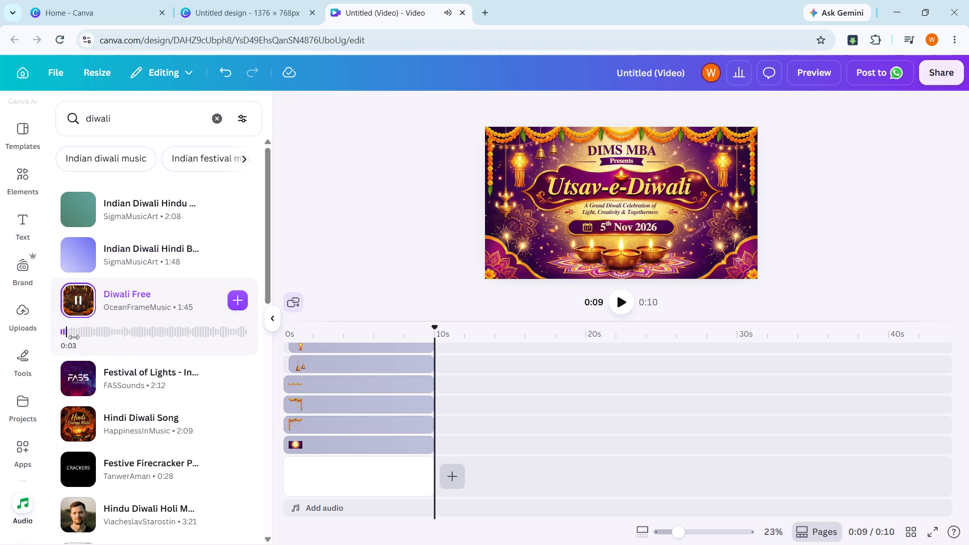
left_click(76, 375)
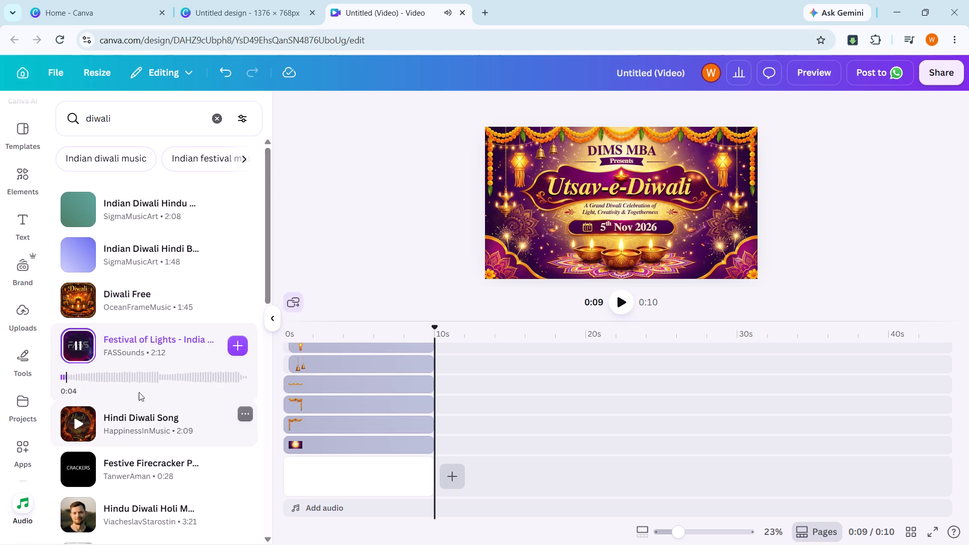
left_click(82, 206)
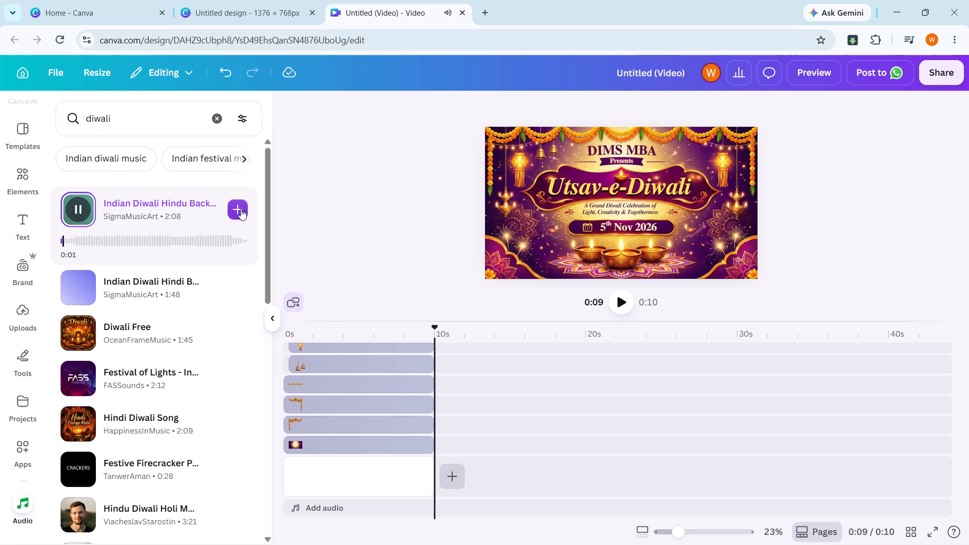
left_click(80, 285)
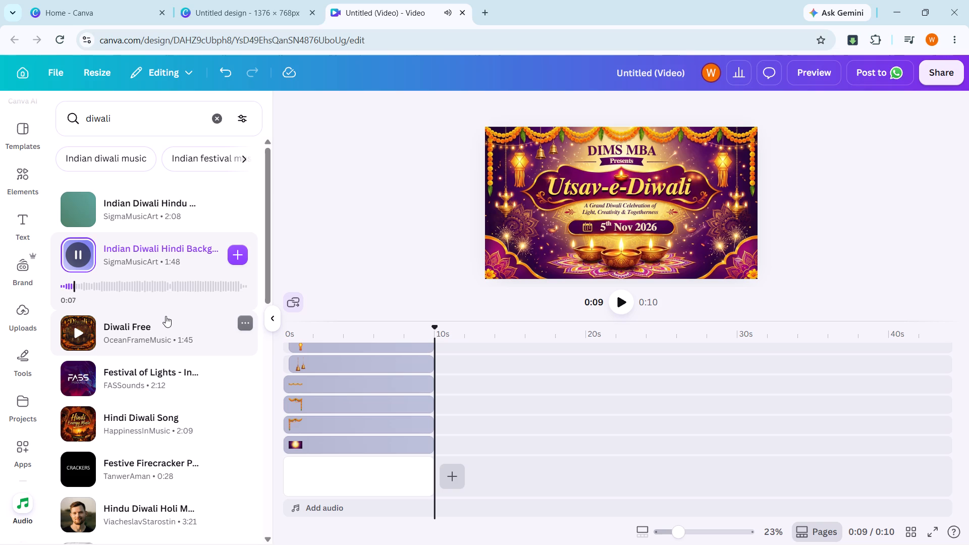
left_click(81, 424)
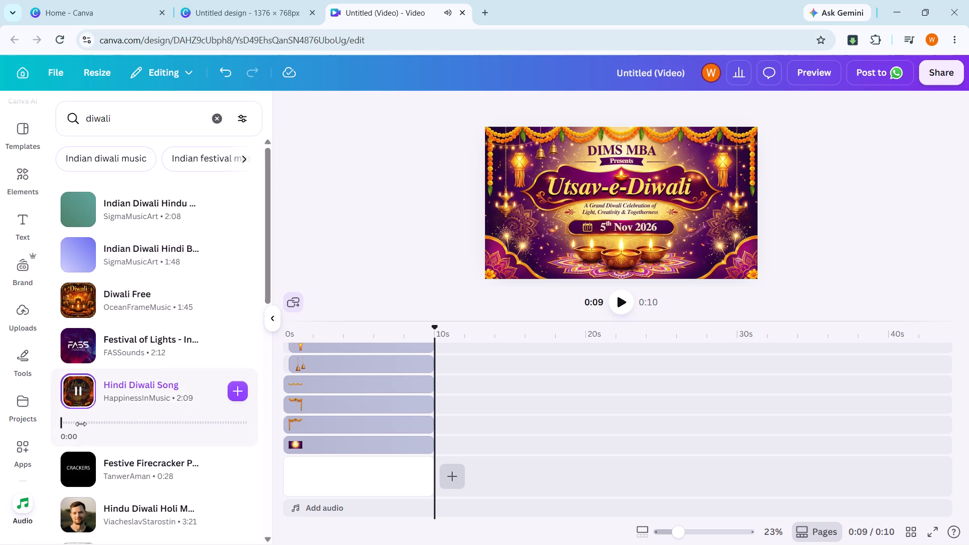
left_click(81, 471)
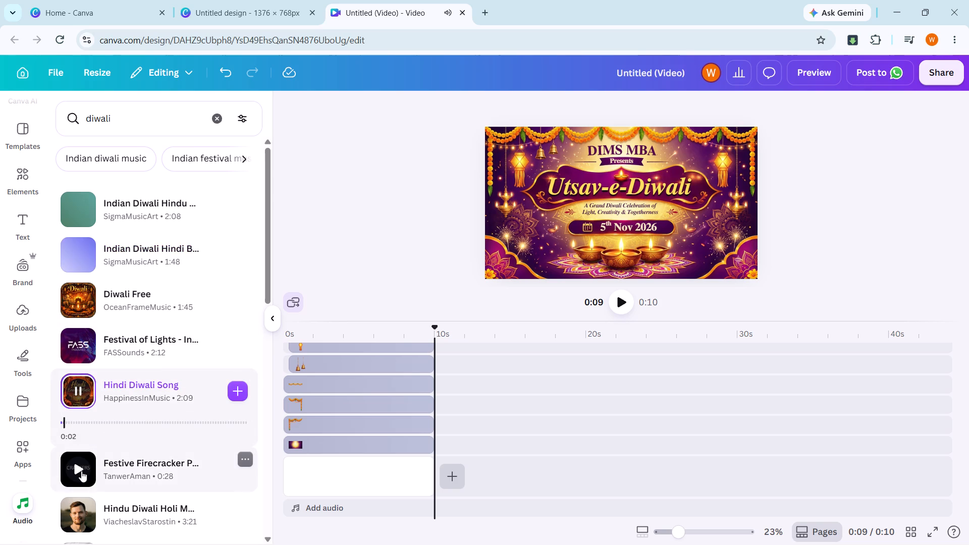
scroll(81, 471, "down", 1)
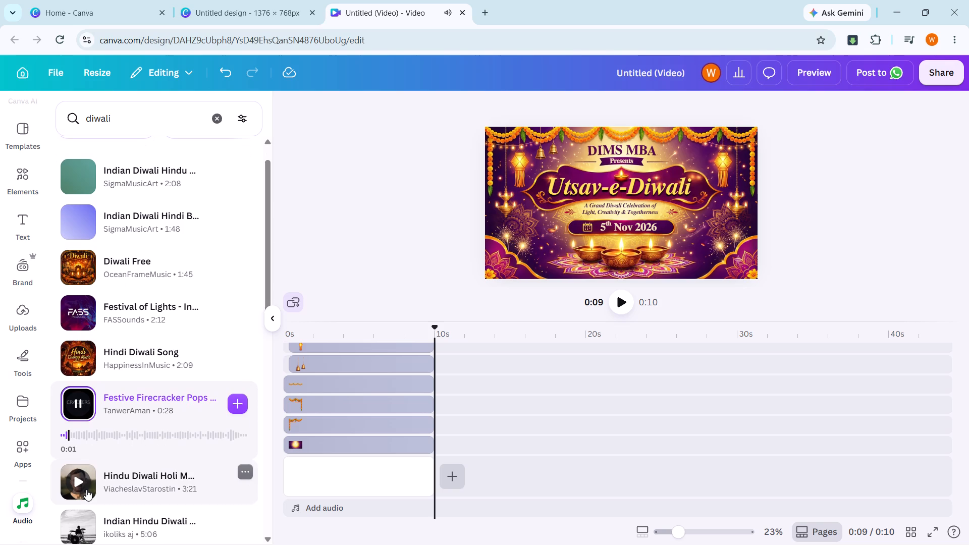
left_click(81, 481)
scroll(81, 481, "down", 1)
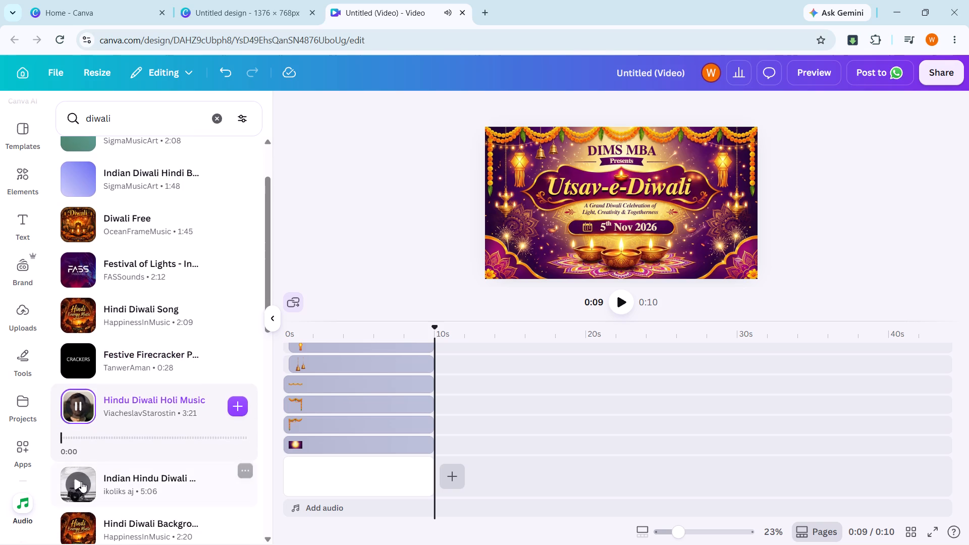
Add the Hindu Diwali Holi Music track to the timeline and move it so it starts at 0 s.
left_click(238, 400)
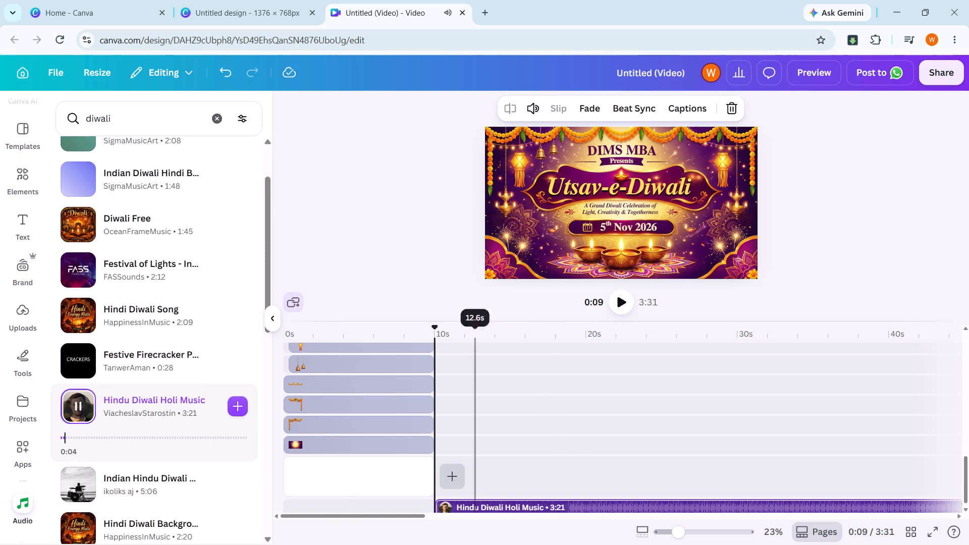
left_click(271, 316)
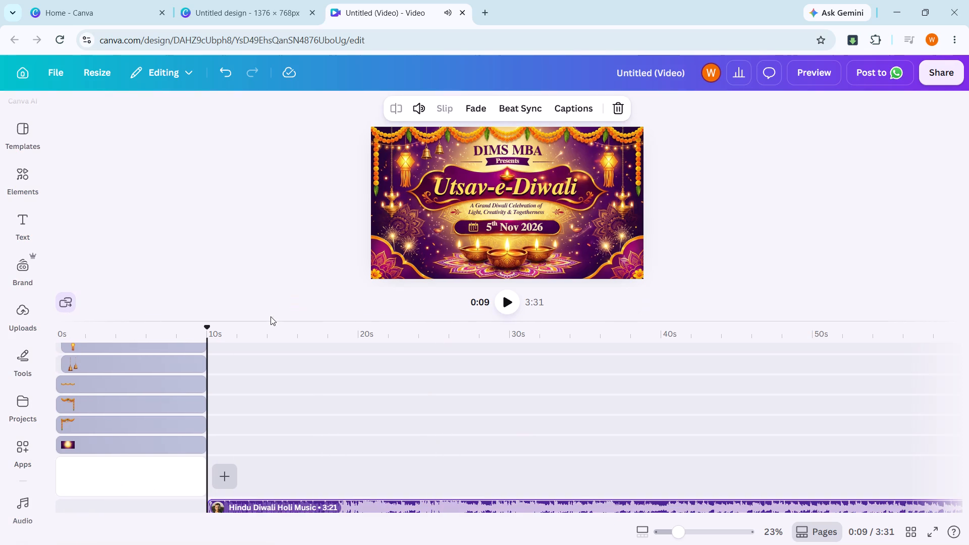
left_click_drag(369, 507, 290, 499)
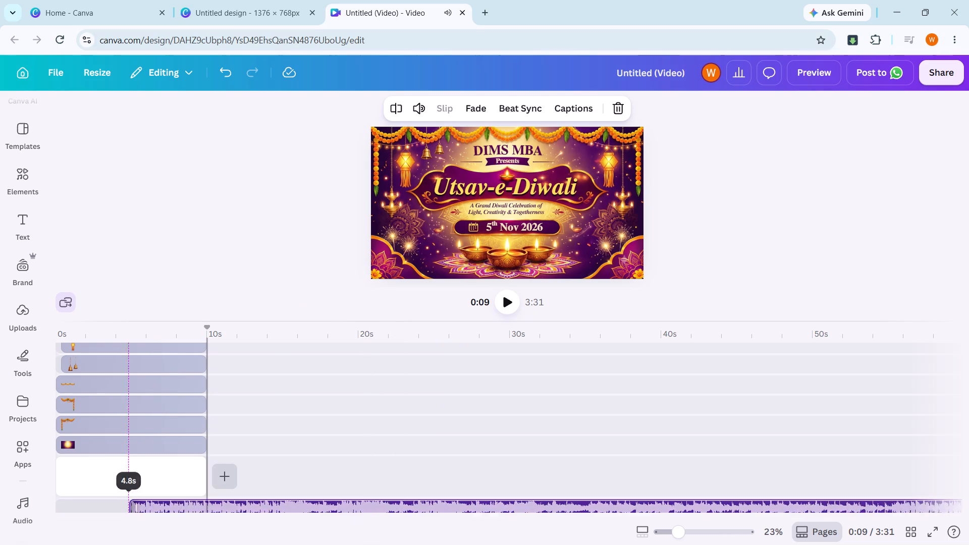
left_click_drag(290, 499, 177, 503)
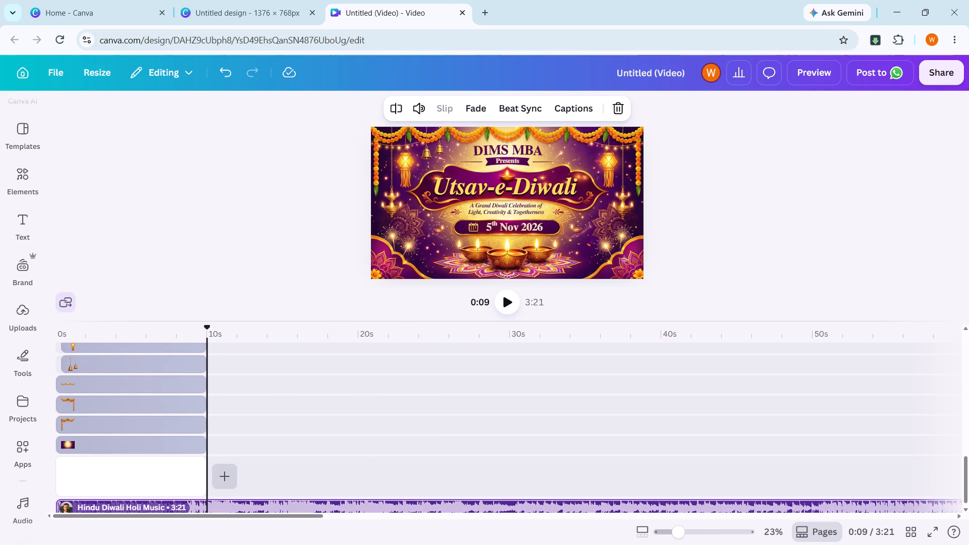
Play the video from the start to check it with the music, stopping after the 10 s page ends.
left_click_drag(205, 327, 0, 357)
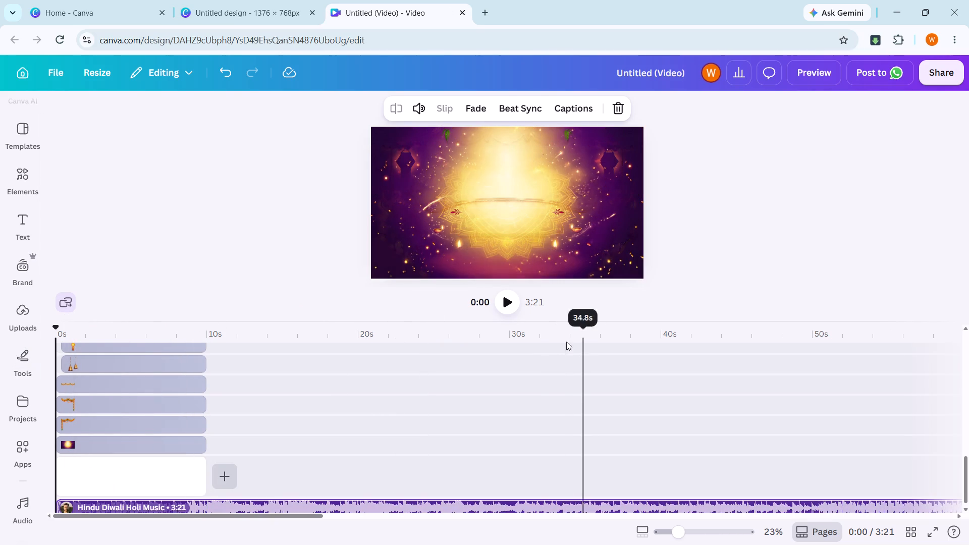
left_click(509, 302)
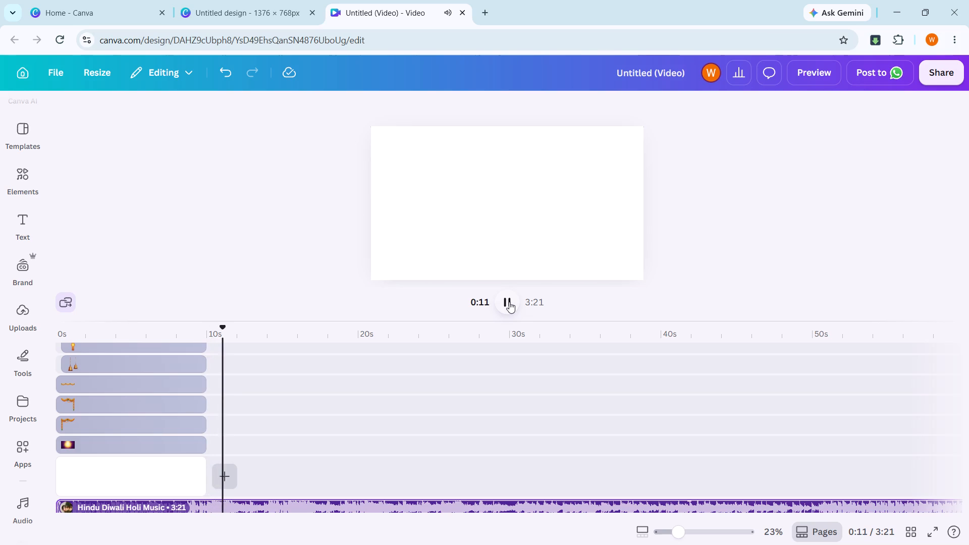
key("space")
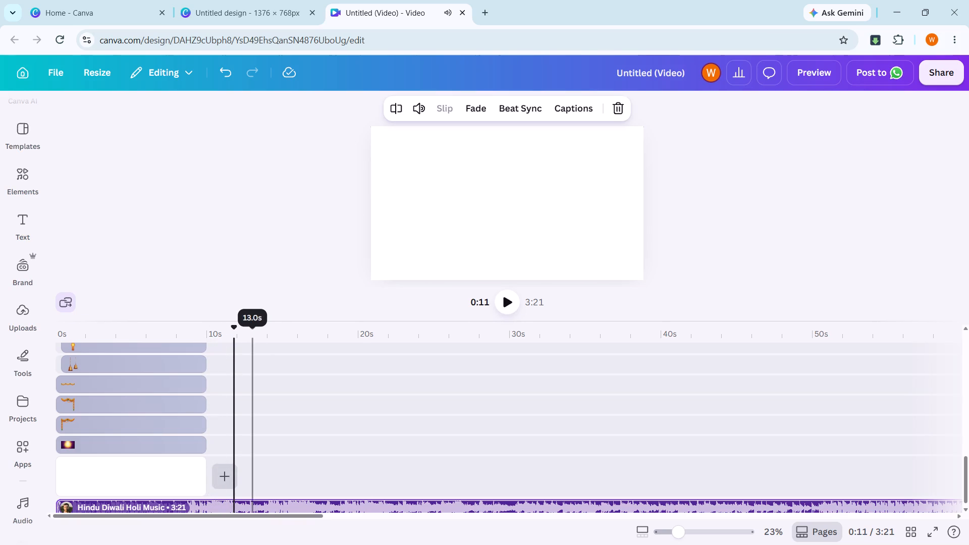
Split the Hindu Diwali Holi Music track at the 10 s page end and delete the part beyond it.
left_click_drag(233, 338, 192, 334)
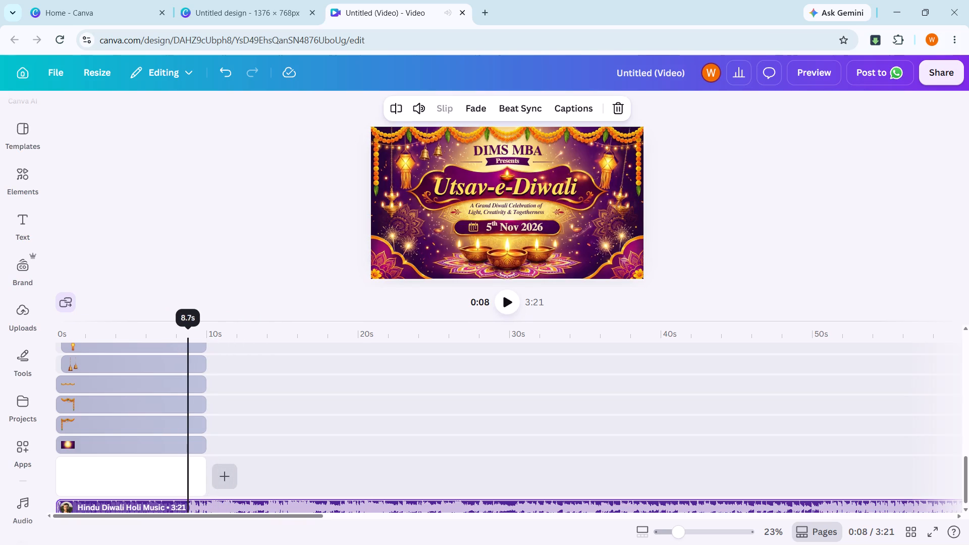
left_click_drag(192, 334, 202, 335)
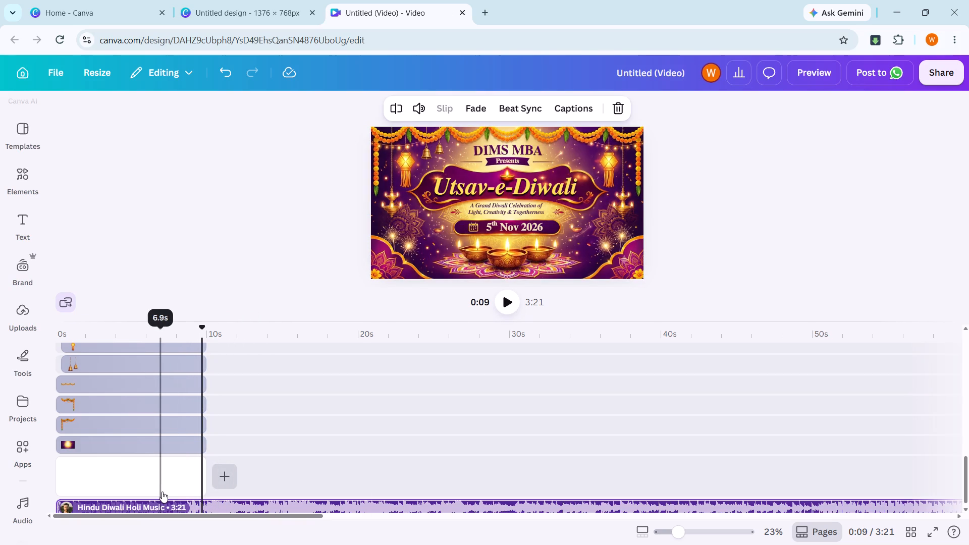
left_click(163, 492)
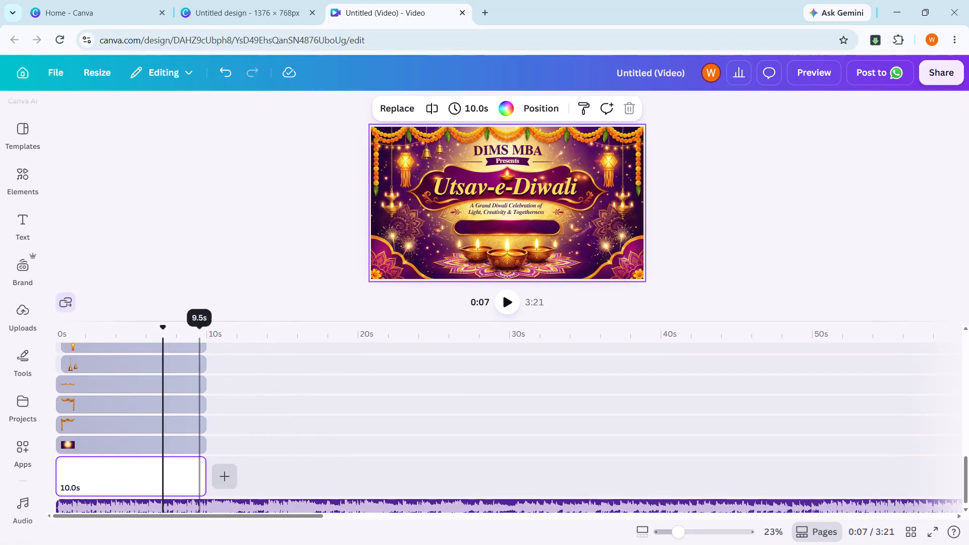
left_click_drag(163, 335, 0, 344)
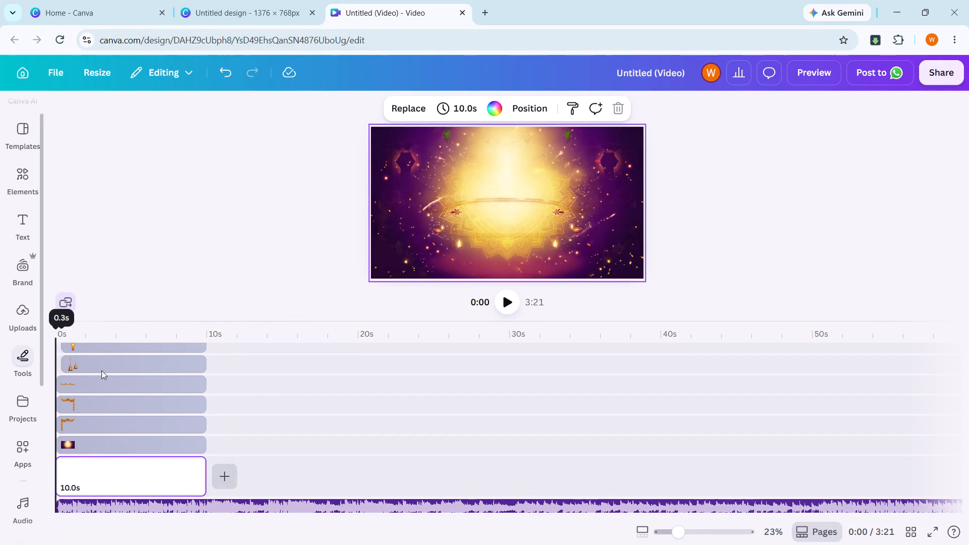
left_click(206, 448)
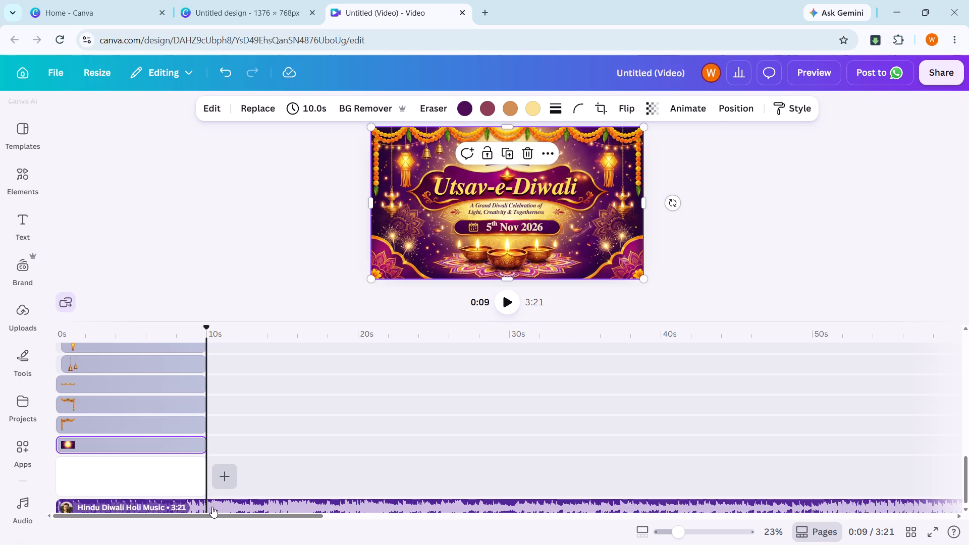
left_click(212, 507)
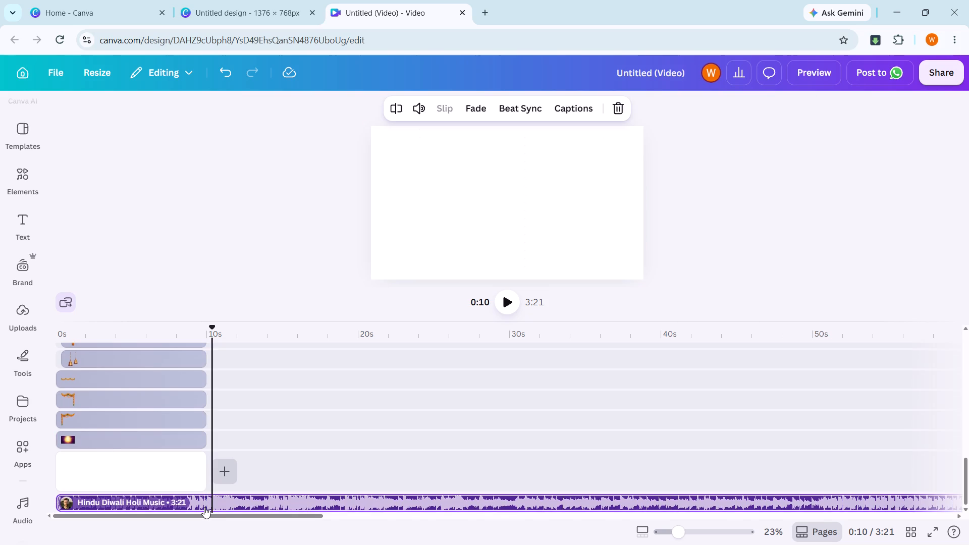
left_click(209, 488)
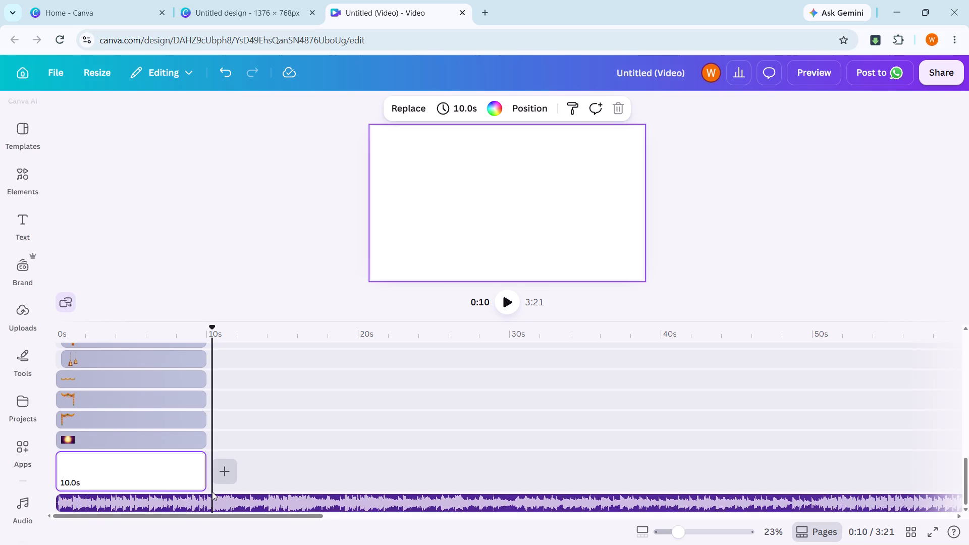
left_click_drag(212, 489, 203, 489)
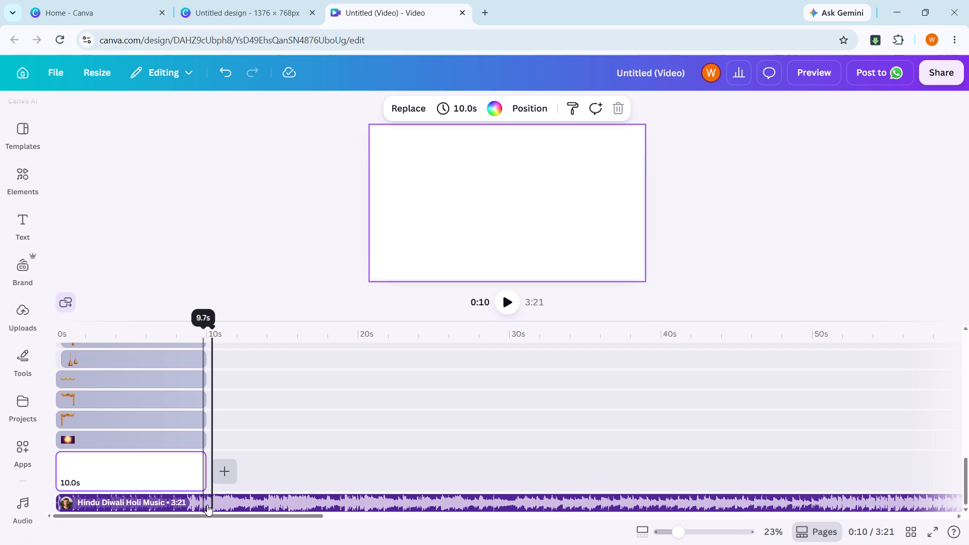
left_click(203, 505)
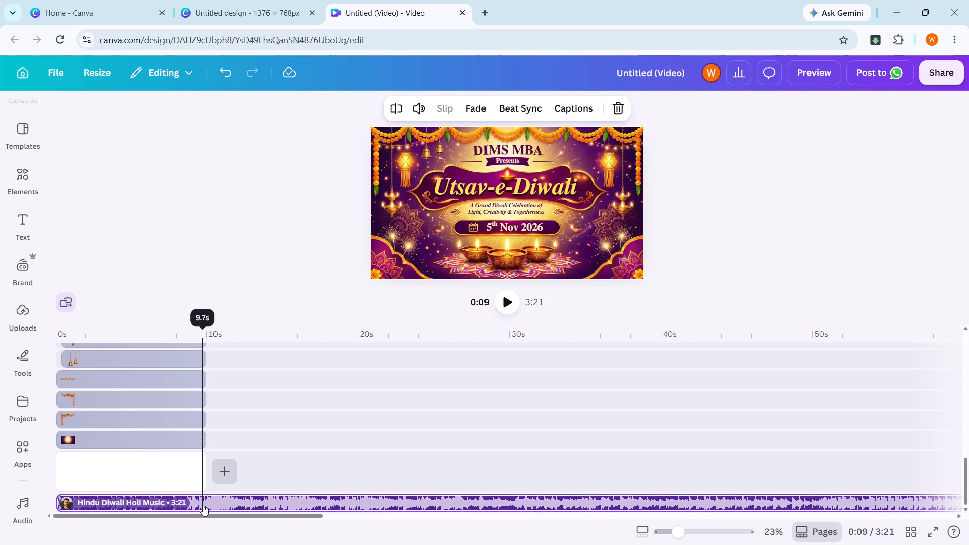
left_click(207, 505)
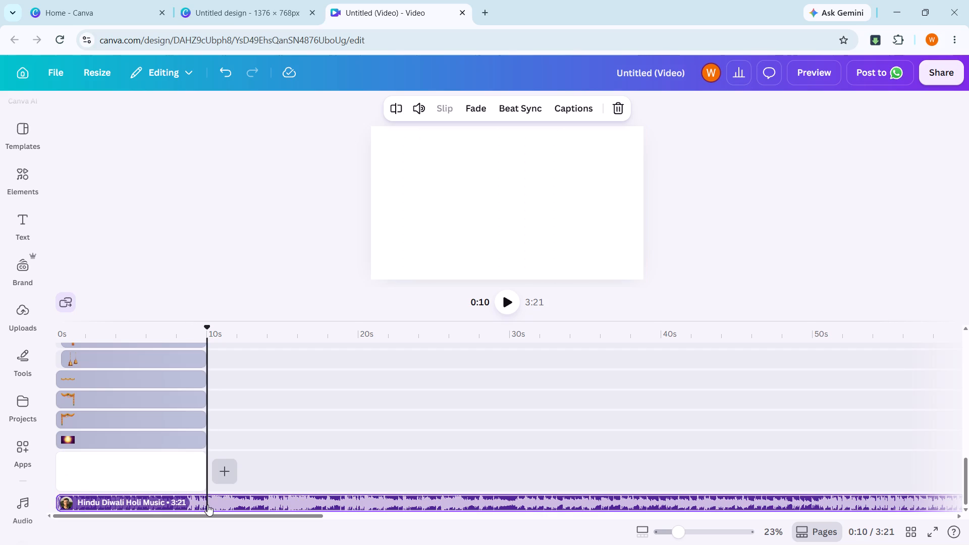
key("s")
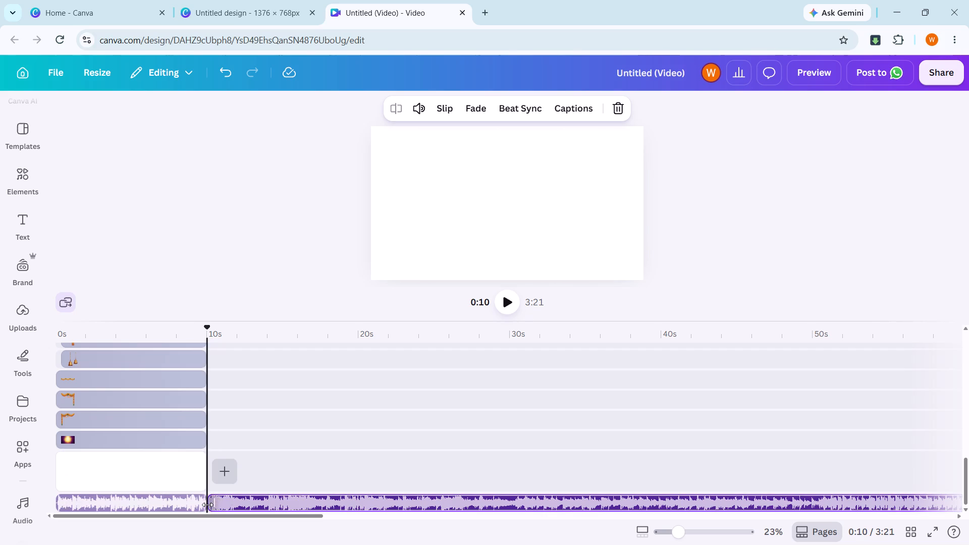
left_click(252, 498)
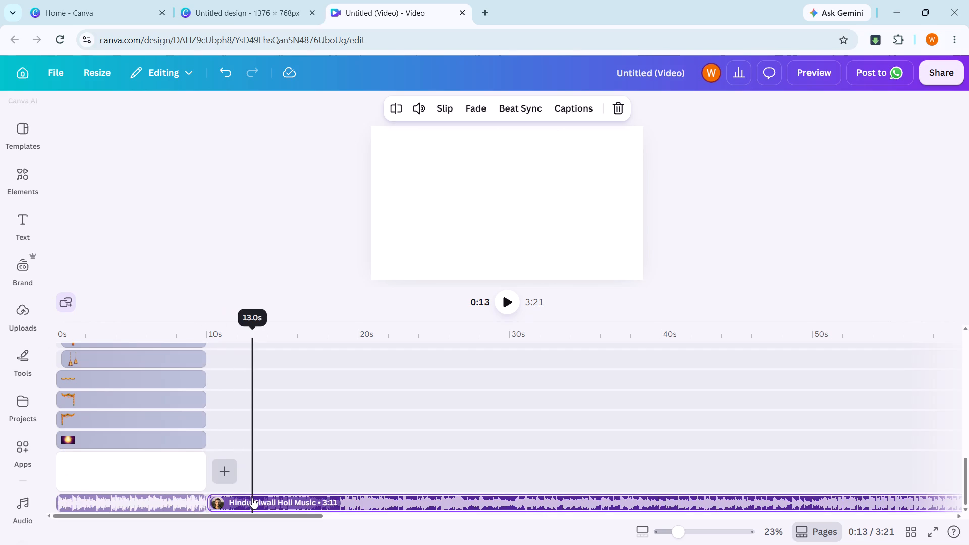
key("Delete")
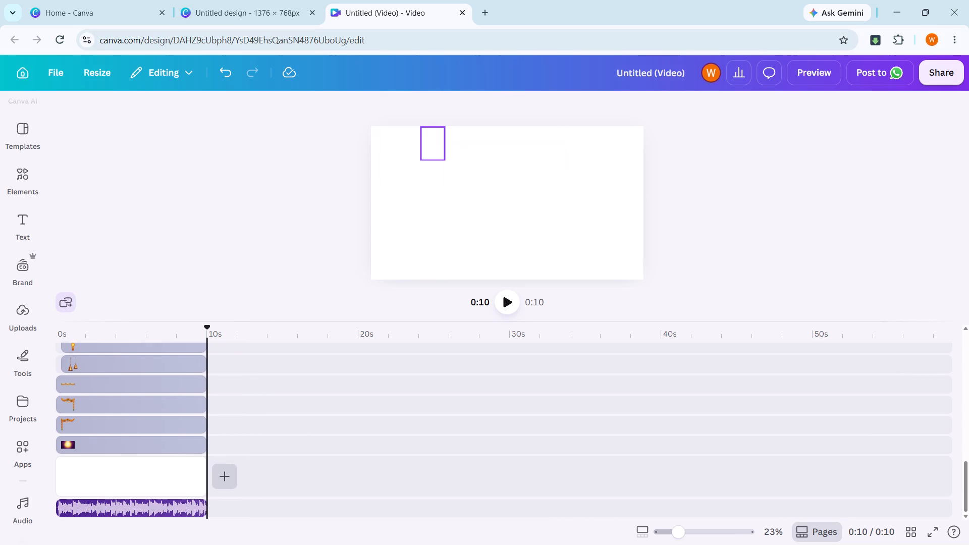
Play the last seconds of the video to check how the trimmed music ends with the page.
left_click_drag(208, 330, 154, 331)
key("space")
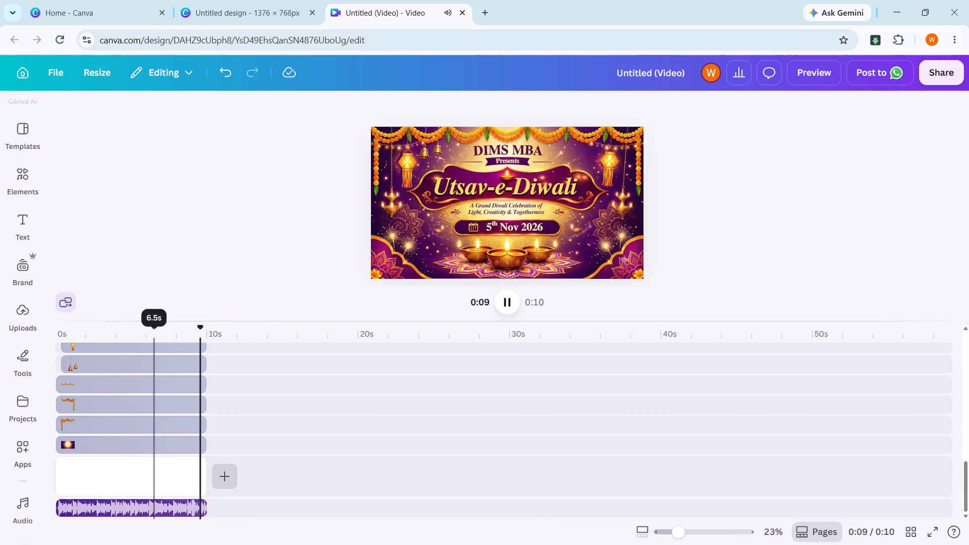
key("space")
key("space")
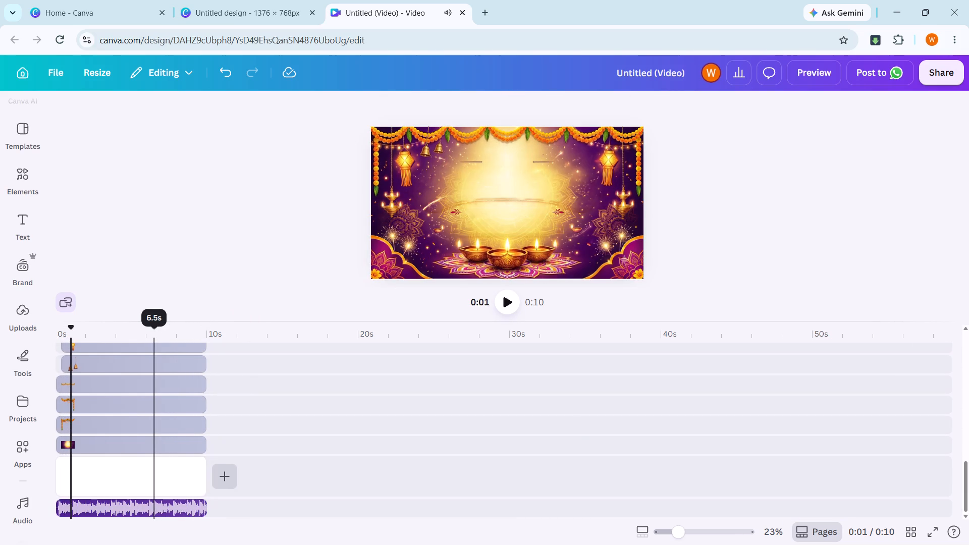
left_click(187, 359)
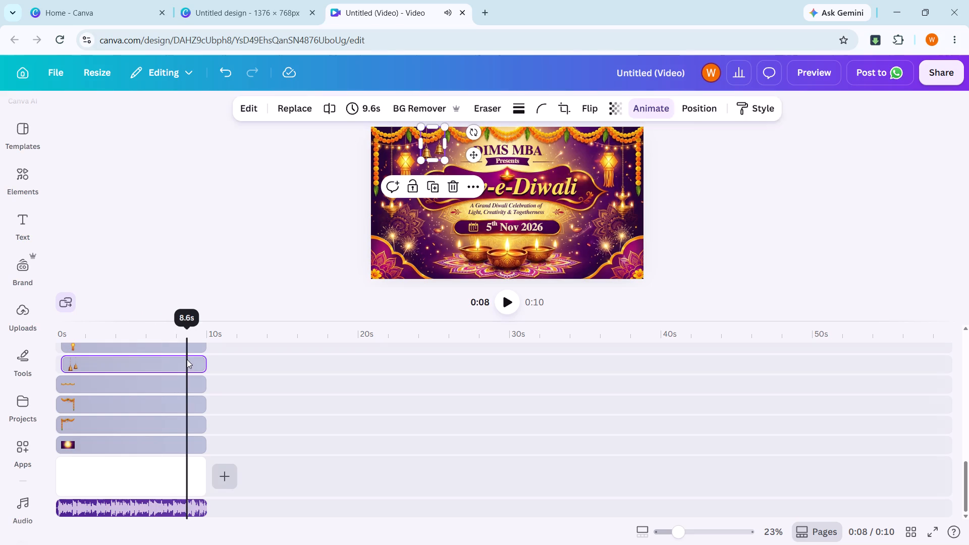
left_click(499, 305)
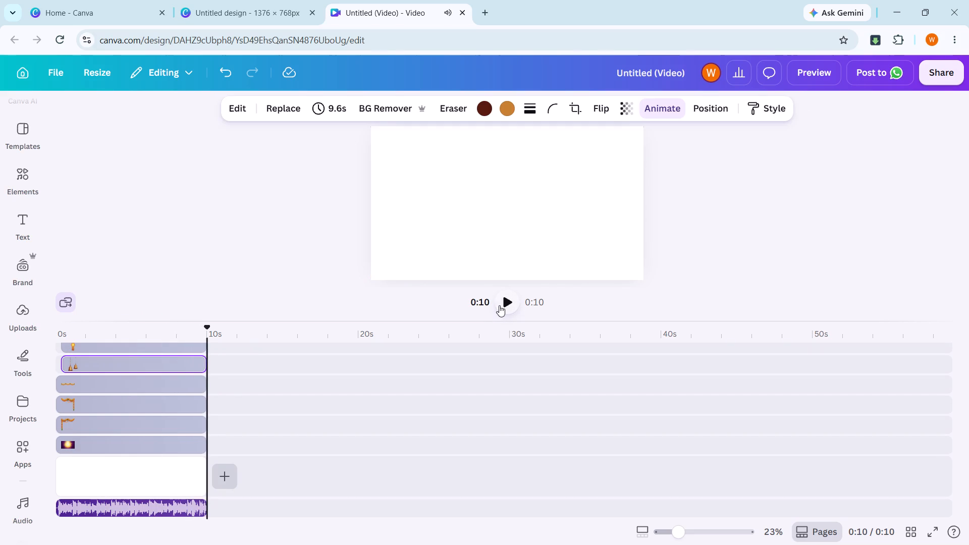
scroll(426, 393, "down", 3)
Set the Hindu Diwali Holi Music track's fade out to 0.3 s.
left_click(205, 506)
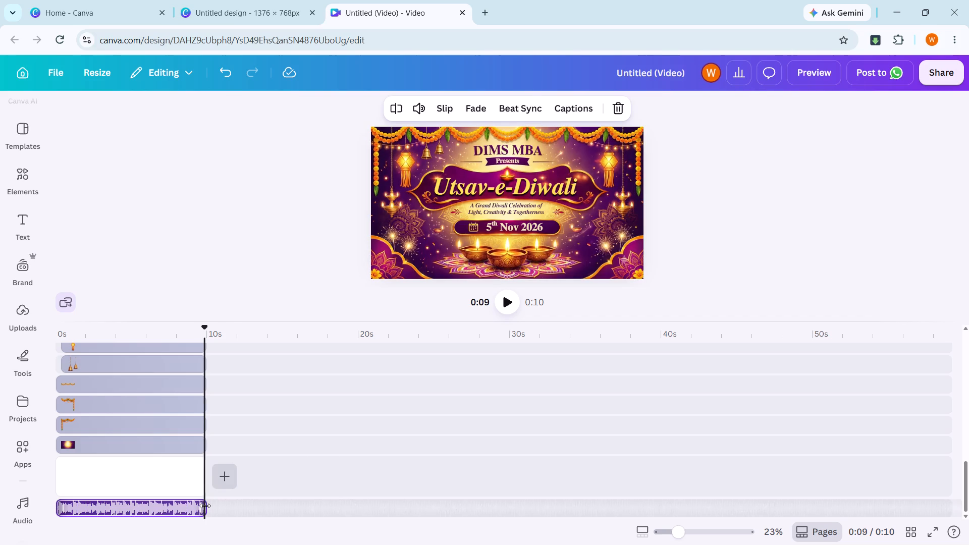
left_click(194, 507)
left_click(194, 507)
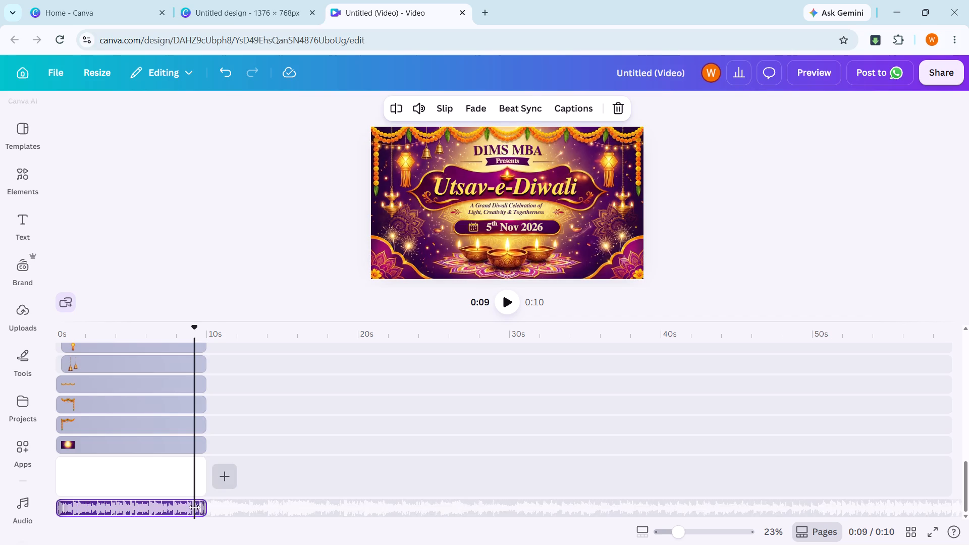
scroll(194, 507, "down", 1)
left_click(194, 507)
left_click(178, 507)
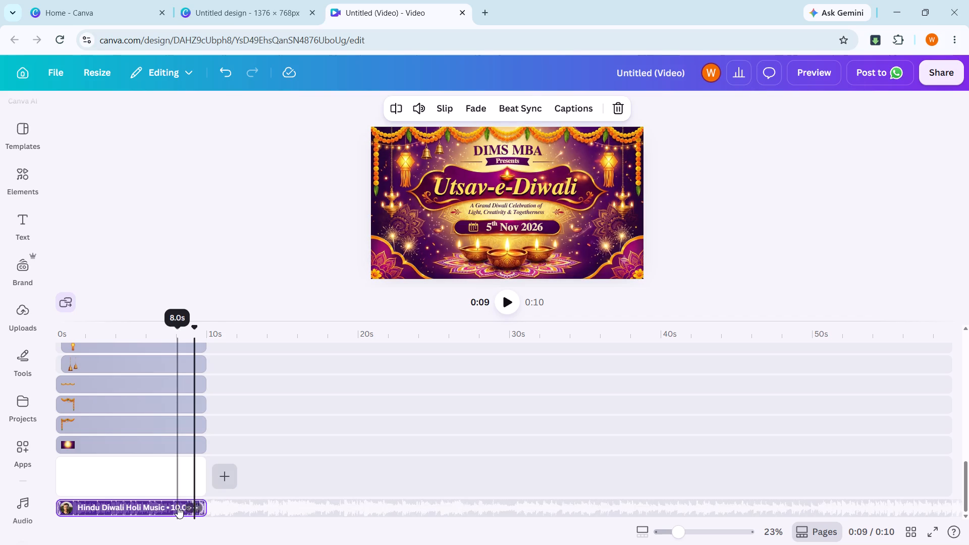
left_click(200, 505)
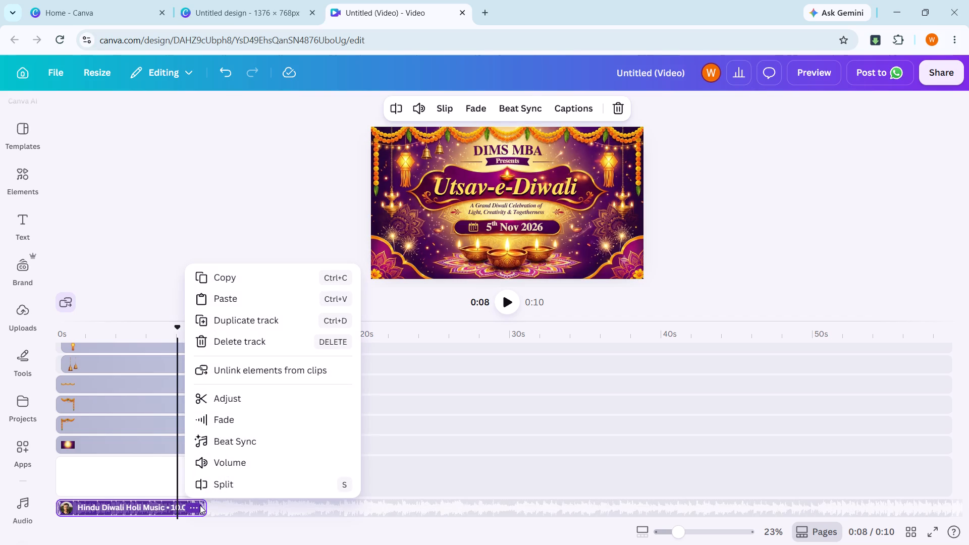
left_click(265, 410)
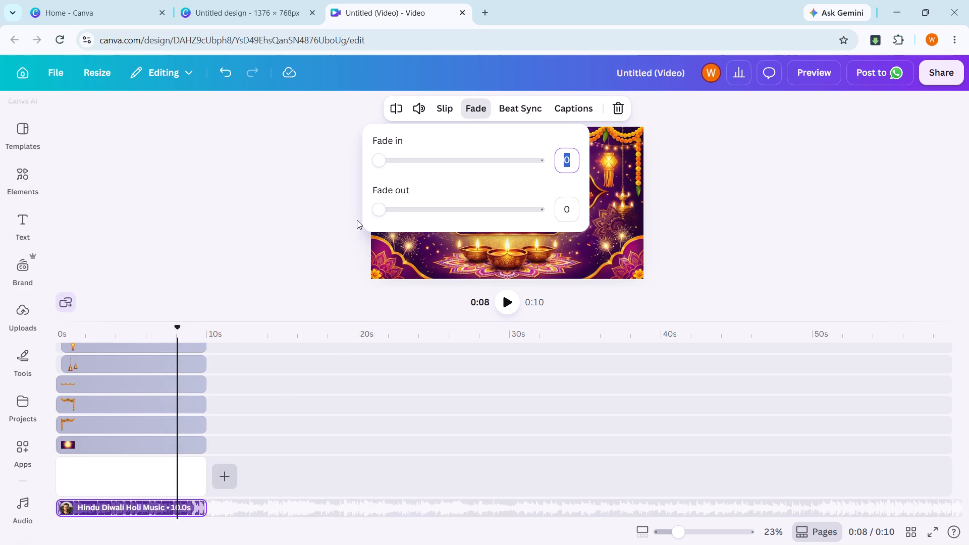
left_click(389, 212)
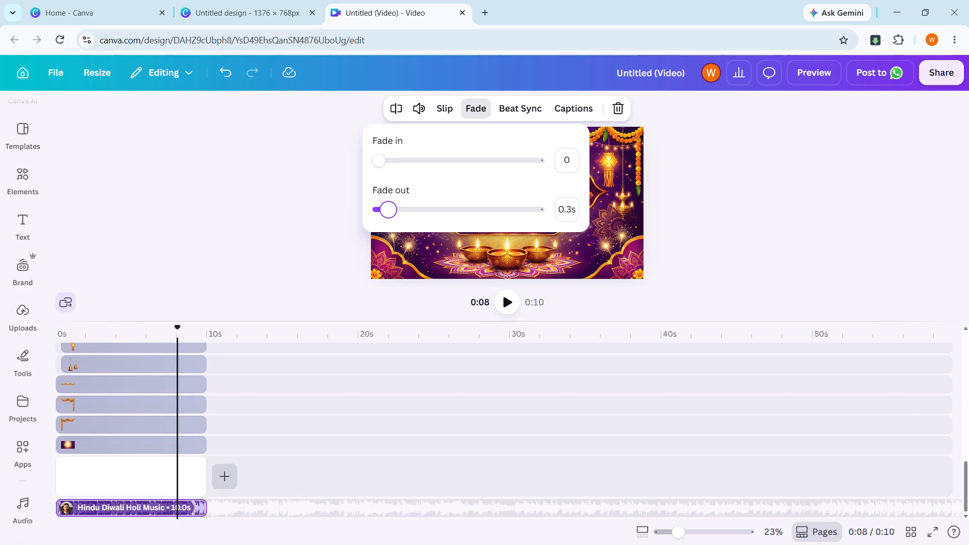
Play the video from near its beginning to check the music's fade out, and return the playhead to 0 s.
left_click_drag(178, 336, 67, 330)
key("space")
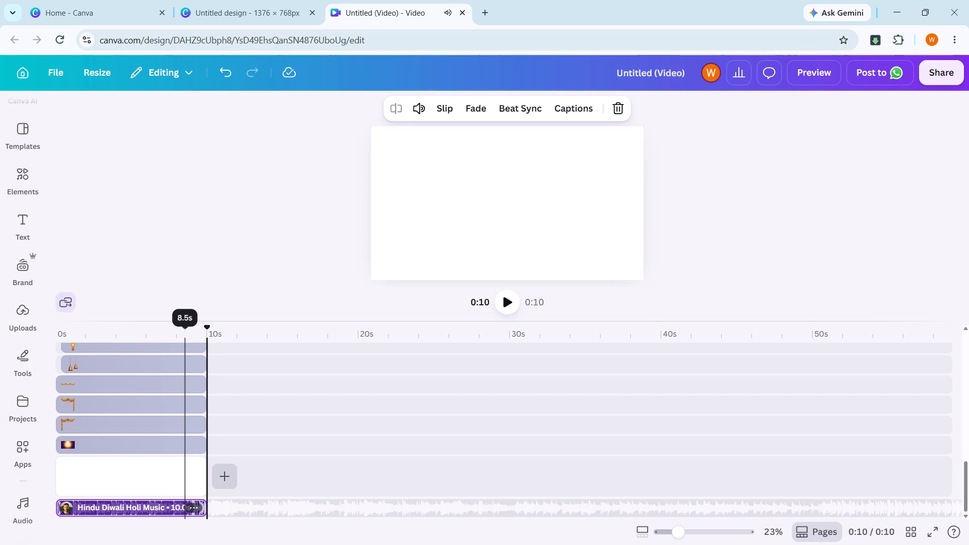
left_click_drag(207, 332, 17, 351)
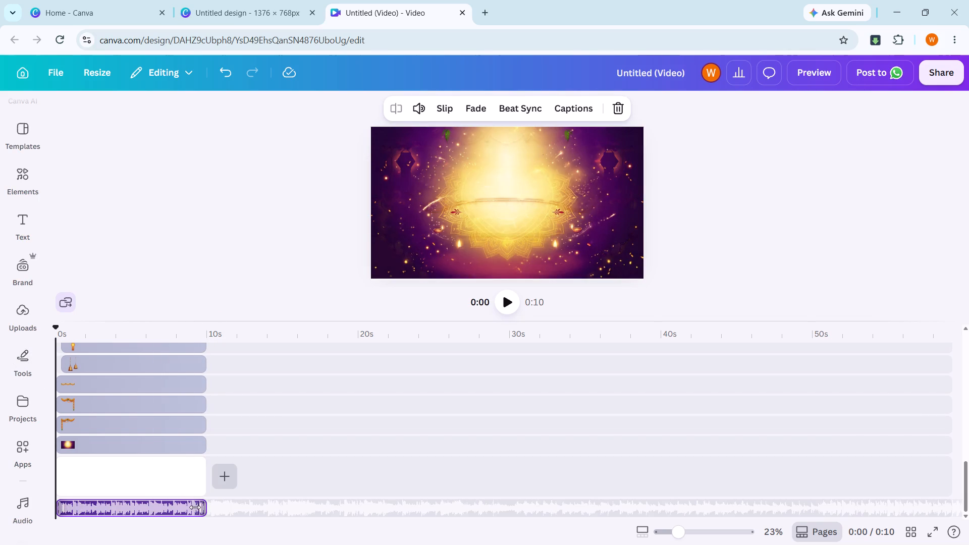
Set the Hindu Diwali Holi Music track's fade in to 0.3 s and its fade out to 0.5 s.
left_click(195, 507)
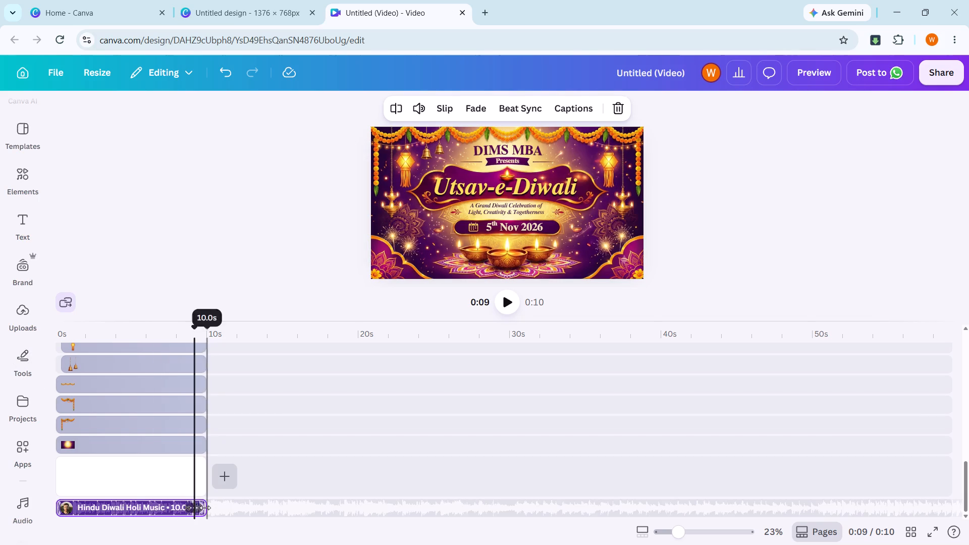
left_click(196, 511)
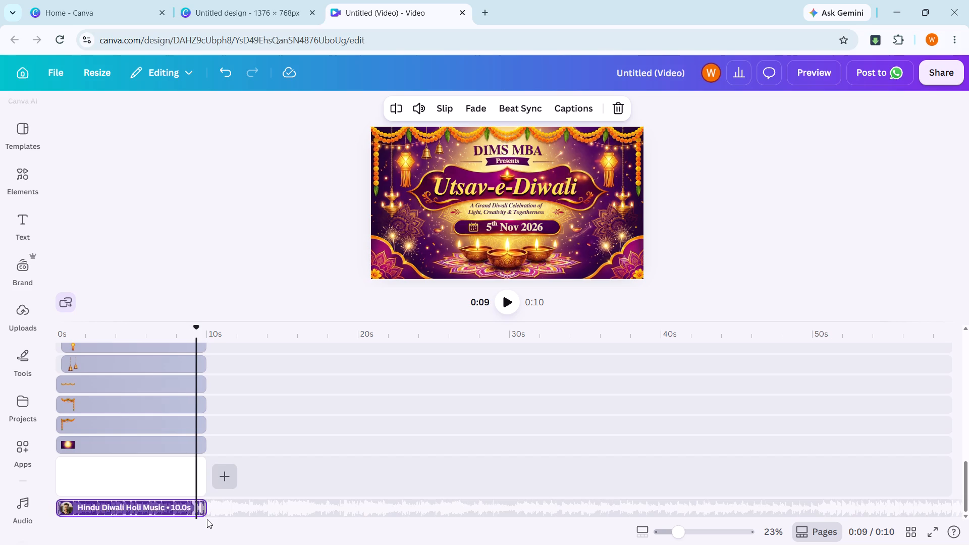
left_click(195, 510)
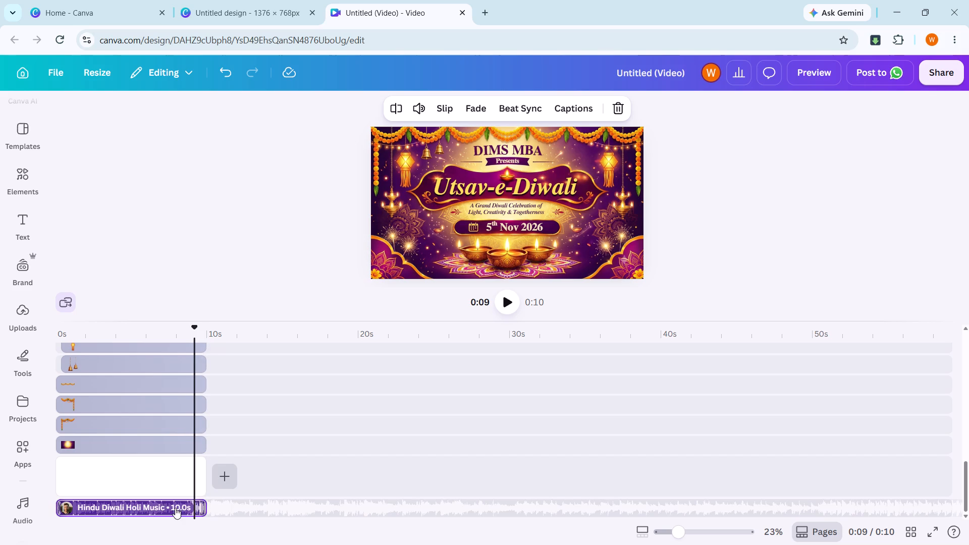
left_click(173, 507)
left_click(197, 504)
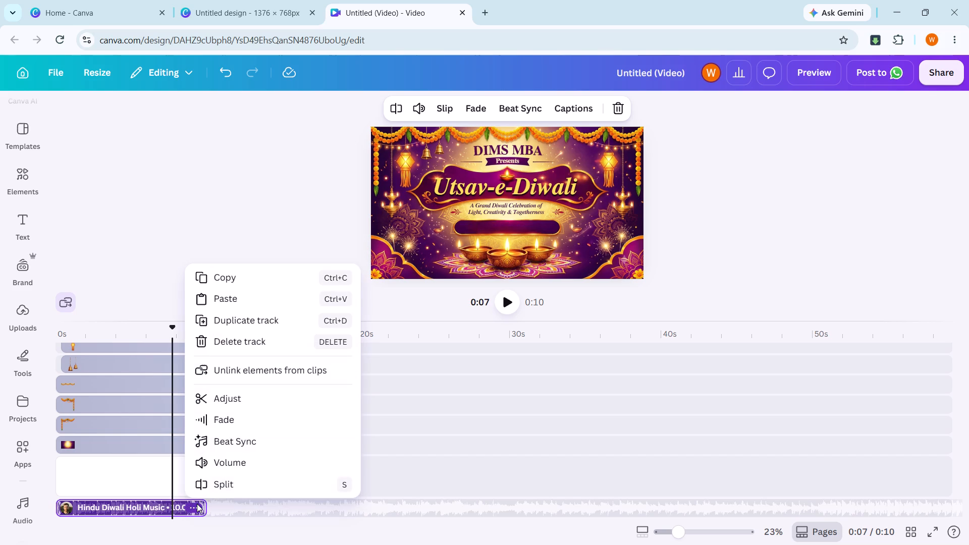
left_click(268, 418)
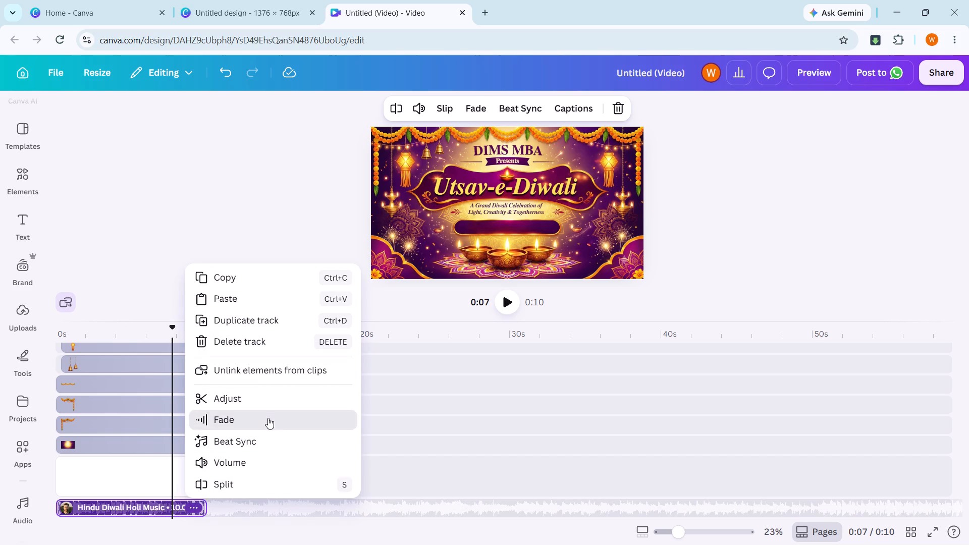
left_click(394, 162)
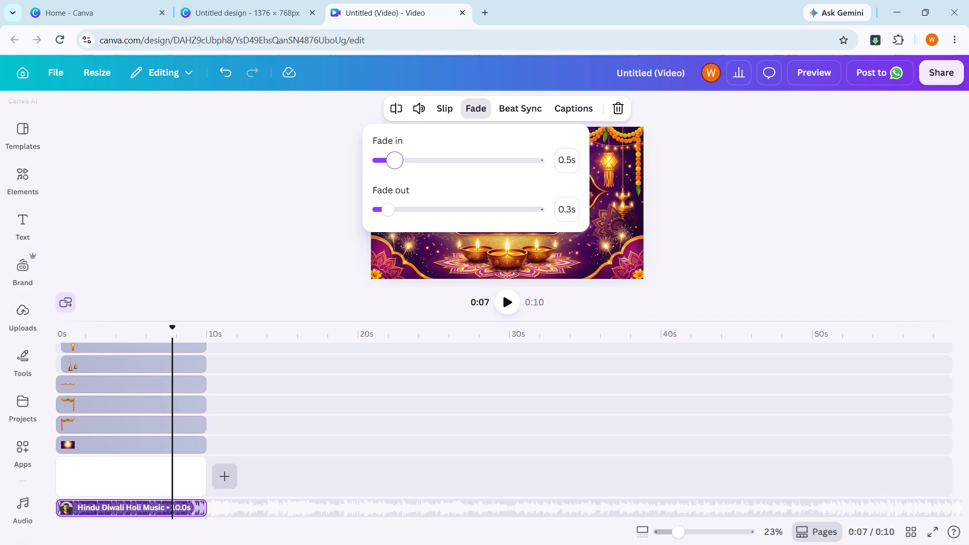
left_click(386, 160)
left_click(394, 210)
Play the whole video from 0 s to check the music's fade in and fade out.
left_click_drag(169, 336, 0, 357)
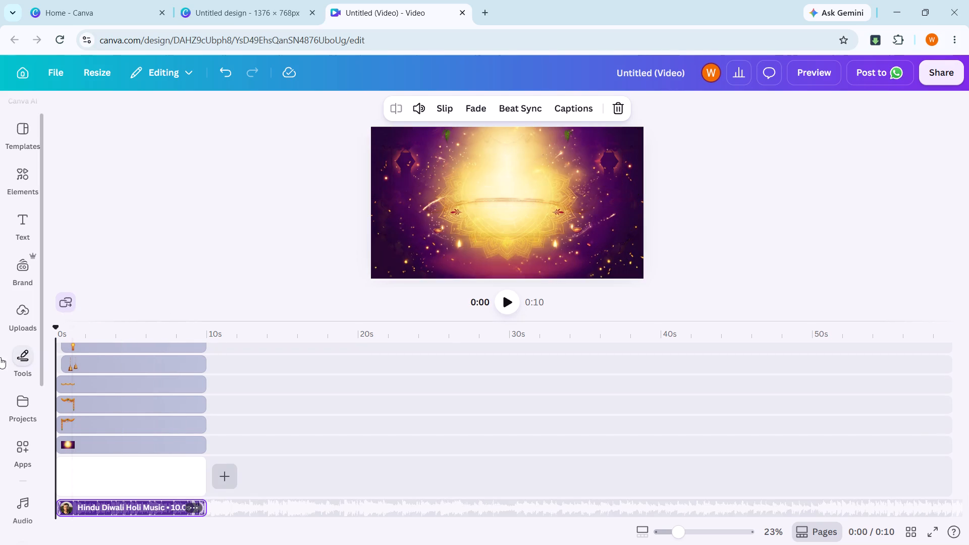
left_click(508, 301)
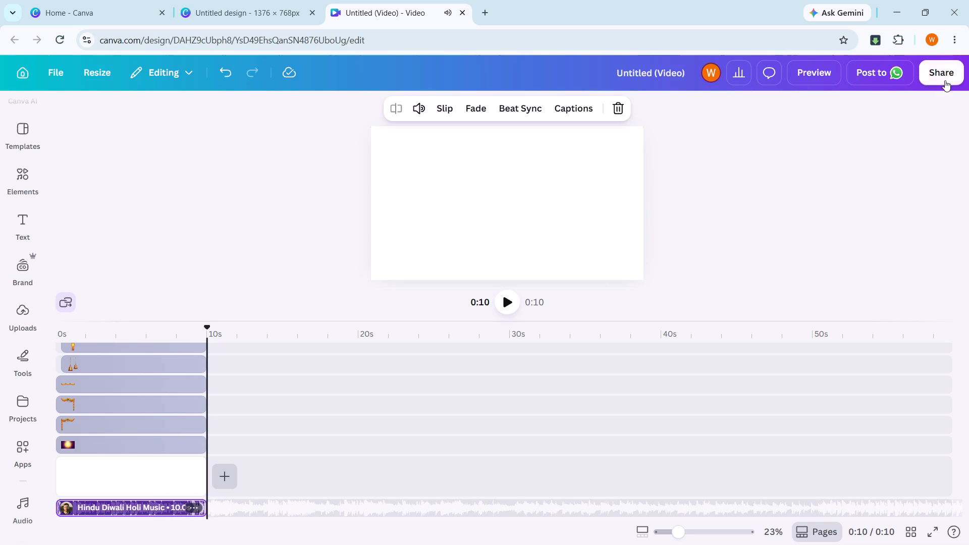
Set the video page's background colour to the dark neon pink #58064d from the design's colours.
left_click(187, 469)
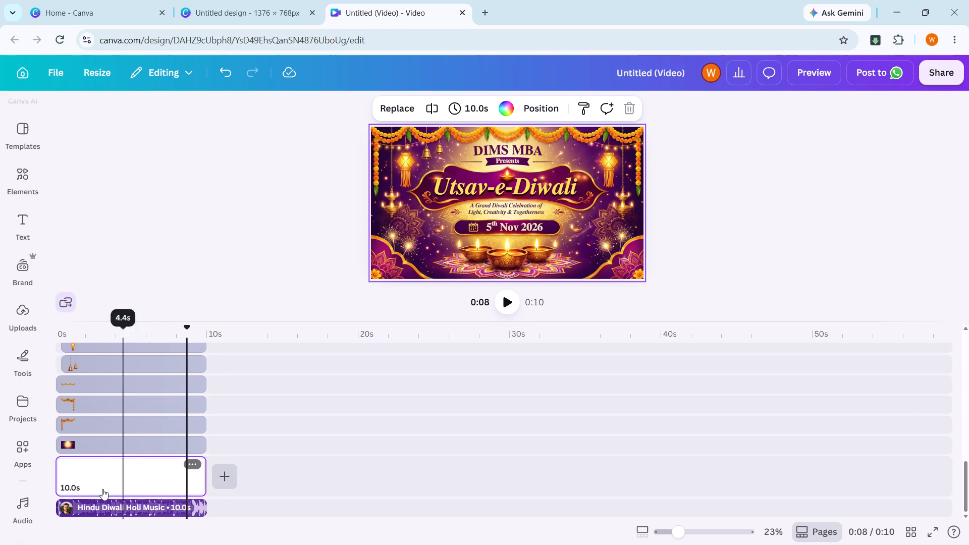
left_click(499, 115)
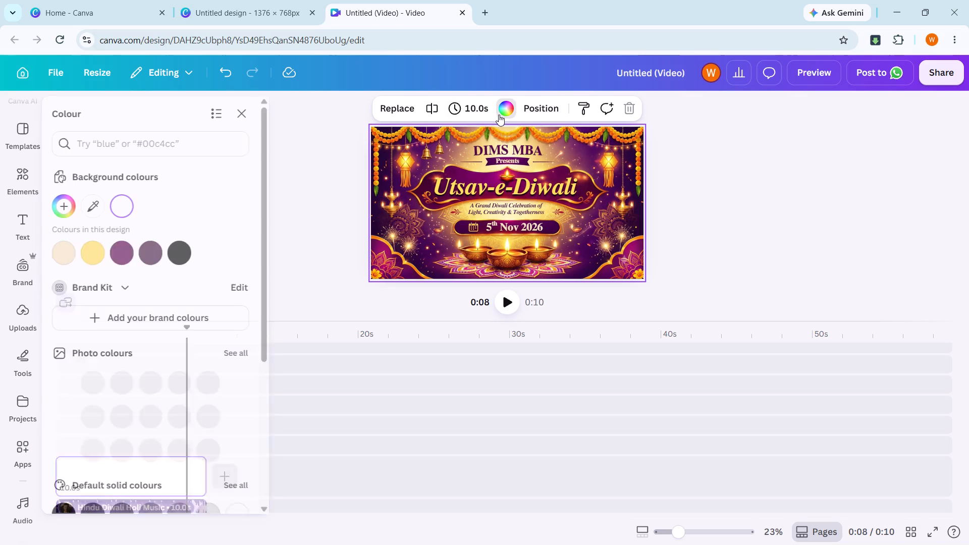
left_click(122, 257)
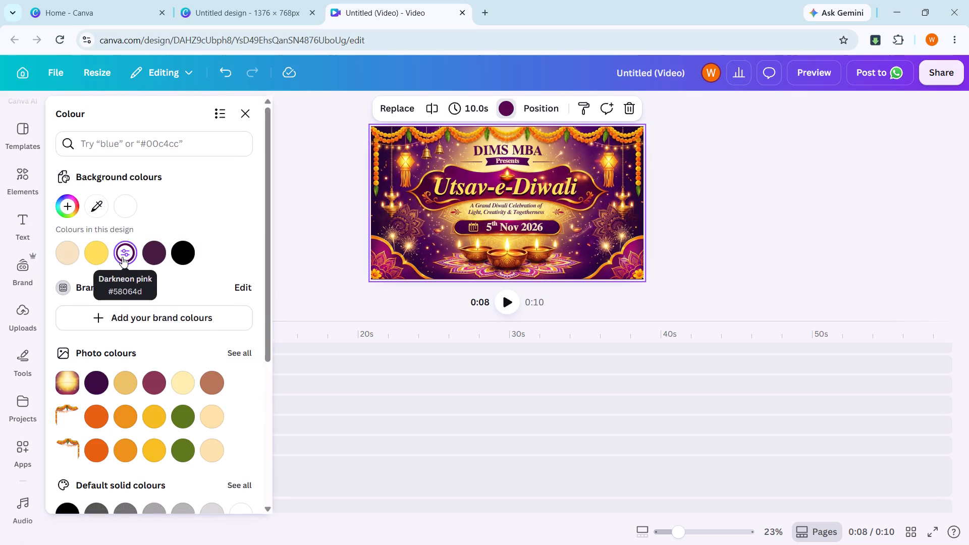
double_click(306, 231)
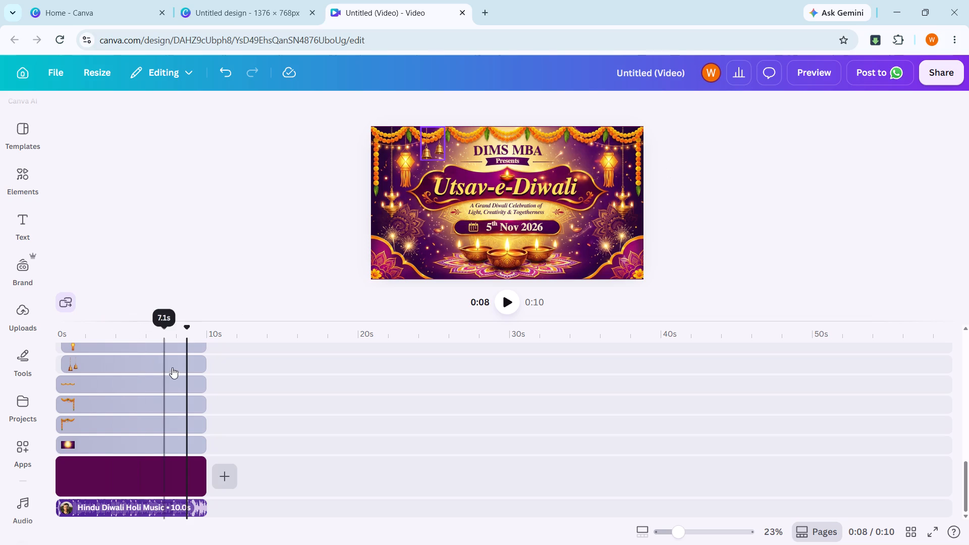
Play the last seconds of the video to check how it ends with the new background colour.
left_click(508, 311)
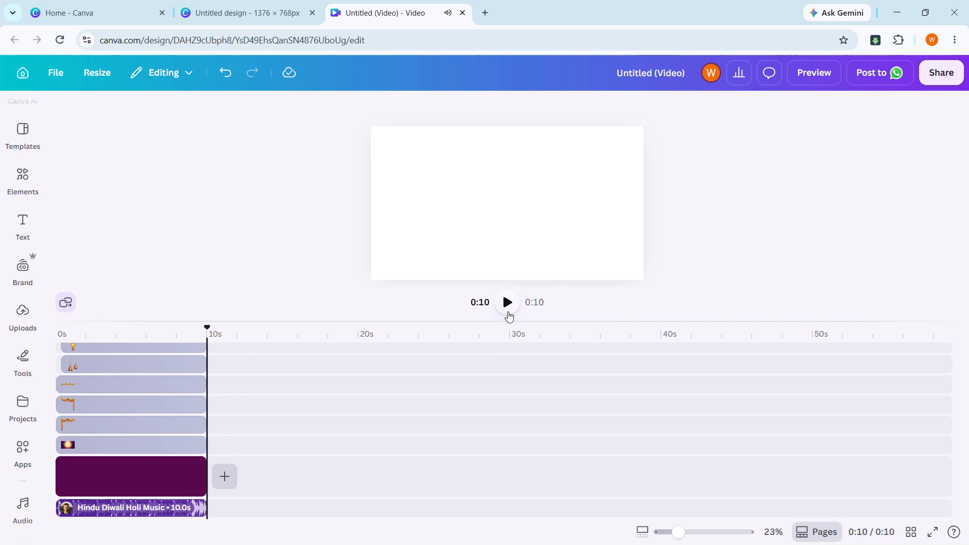
scroll(289, 356, "down", 3)
left_click(475, 163)
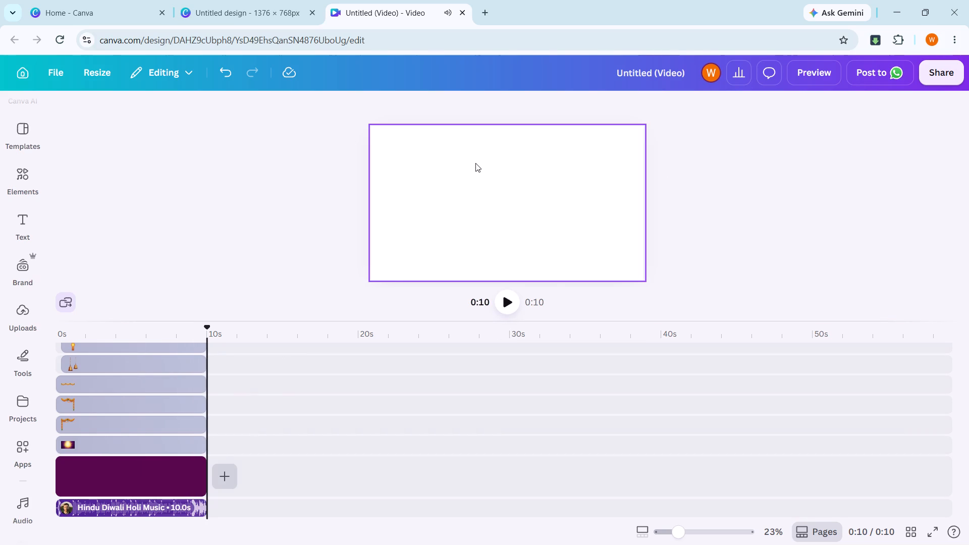
double_click(475, 163)
scroll(386, 395, "down", 6)
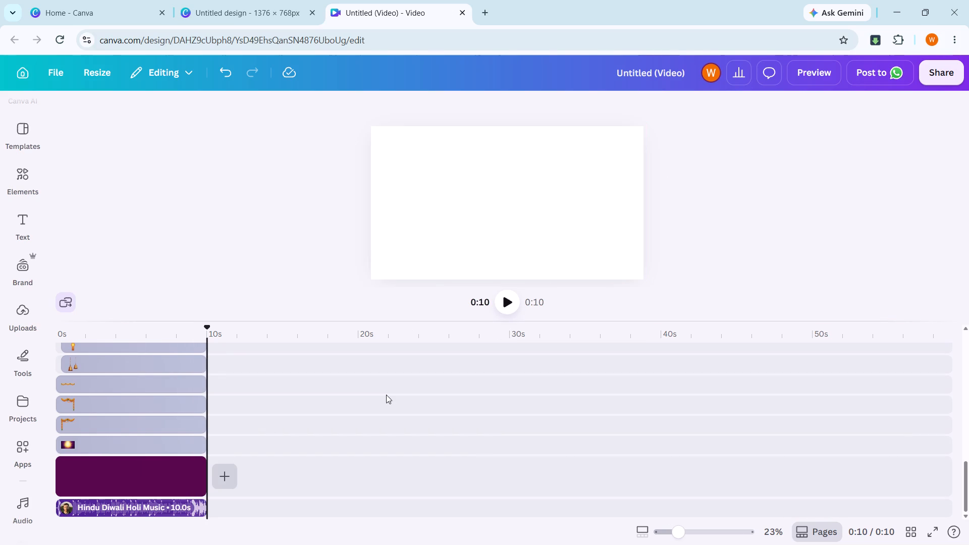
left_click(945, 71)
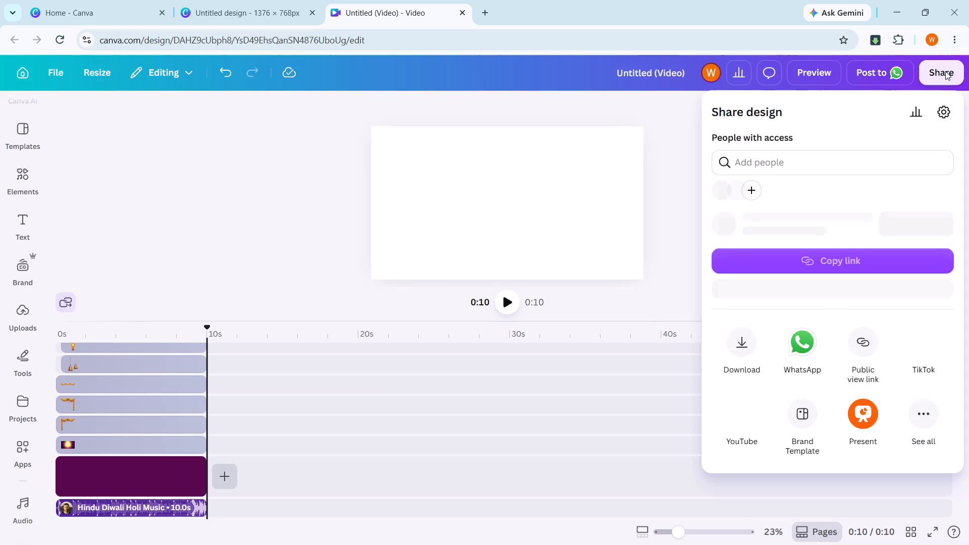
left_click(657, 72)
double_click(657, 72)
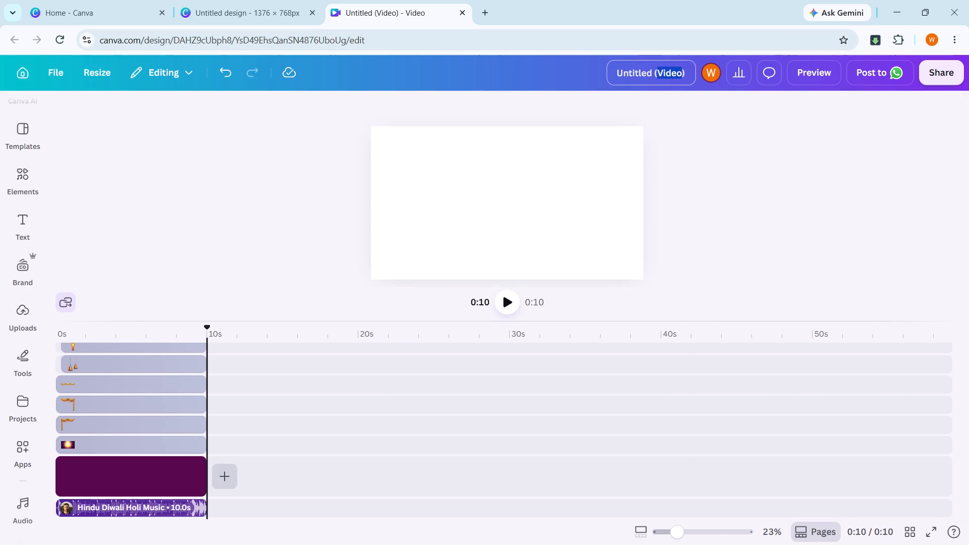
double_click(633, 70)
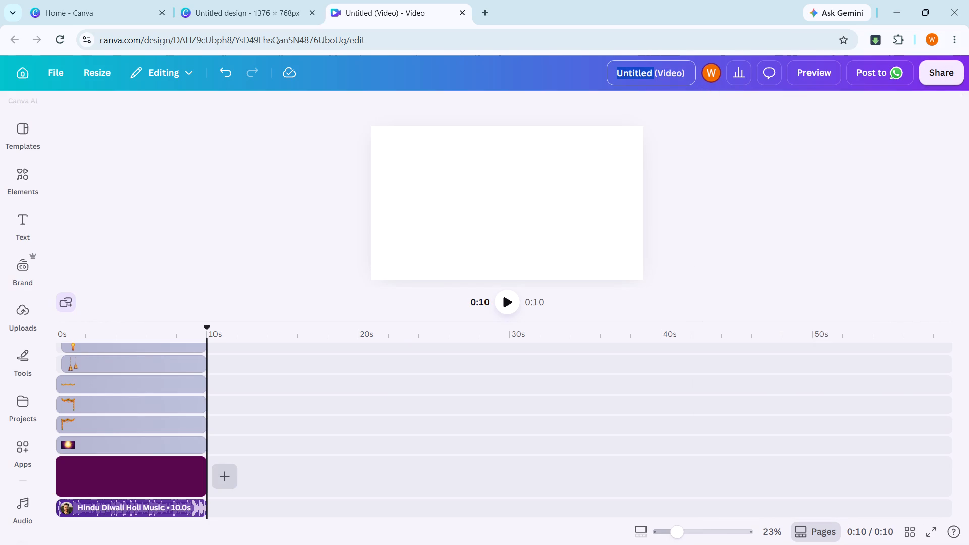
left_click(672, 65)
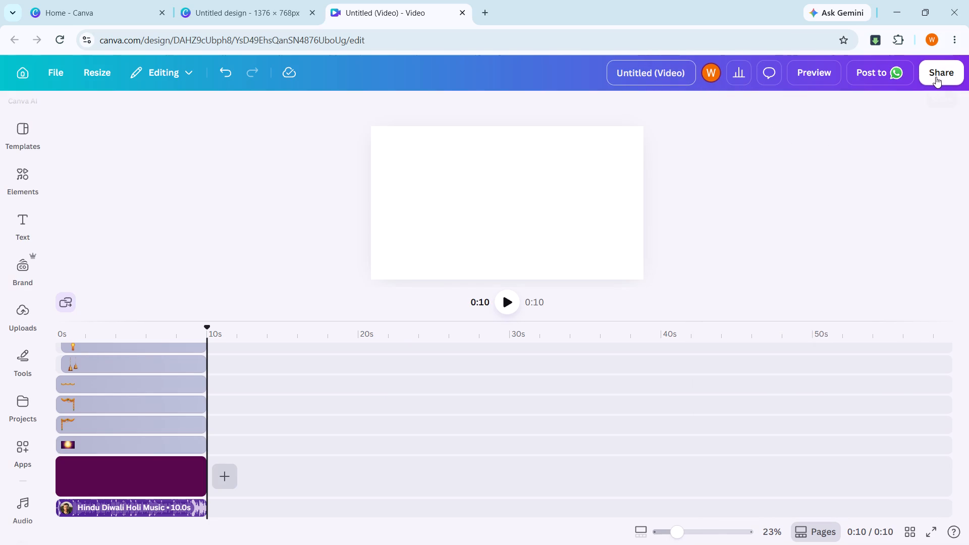
Download the design as an MP4 video at 1080p quality (1920 x 1080 px).
left_click(936, 77)
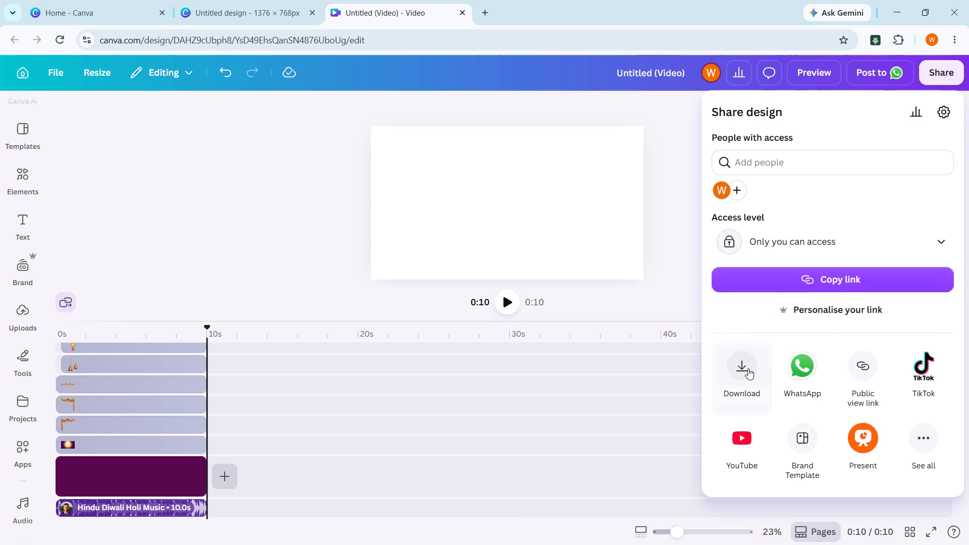
left_click(743, 371)
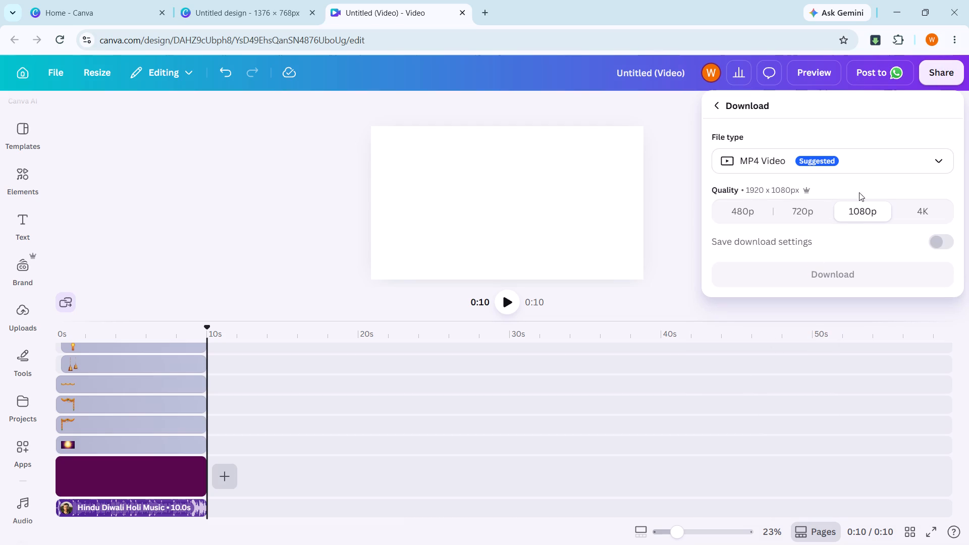
left_click(855, 274)
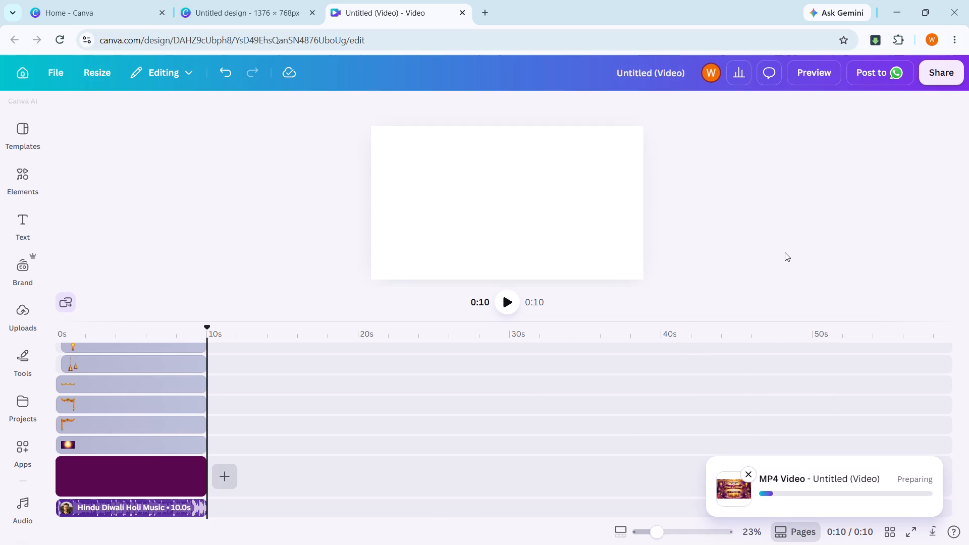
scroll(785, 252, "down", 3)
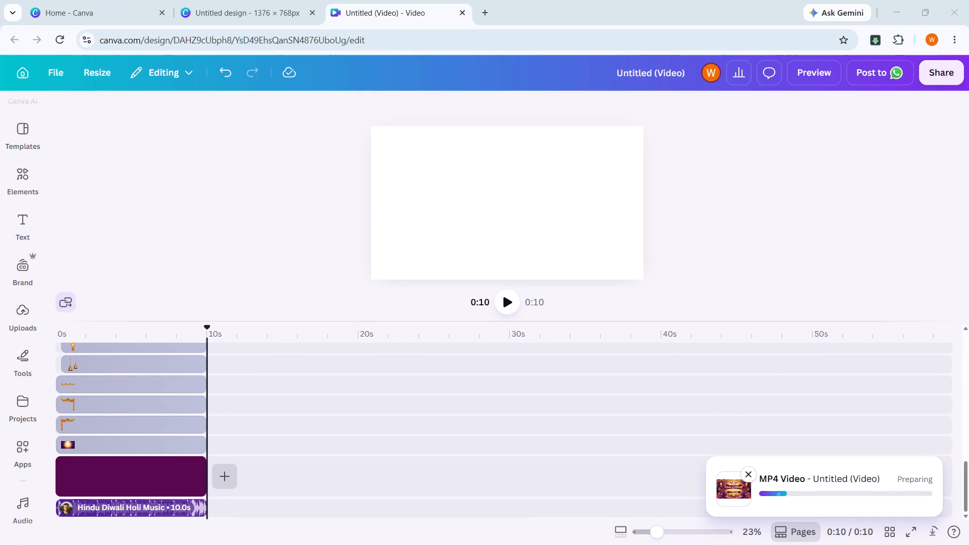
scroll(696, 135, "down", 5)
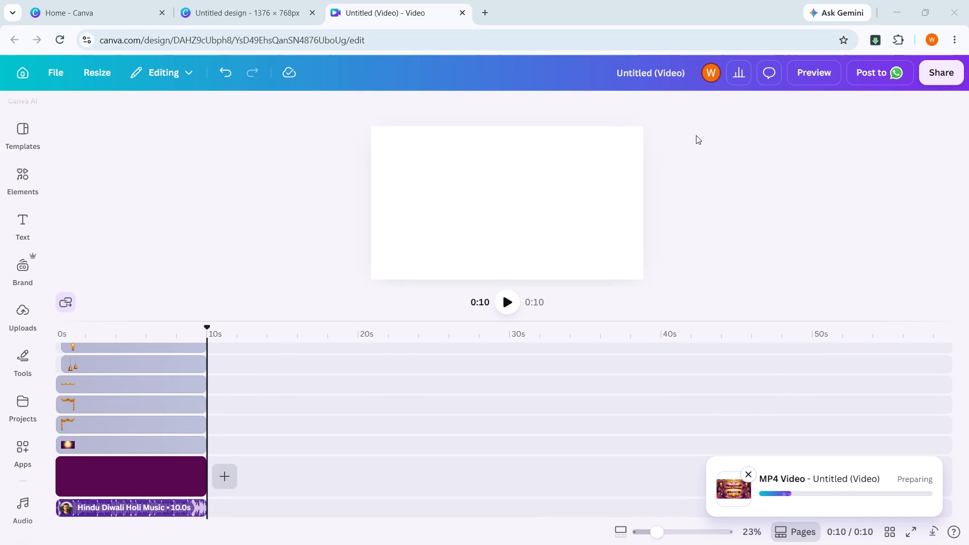
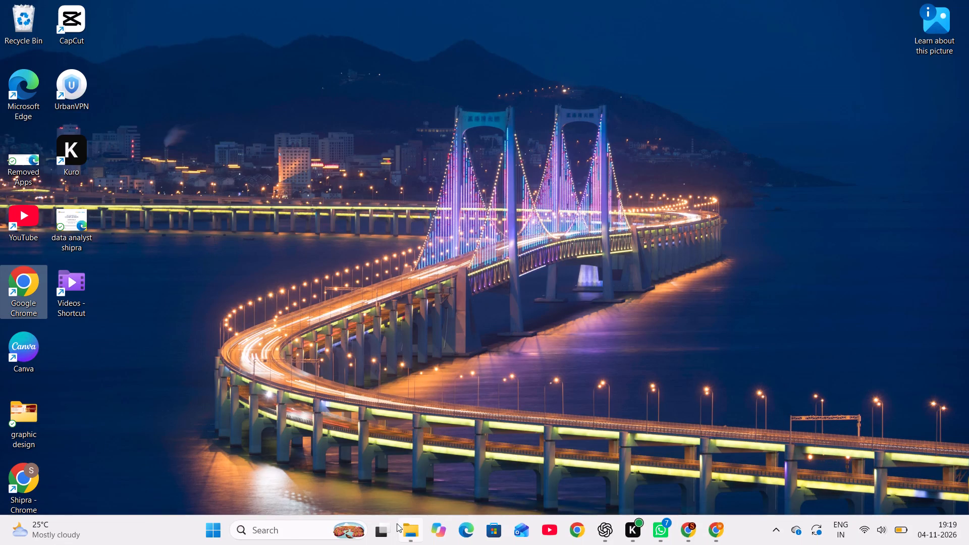
In File Explorer, rename the downloaded Untitled (Video) file in the Downloads folder as MBAdiwalifest.
left_click(408, 531)
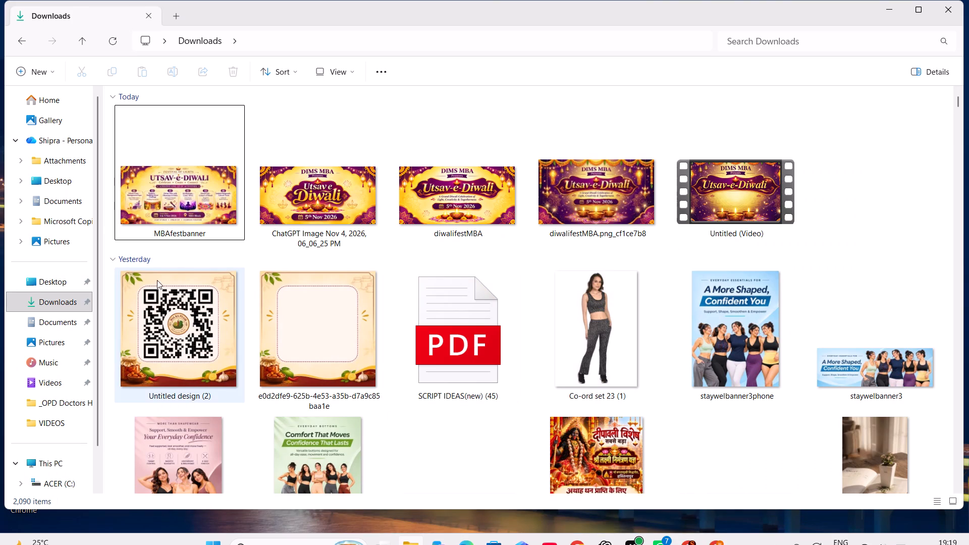
left_click(63, 301)
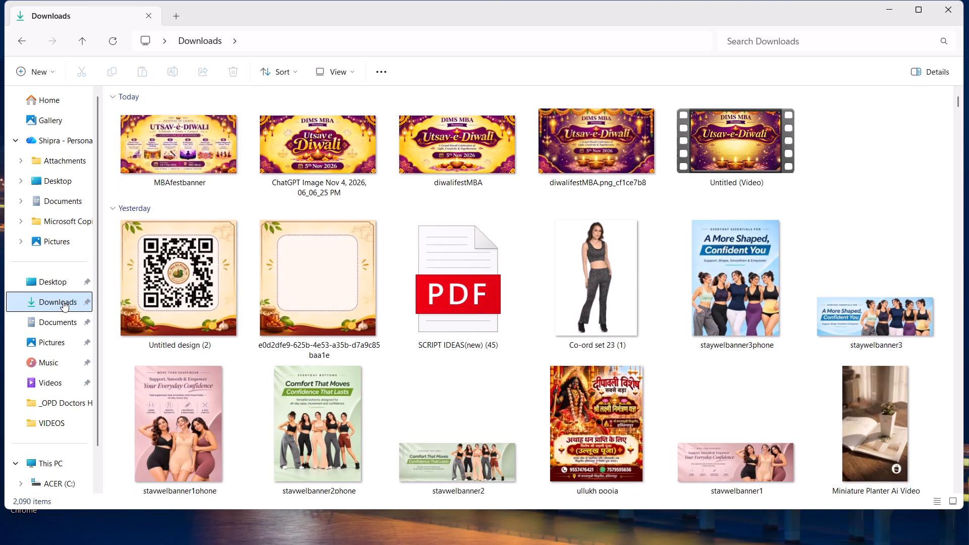
left_click(178, 160)
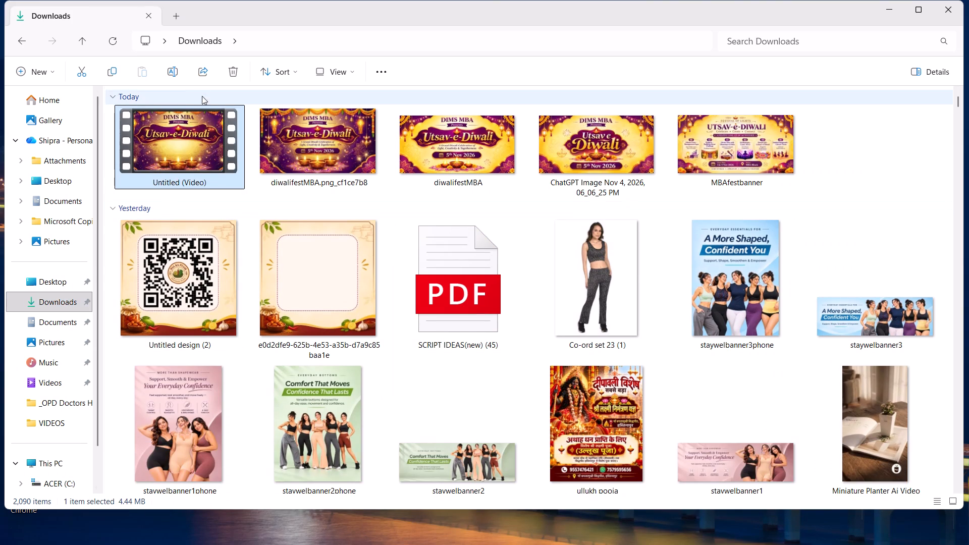
left_click(176, 76)
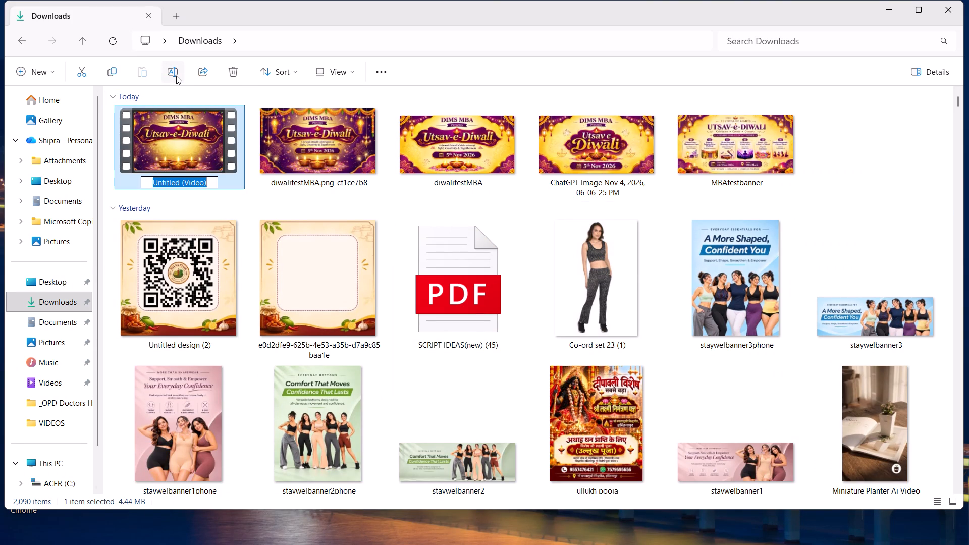
type("MBA")
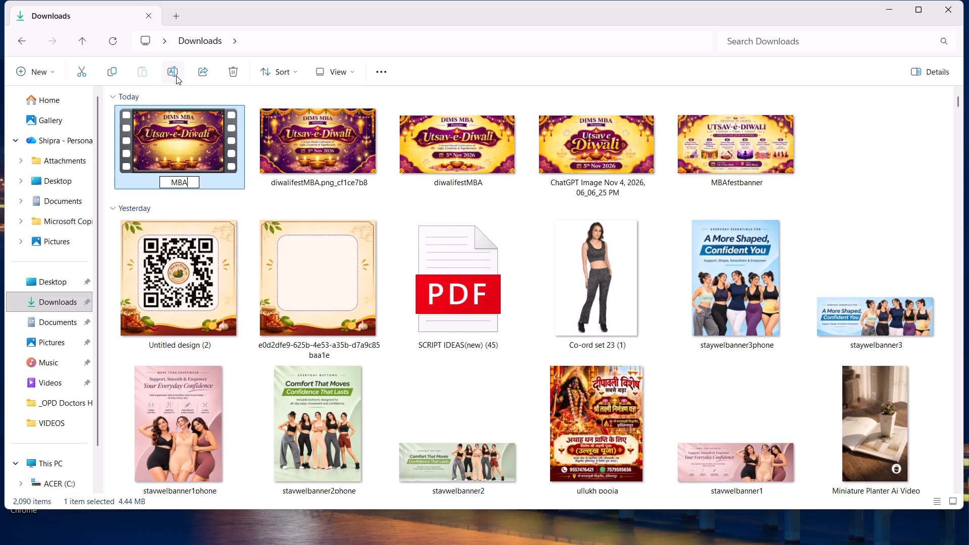
type("diwalifest")
key("Return")
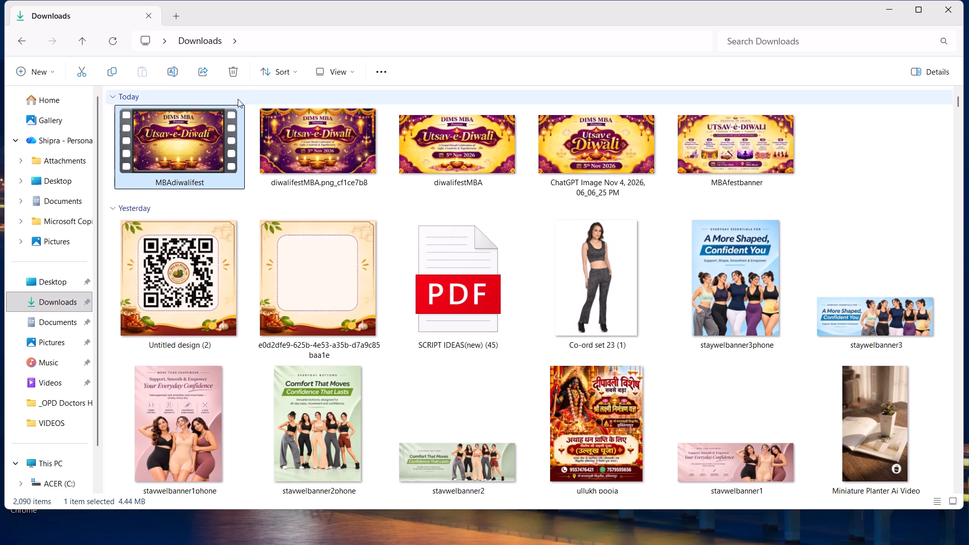
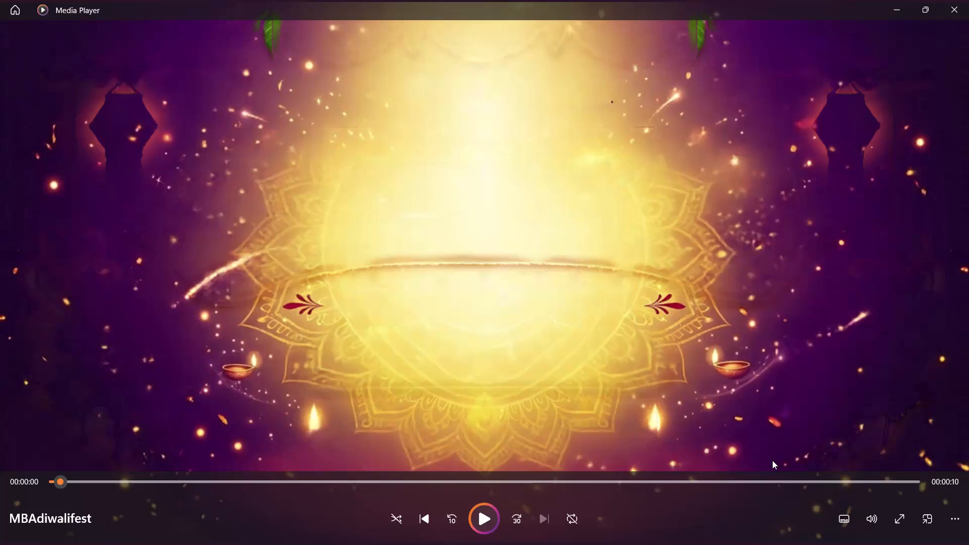
Close the playback view of the MBAdiwalifest video after previewing it.
key("Escape")
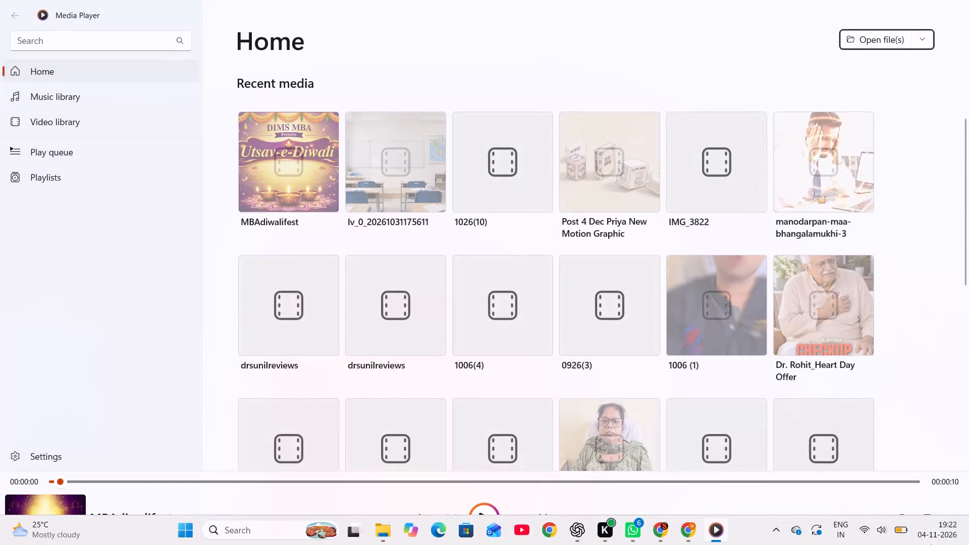
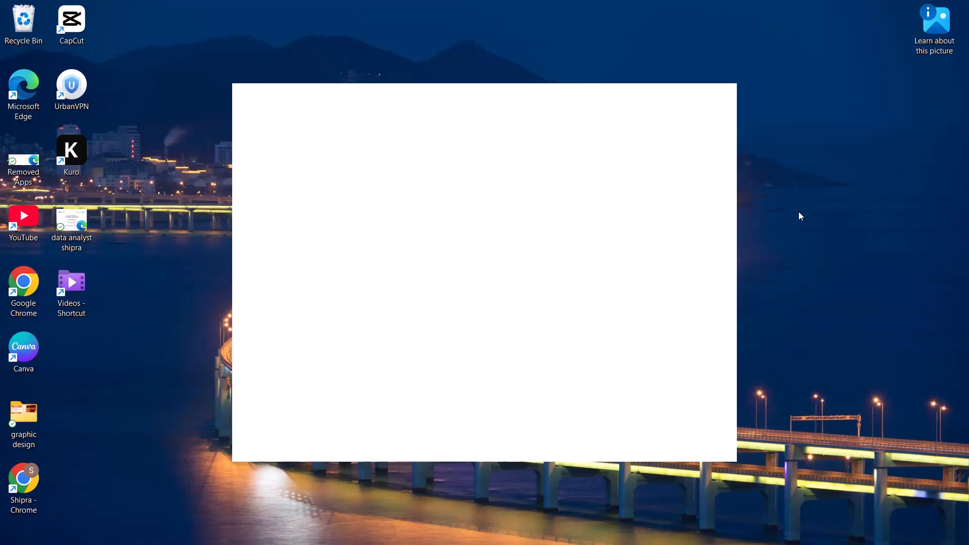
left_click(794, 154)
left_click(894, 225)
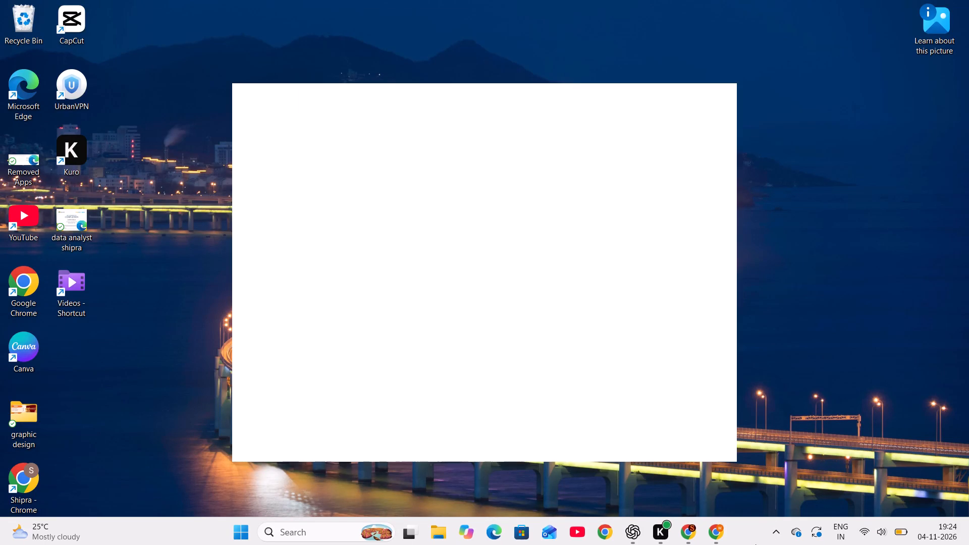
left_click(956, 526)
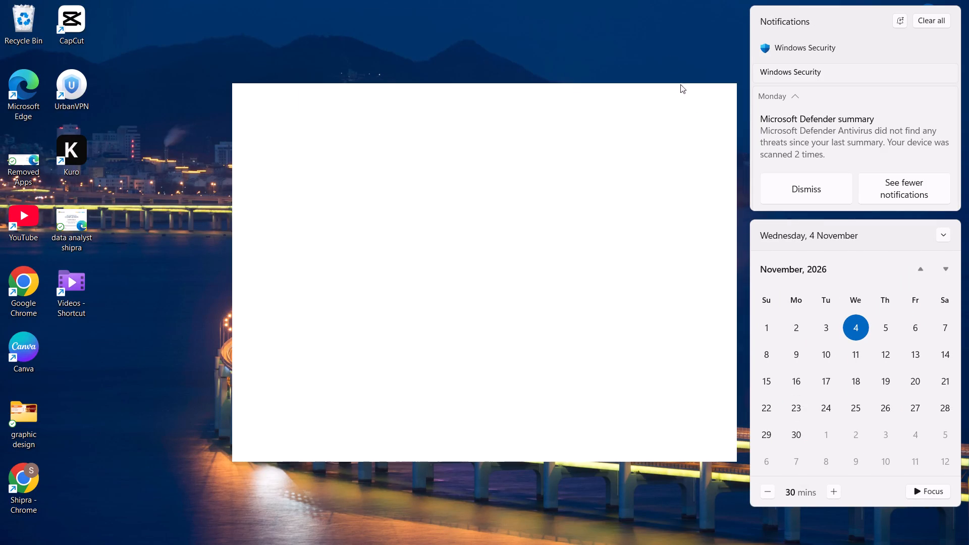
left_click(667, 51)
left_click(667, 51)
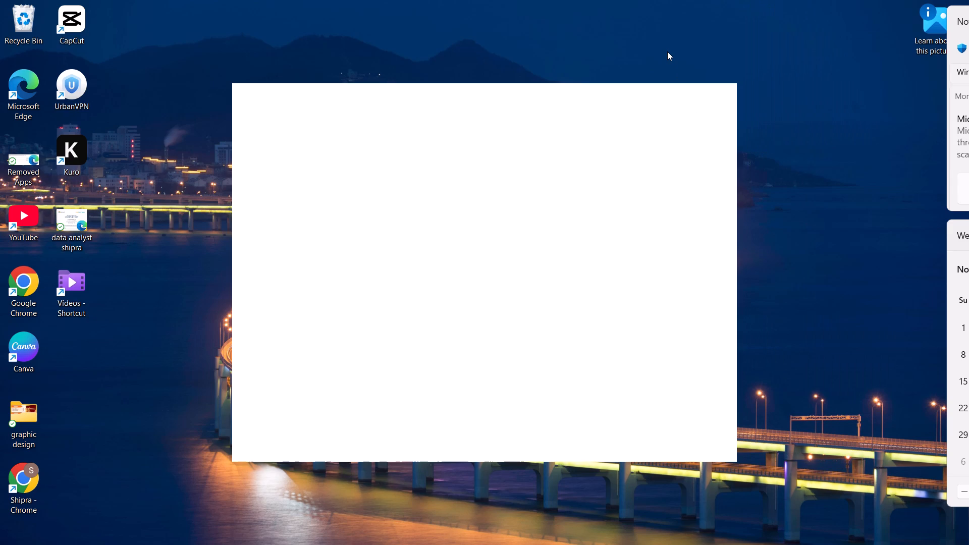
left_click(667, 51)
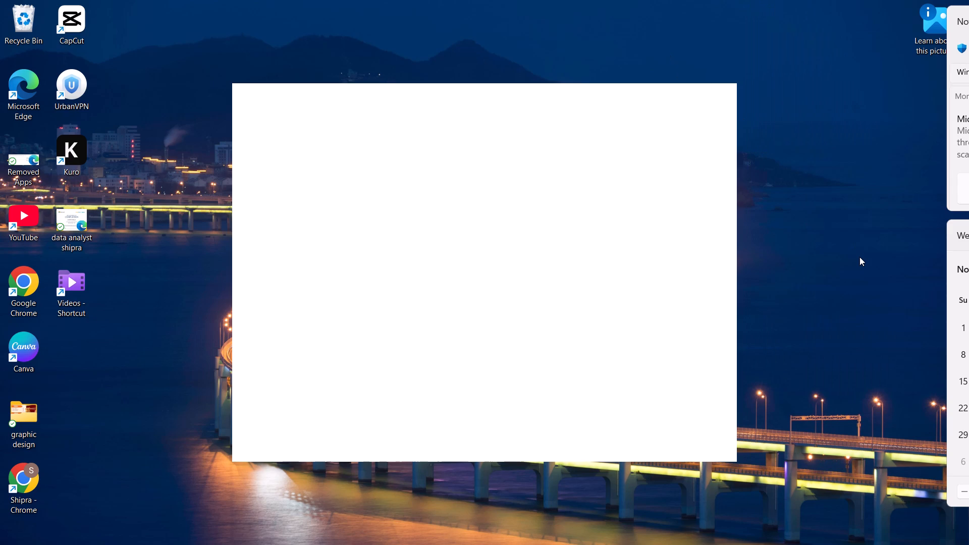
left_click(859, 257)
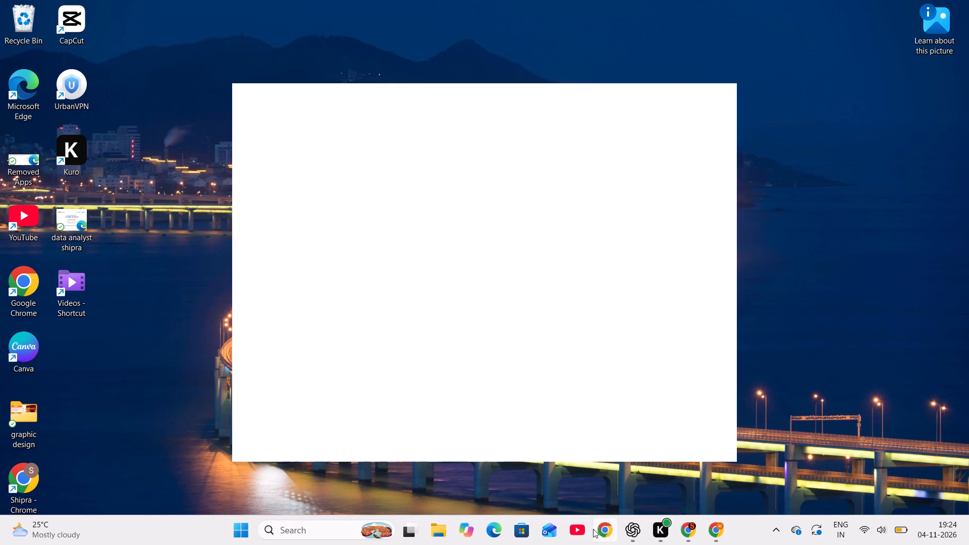
left_click(602, 529)
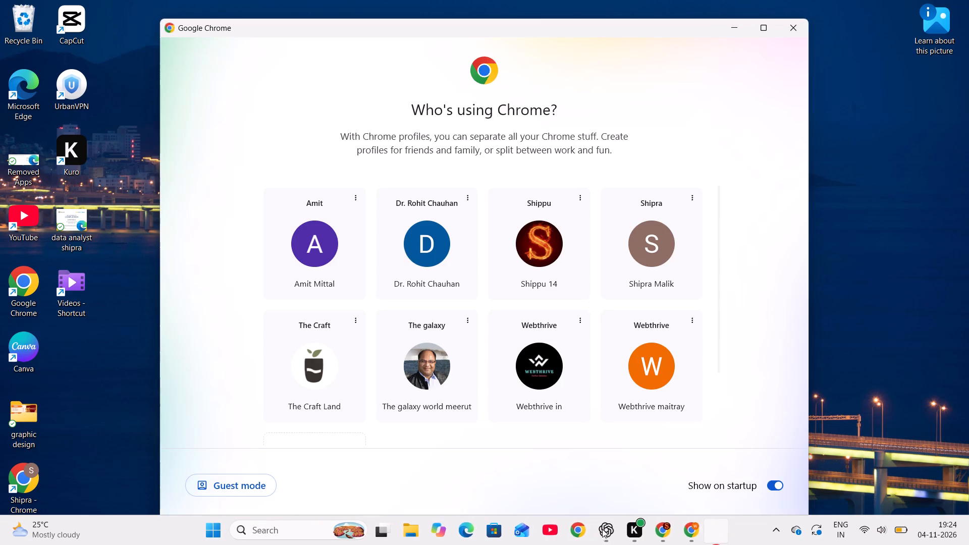
scroll(585, 441, "down", 4)
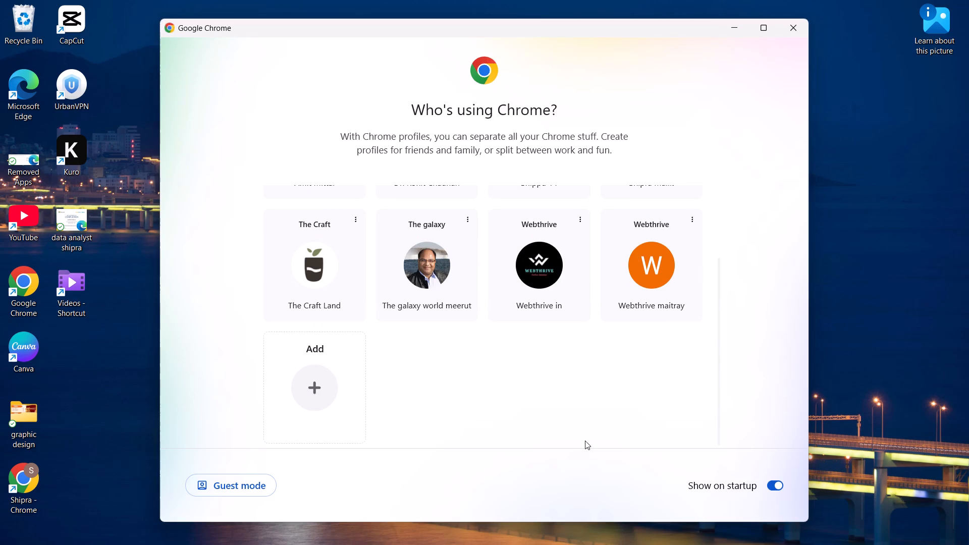
scroll(585, 441, "down", 3)
scroll(565, 344, "up", 3)
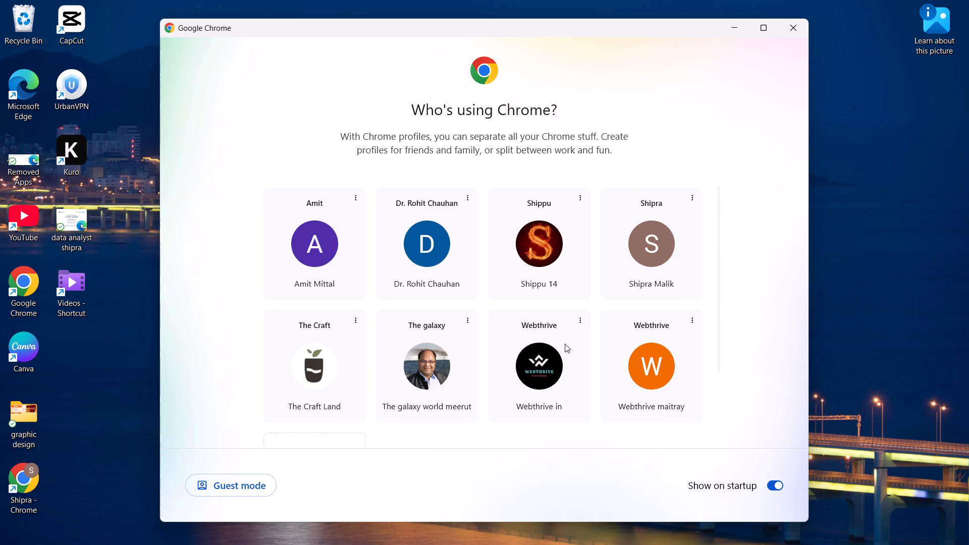
scroll(565, 344, "down", 4)
scroll(565, 344, "up", 4)
scroll(565, 344, "down", 4)
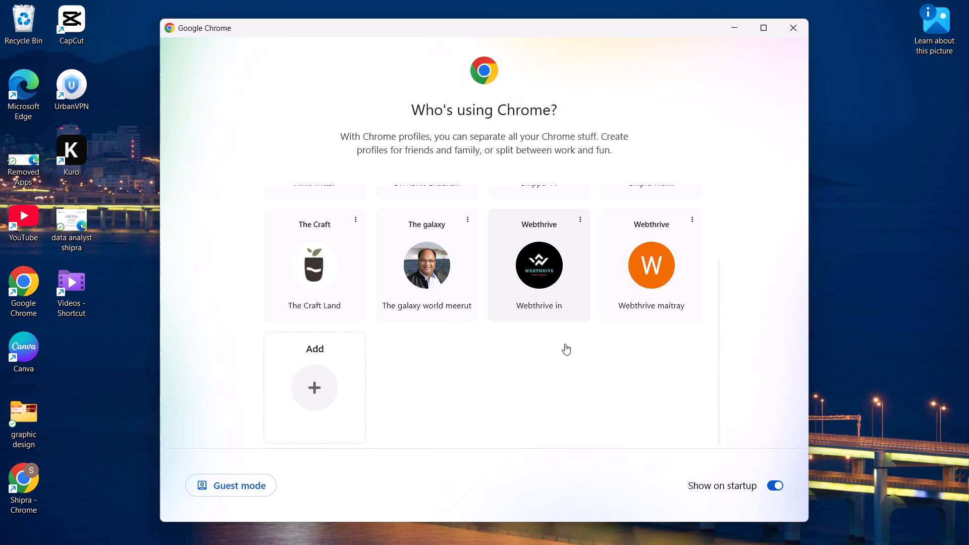
left_click(937, 179)
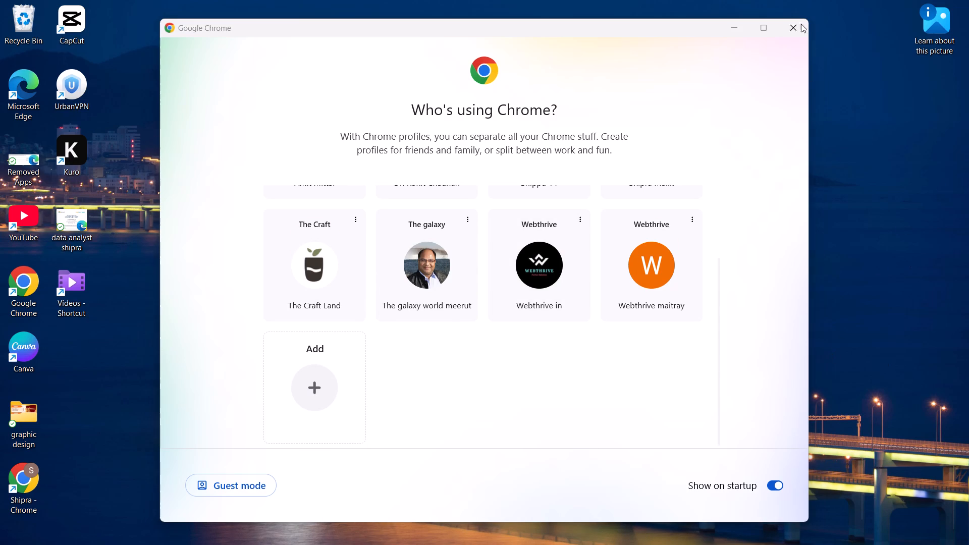